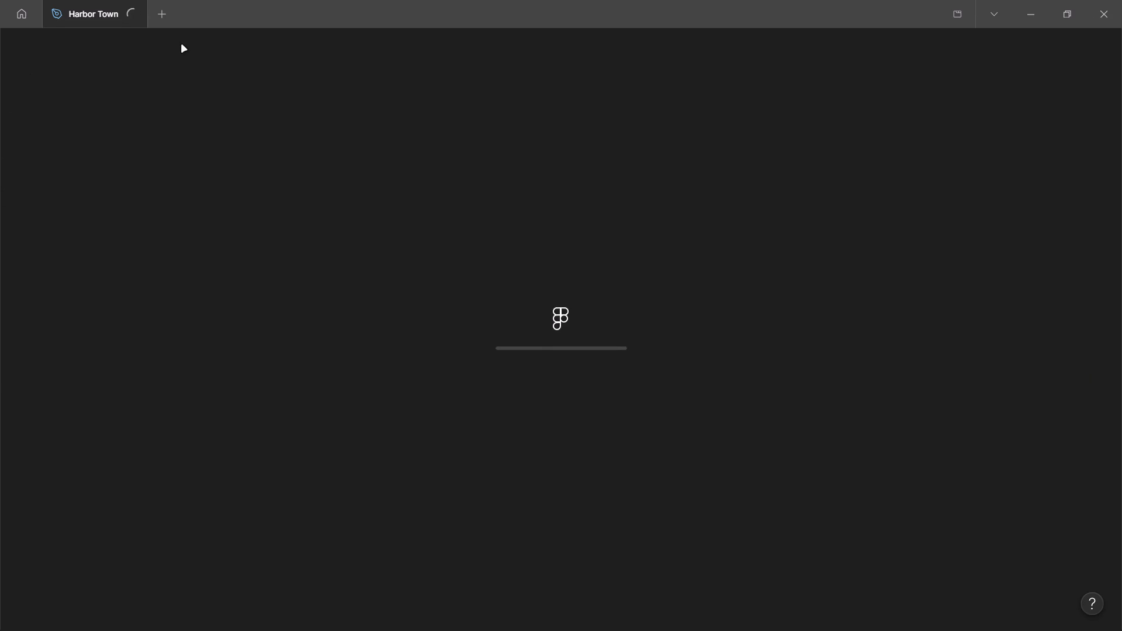
Close the Harbor Town file and open the Linport file from Drafts.
{"action": "left_click", "coordinate": [134, 7]}
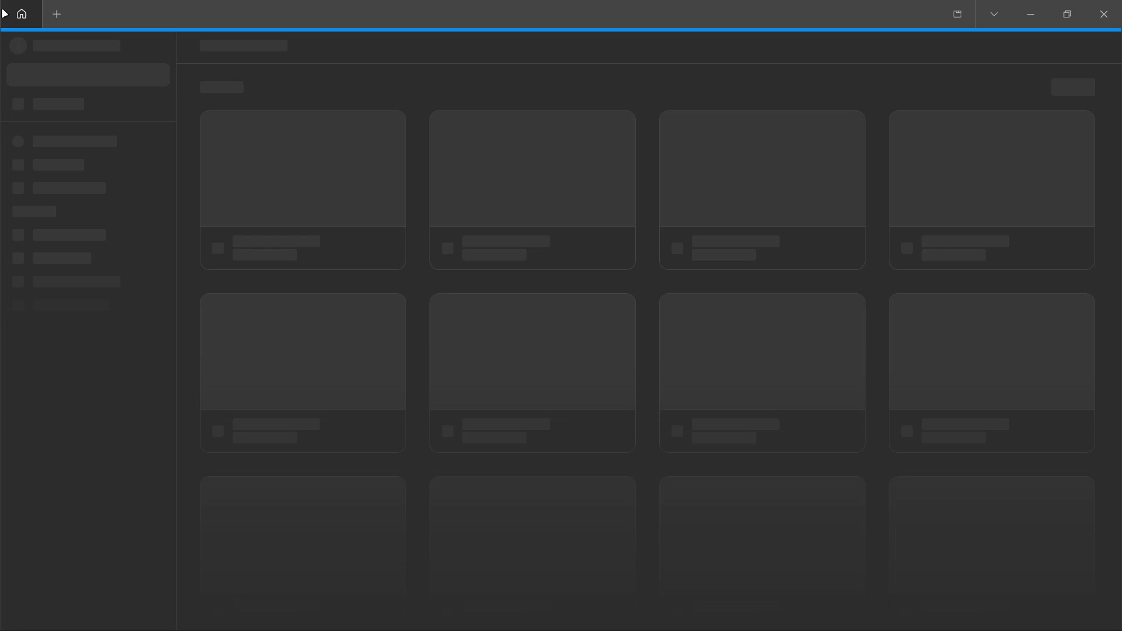
{"action": "left_click", "coordinate": [2, 10]}
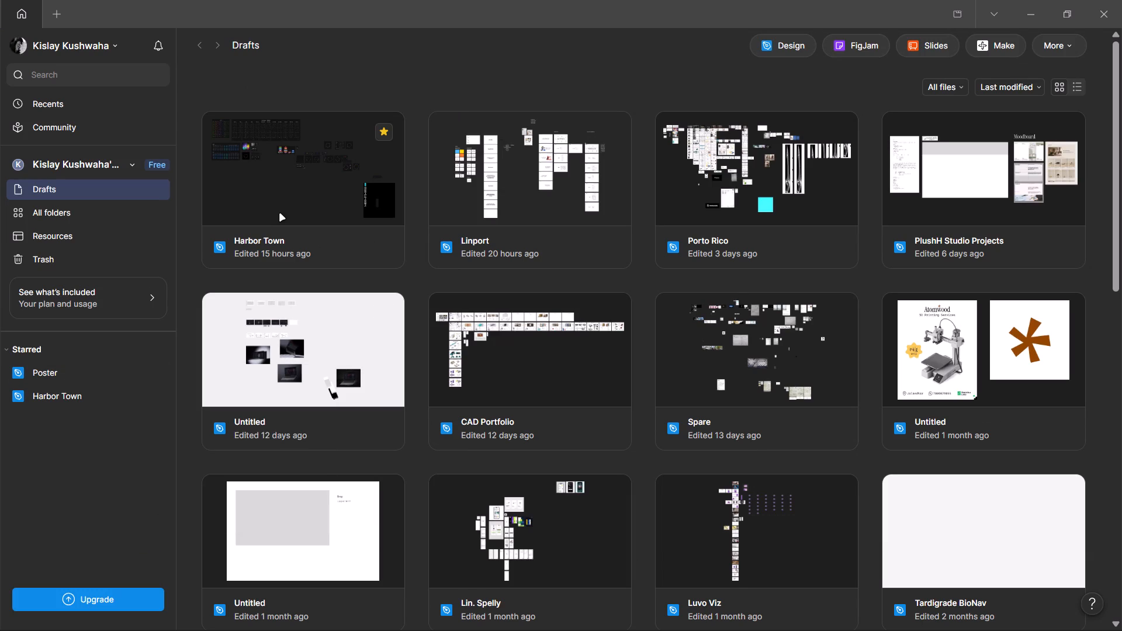
{"action": "double_click", "coordinate": [468, 175]}
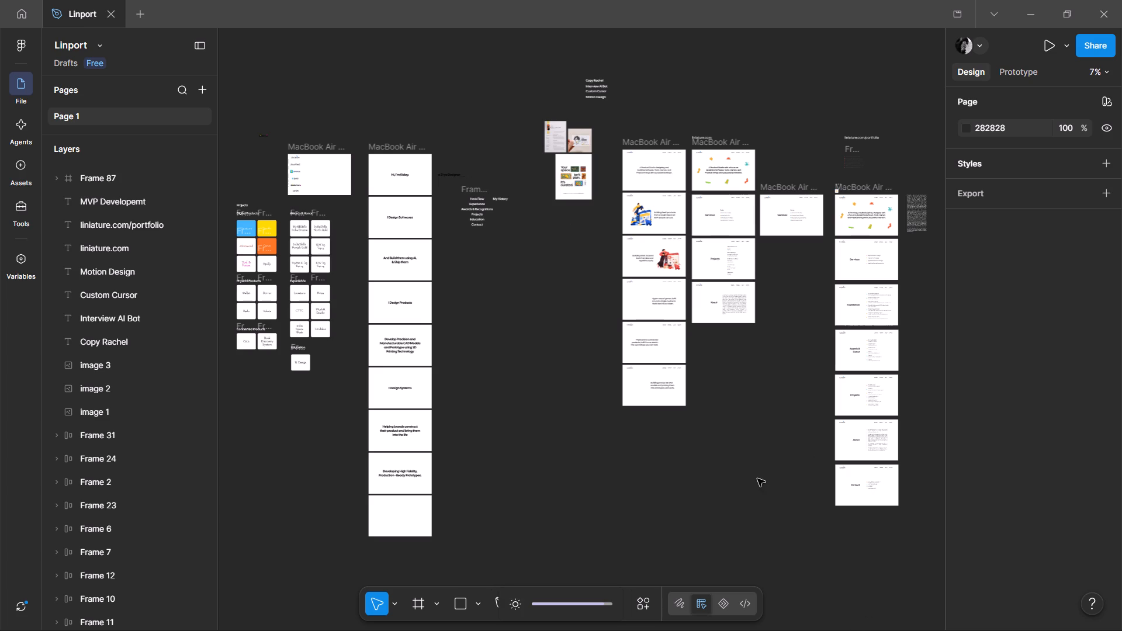
Move the long text block beside the MacBook Air - 29 frame to just below the Contact frame at the column's end.
{"action": "middle_click_drag", "start_coordinate": [754, 477], "coordinate": [476, 444]}
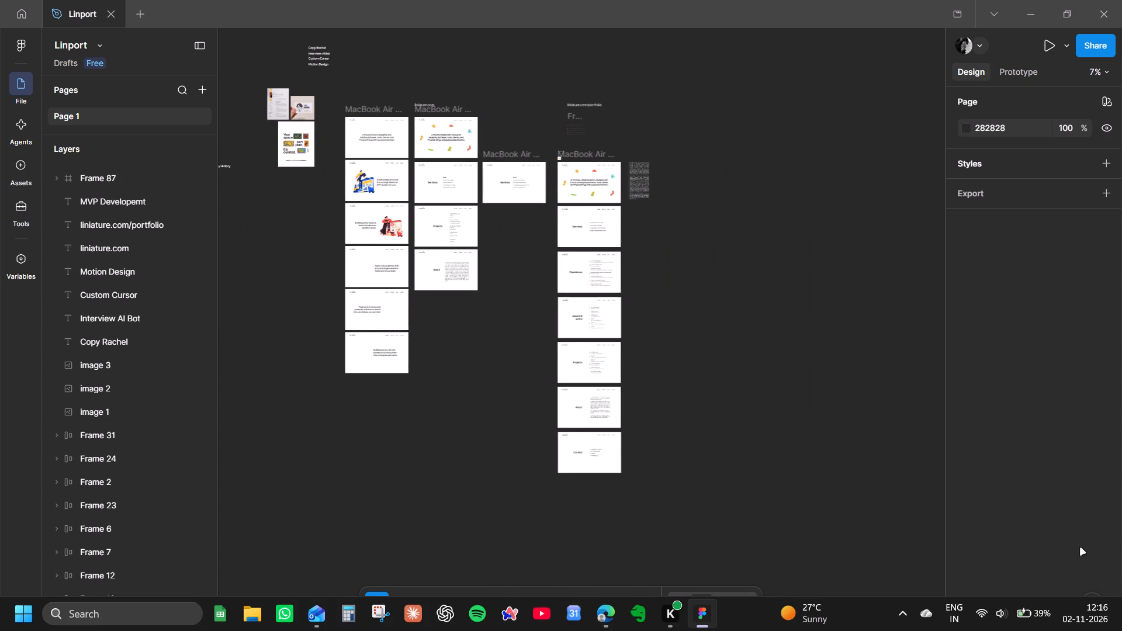
{"action": "scroll", "coordinate": [438, 81], "scroll_direction": "up", "scroll_amount": 4, "text": "ctrl"}
{"action": "middle_click_drag", "start_coordinate": [602, 272], "coordinate": [1, 0]}
{"action": "scroll", "coordinate": [670, 241], "scroll_direction": "up", "scroll_amount": 1}
{"action": "middle_click_drag", "start_coordinate": [670, 241], "coordinate": [683, 339]}
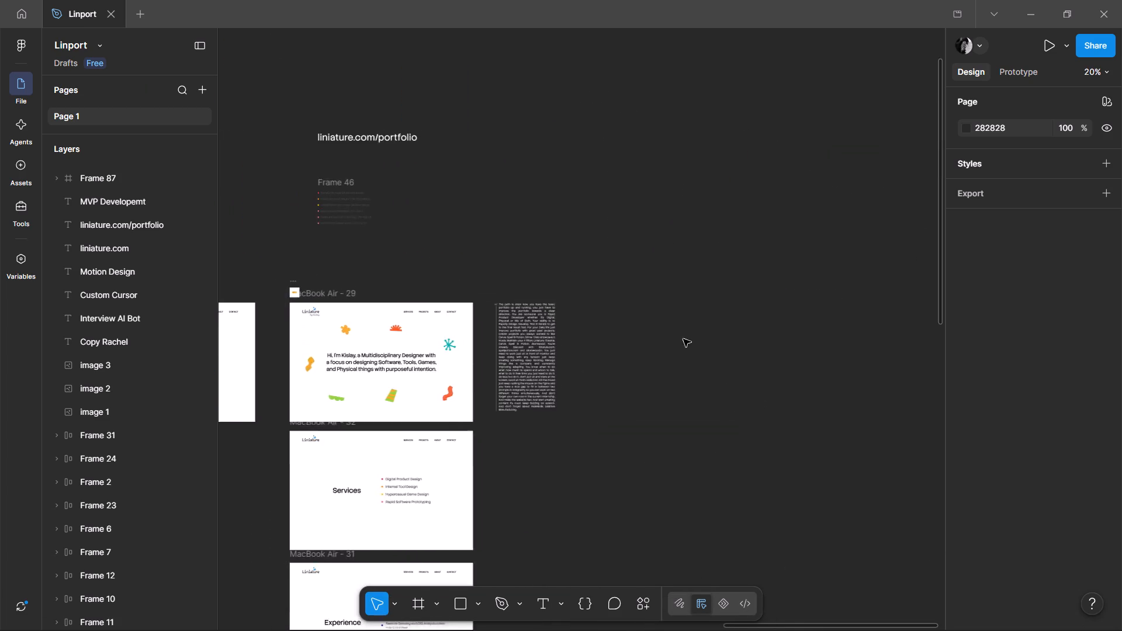
{"action": "middle_click_drag", "start_coordinate": [683, 339], "coordinate": [767, 407]}
{"action": "scroll", "coordinate": [293, 188], "scroll_direction": "up", "scroll_amount": 2, "text": "ctrl"}
{"action": "scroll", "coordinate": [437, 234], "scroll_direction": "down", "scroll_amount": 1, "text": "ctrl"}
{"action": "scroll", "coordinate": [566, 357], "scroll_direction": "up", "scroll_amount": 4, "text": "ctrl"}
{"action": "scroll", "coordinate": [624, 410], "scroll_direction": "down", "scroll_amount": 5, "text": "ctrl"}
{"action": "left_click_drag", "start_coordinate": [635, 410], "coordinate": [496, 594]}
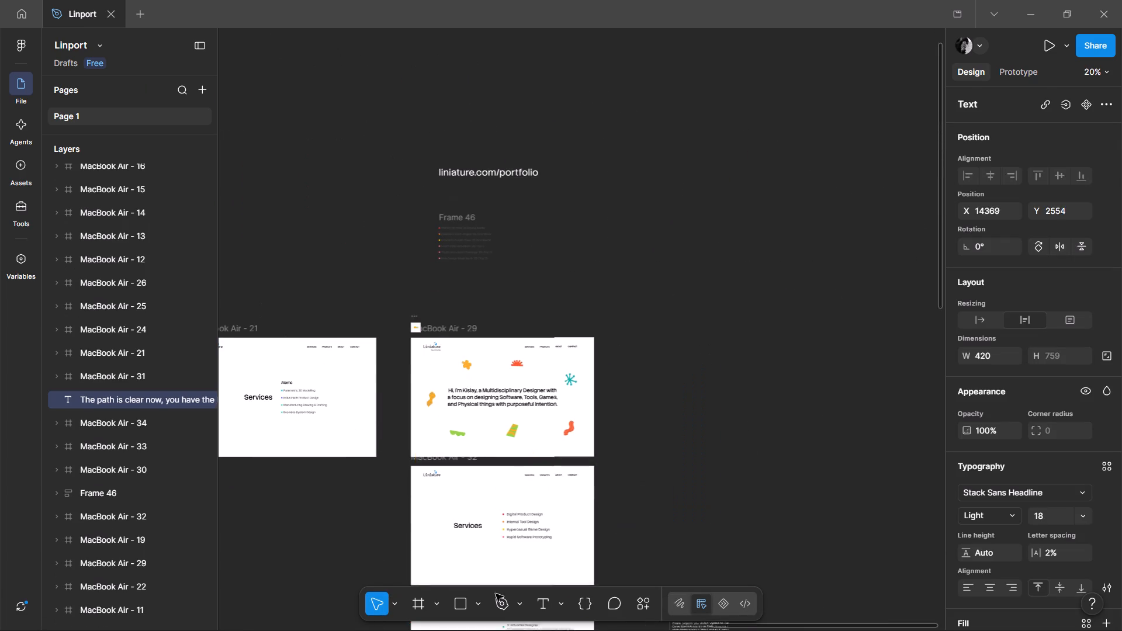
{"action": "left_click_drag", "start_coordinate": [496, 594], "coordinate": [697, 630]}
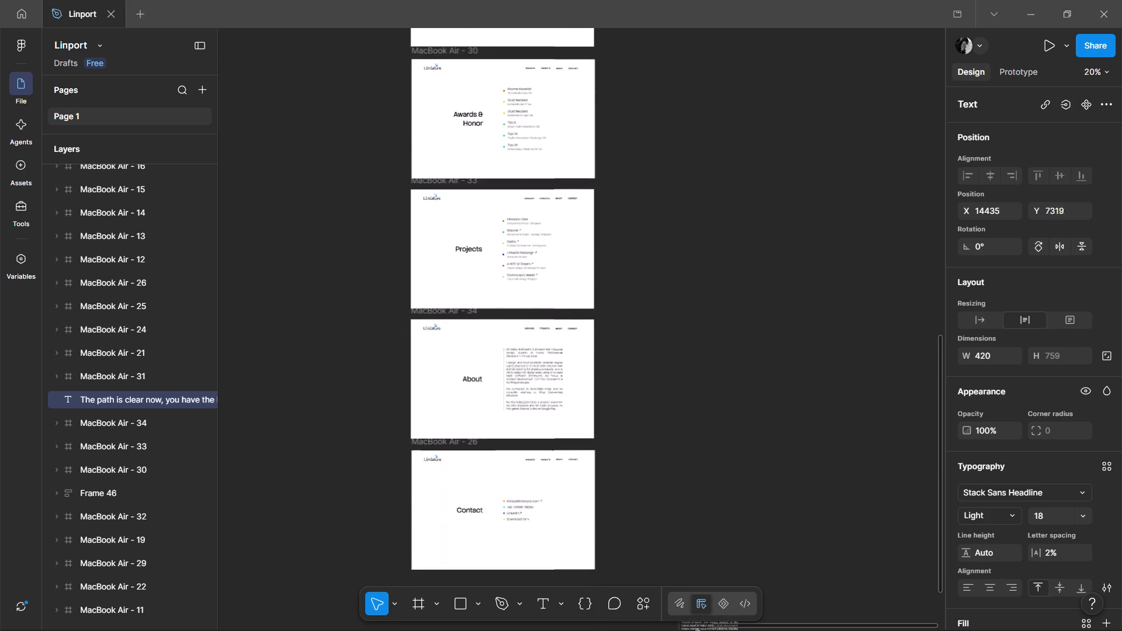
{"action": "left_click_drag", "start_coordinate": [697, 630], "coordinate": [426, 466]}
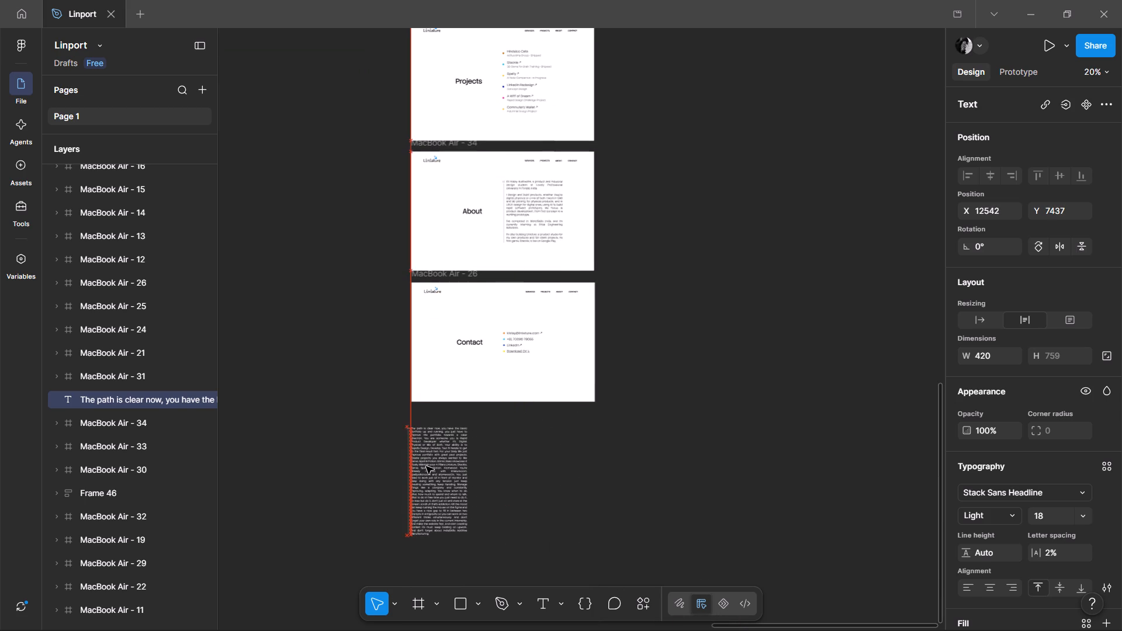
{"action": "left_click_drag", "start_coordinate": [426, 466], "coordinate": [430, 466]}
{"action": "scroll", "coordinate": [773, 215], "scroll_direction": "up", "scroll_amount": 2}
{"action": "double_click", "coordinate": [750, 220]}
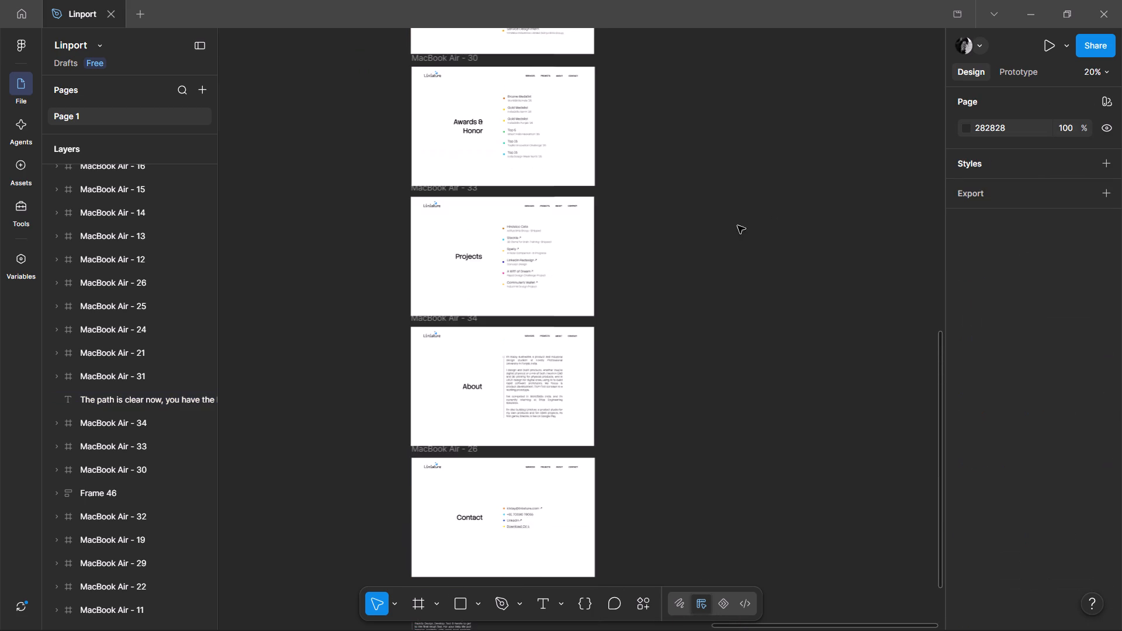
Duplicate the MacBook Air - 29 hero frame, placing the copy directly beside it.
{"action": "scroll", "coordinate": [714, 228], "scroll_direction": "up", "scroll_amount": 5}
{"action": "left_click", "coordinate": [452, 108]}
{"action": "key", "text": "ctrl+c"}
{"action": "key", "text": "ctrl+v"}
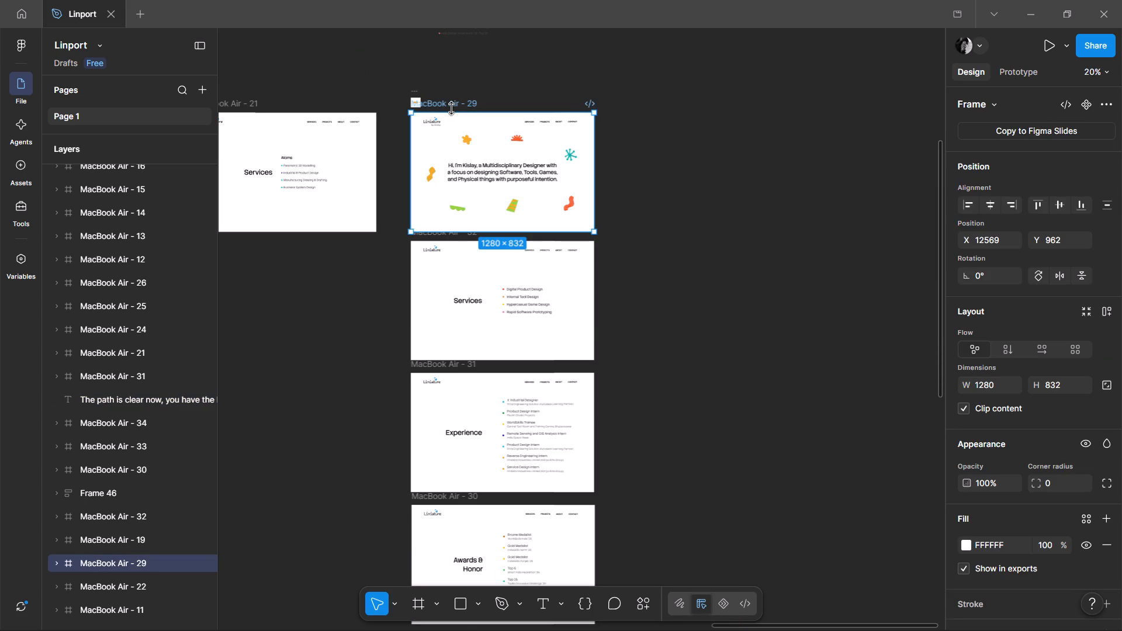
{"action": "left_click_drag", "start_coordinate": [457, 105], "coordinate": [486, 79]}
{"action": "key", "text": "ctrl+z"}
{"action": "left_click", "coordinate": [545, 81]}
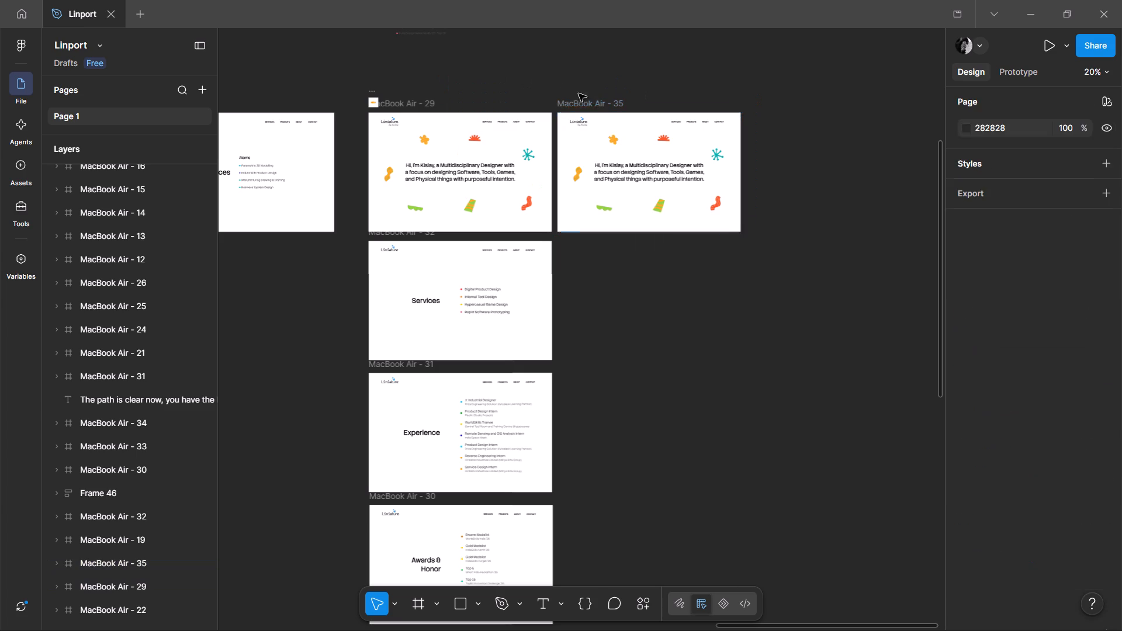
Duplicate the MacBook Air - 35 frame, adding a third hero frame to the row.
{"action": "left_click", "coordinate": [590, 98]}
{"action": "left_click", "coordinate": [588, 103]}
{"action": "key", "text": "ctrl+z"}
{"action": "left_click", "coordinate": [628, 84]}
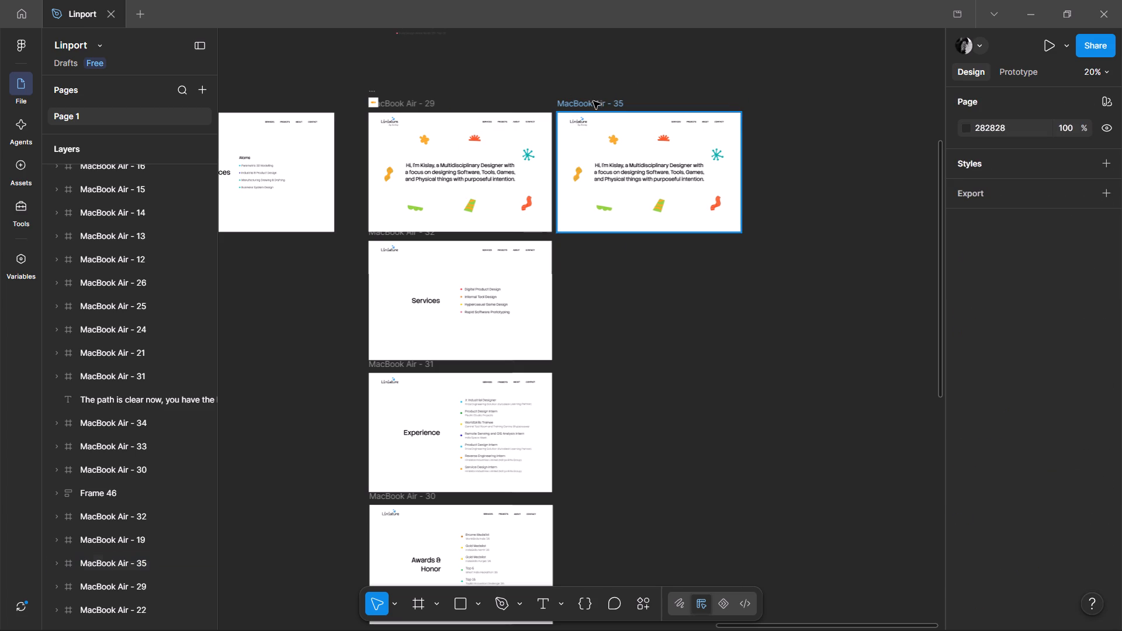
{"action": "left_click", "coordinate": [597, 97]}
{"action": "key", "text": "ctrl+c"}
{"action": "key", "text": "ctrl+v"}
{"action": "left_click", "coordinate": [945, 488]}
{"action": "left_click", "coordinate": [825, 459]}
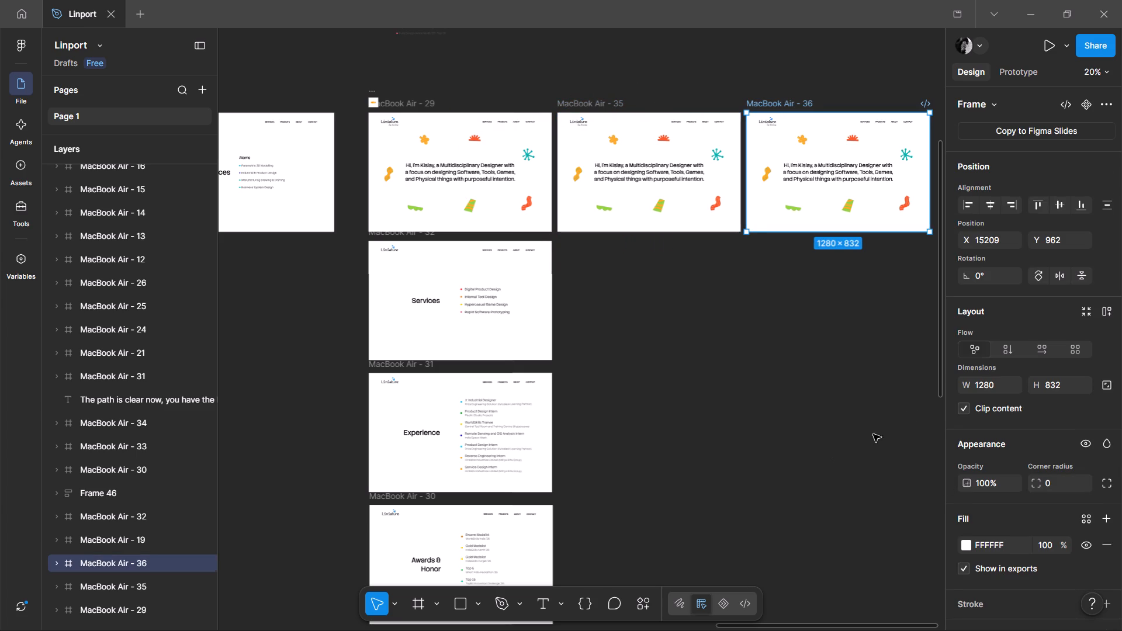
{"action": "left_click", "coordinate": [913, 410]}
{"action": "left_click", "coordinate": [794, 377]}
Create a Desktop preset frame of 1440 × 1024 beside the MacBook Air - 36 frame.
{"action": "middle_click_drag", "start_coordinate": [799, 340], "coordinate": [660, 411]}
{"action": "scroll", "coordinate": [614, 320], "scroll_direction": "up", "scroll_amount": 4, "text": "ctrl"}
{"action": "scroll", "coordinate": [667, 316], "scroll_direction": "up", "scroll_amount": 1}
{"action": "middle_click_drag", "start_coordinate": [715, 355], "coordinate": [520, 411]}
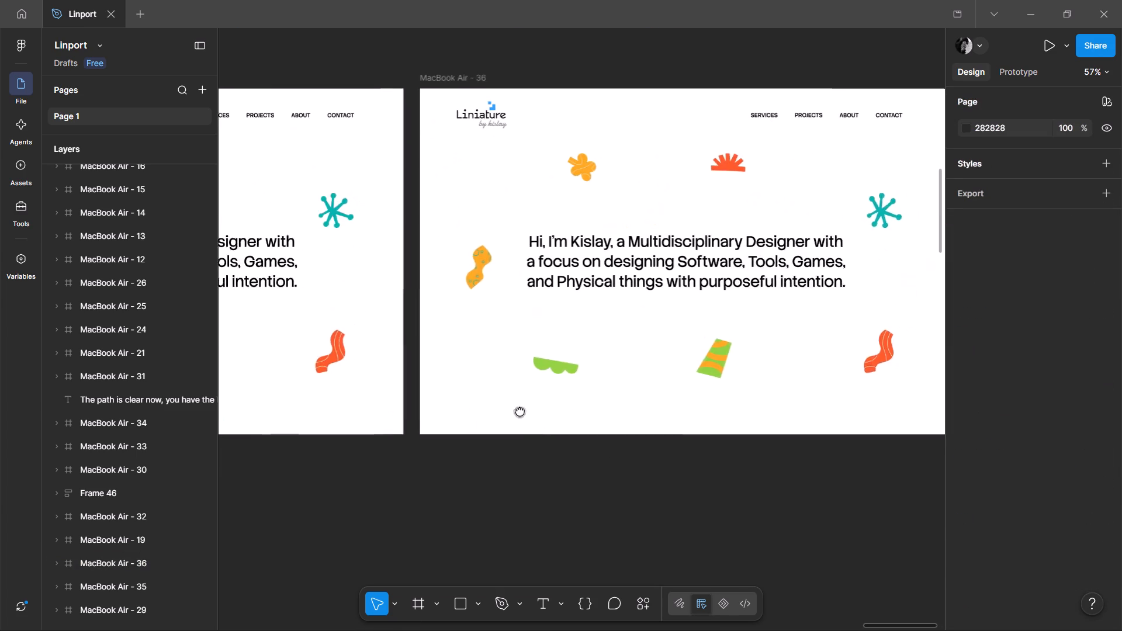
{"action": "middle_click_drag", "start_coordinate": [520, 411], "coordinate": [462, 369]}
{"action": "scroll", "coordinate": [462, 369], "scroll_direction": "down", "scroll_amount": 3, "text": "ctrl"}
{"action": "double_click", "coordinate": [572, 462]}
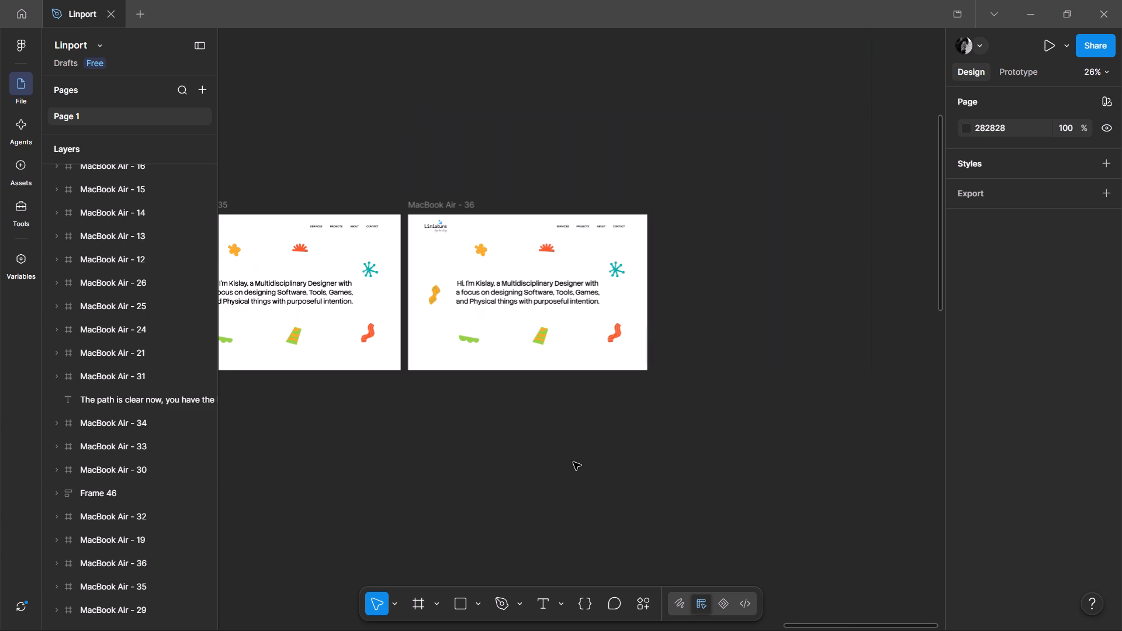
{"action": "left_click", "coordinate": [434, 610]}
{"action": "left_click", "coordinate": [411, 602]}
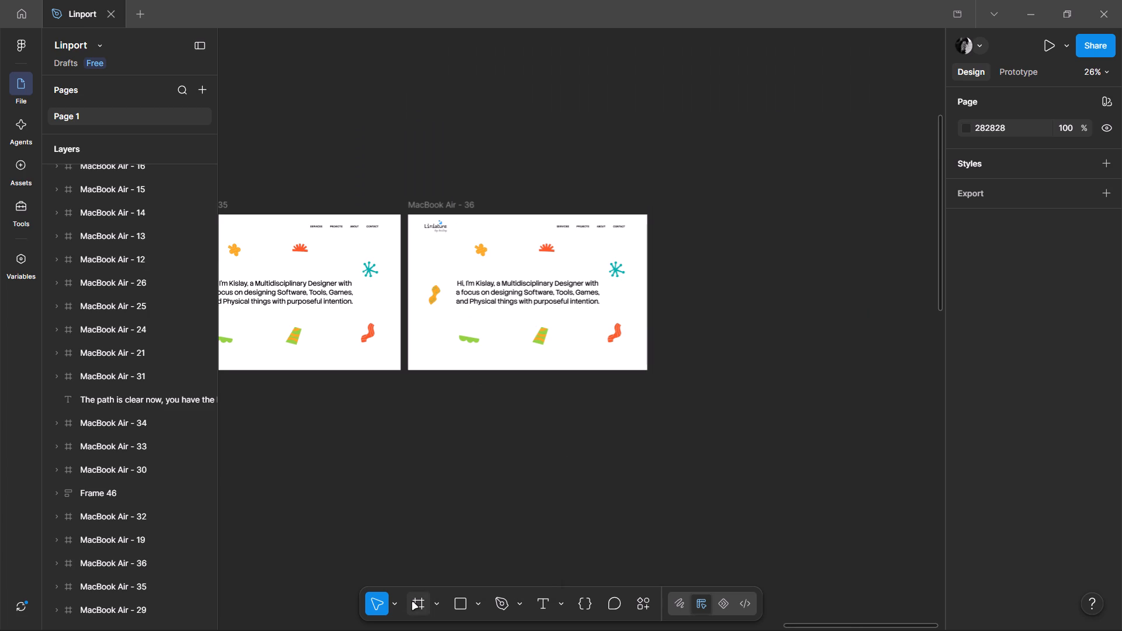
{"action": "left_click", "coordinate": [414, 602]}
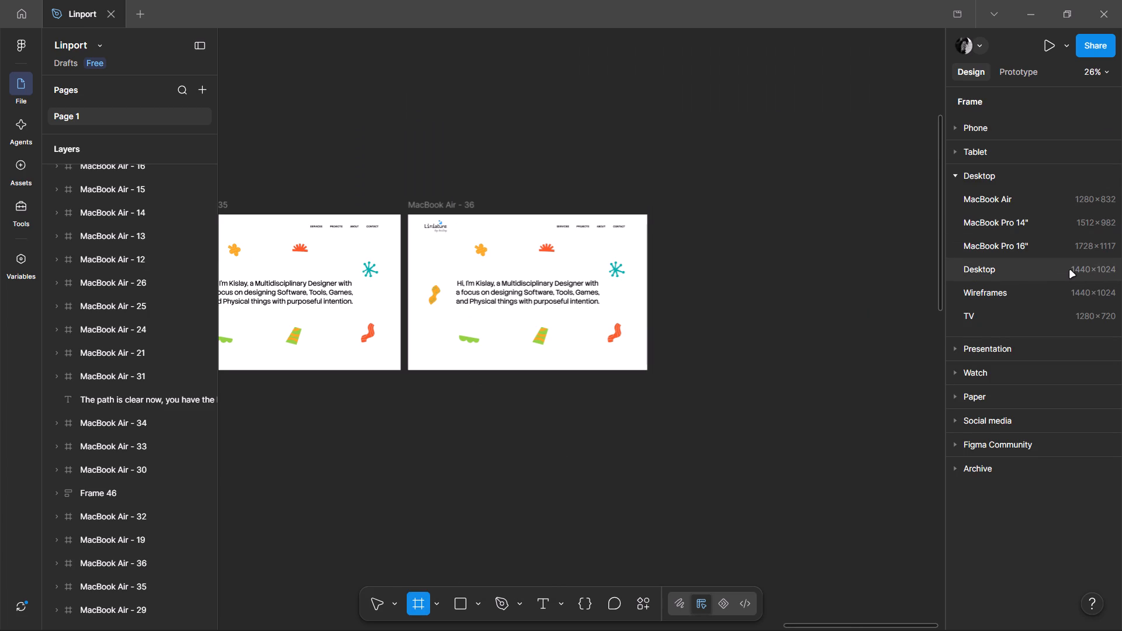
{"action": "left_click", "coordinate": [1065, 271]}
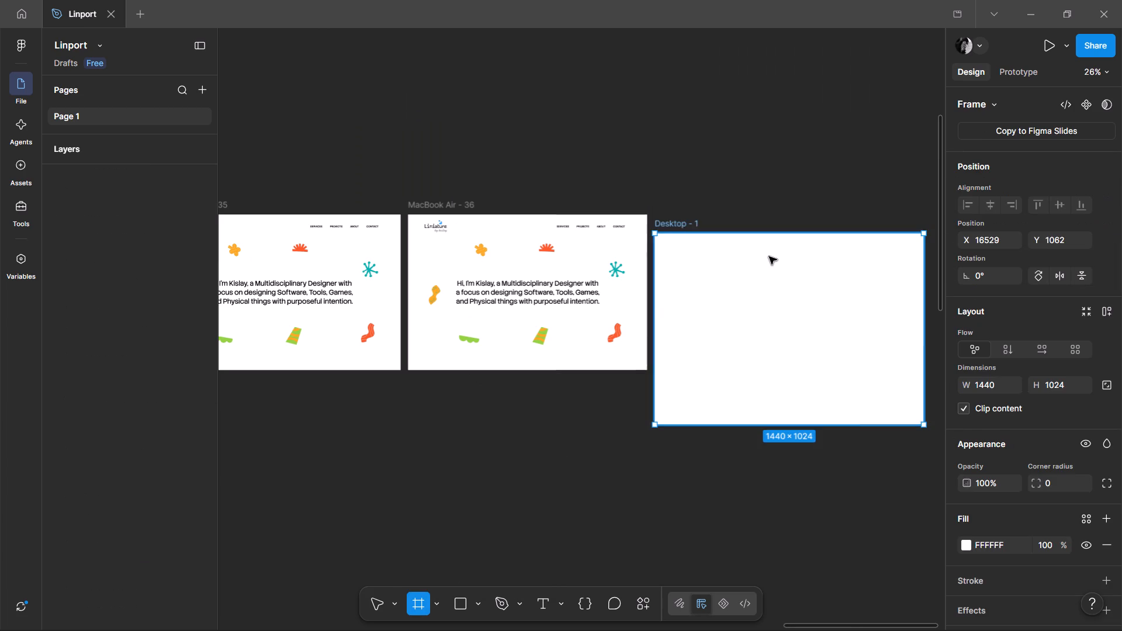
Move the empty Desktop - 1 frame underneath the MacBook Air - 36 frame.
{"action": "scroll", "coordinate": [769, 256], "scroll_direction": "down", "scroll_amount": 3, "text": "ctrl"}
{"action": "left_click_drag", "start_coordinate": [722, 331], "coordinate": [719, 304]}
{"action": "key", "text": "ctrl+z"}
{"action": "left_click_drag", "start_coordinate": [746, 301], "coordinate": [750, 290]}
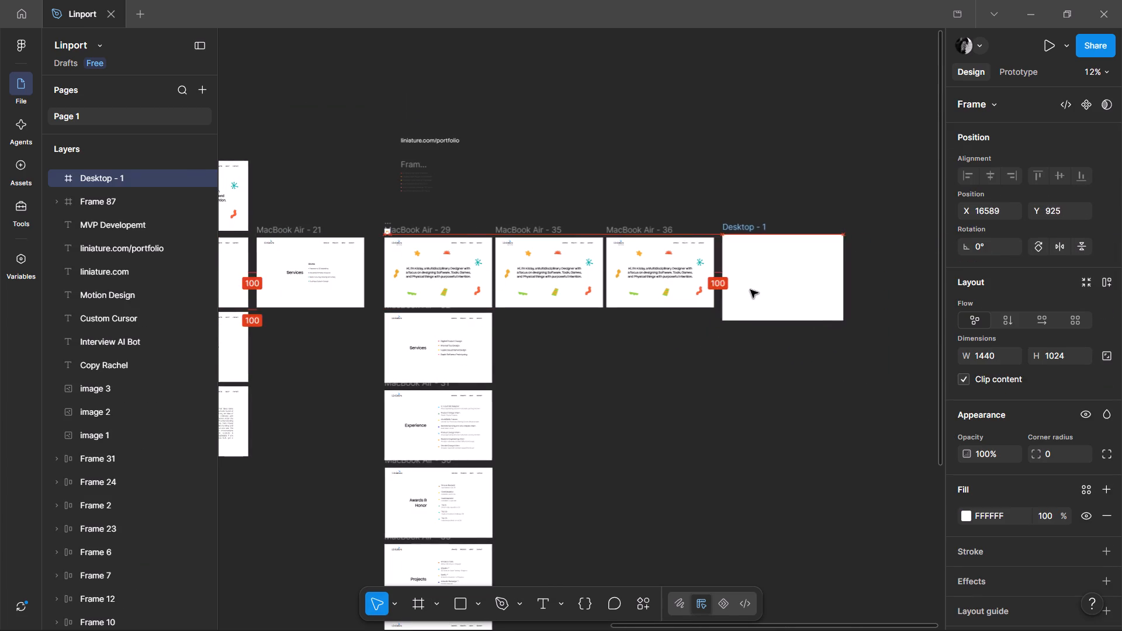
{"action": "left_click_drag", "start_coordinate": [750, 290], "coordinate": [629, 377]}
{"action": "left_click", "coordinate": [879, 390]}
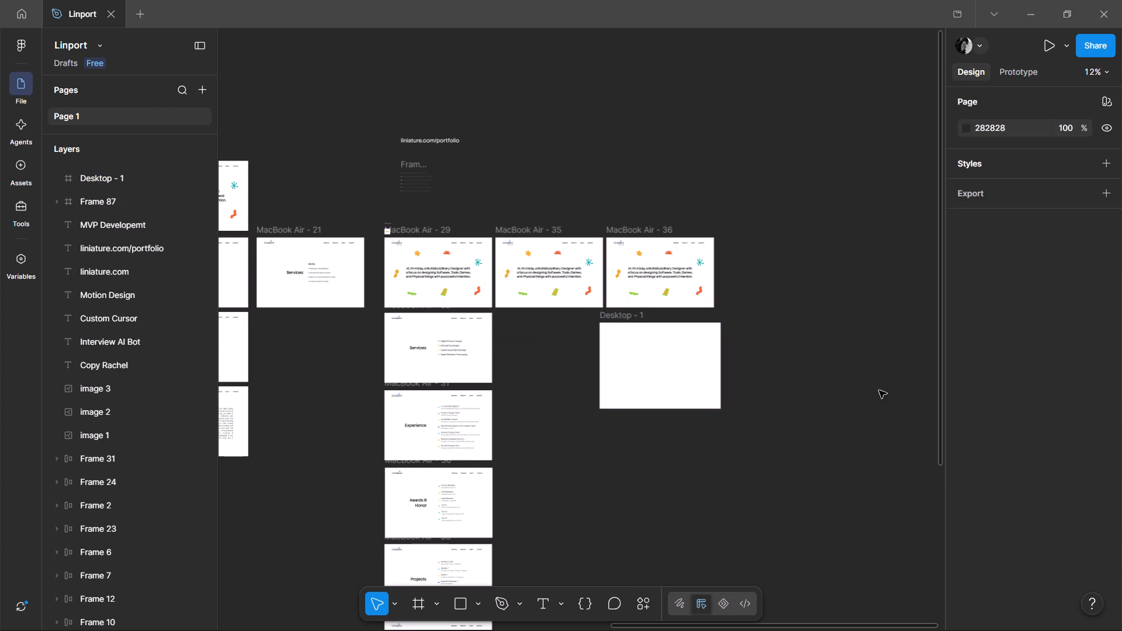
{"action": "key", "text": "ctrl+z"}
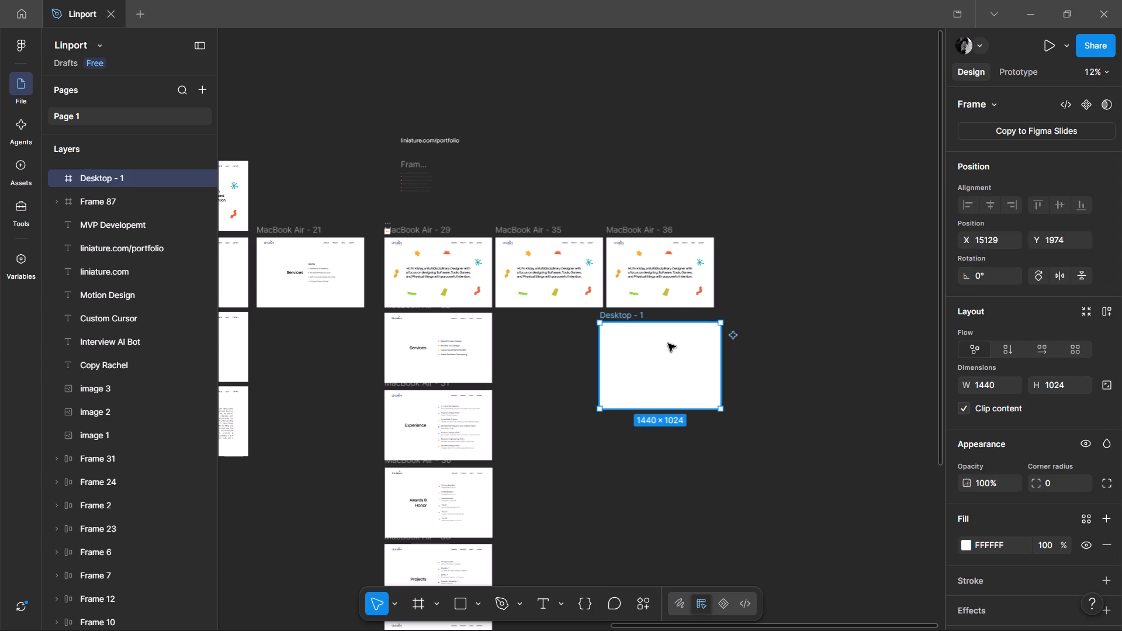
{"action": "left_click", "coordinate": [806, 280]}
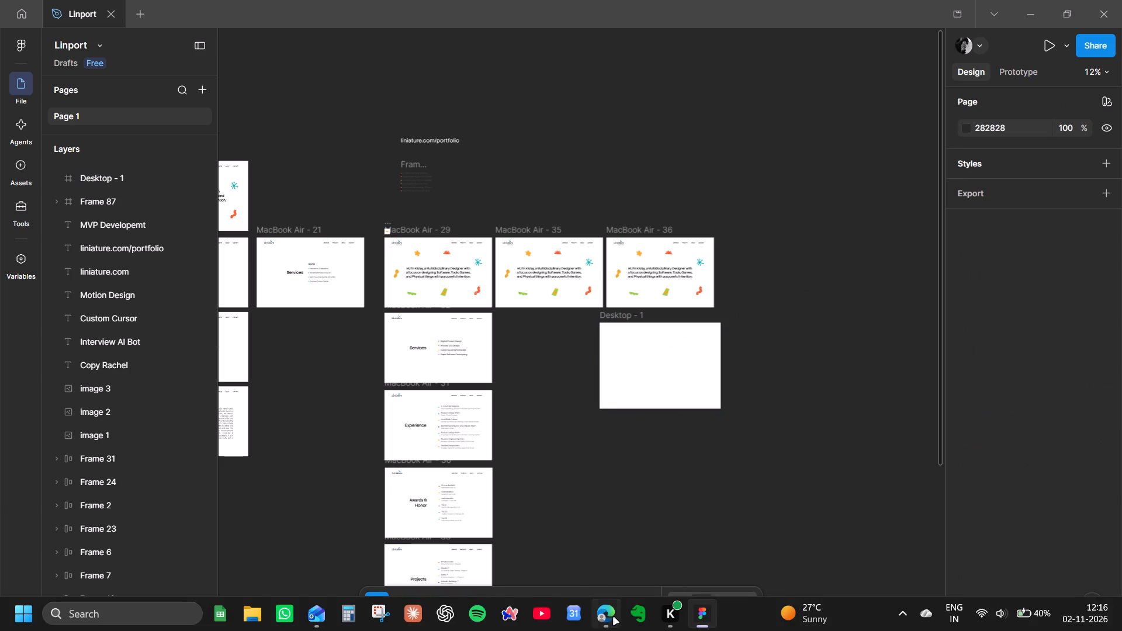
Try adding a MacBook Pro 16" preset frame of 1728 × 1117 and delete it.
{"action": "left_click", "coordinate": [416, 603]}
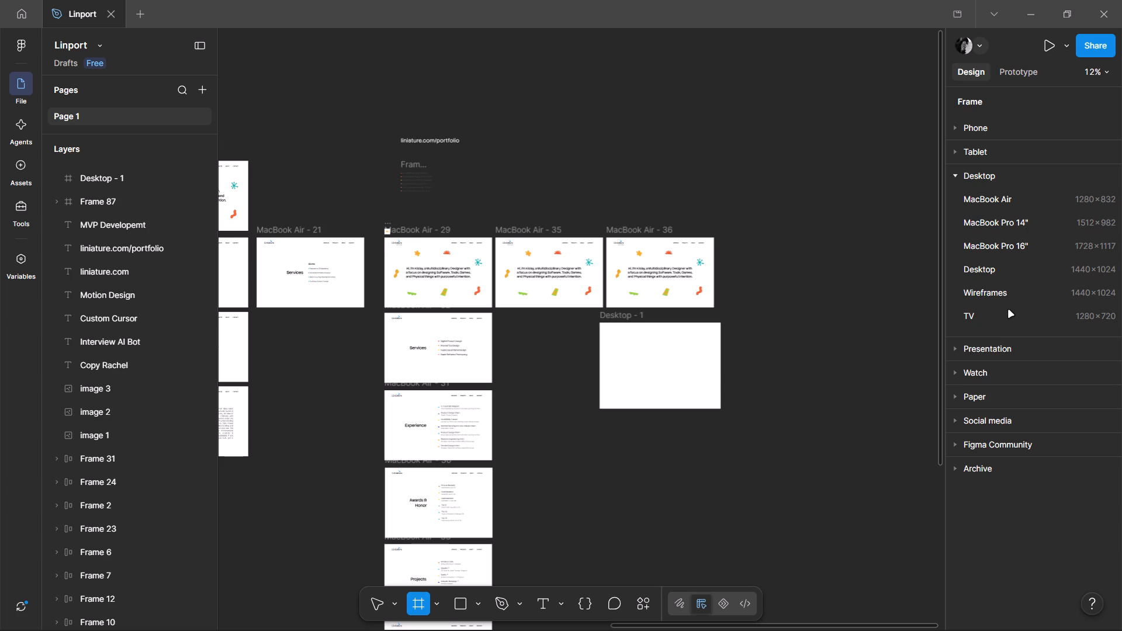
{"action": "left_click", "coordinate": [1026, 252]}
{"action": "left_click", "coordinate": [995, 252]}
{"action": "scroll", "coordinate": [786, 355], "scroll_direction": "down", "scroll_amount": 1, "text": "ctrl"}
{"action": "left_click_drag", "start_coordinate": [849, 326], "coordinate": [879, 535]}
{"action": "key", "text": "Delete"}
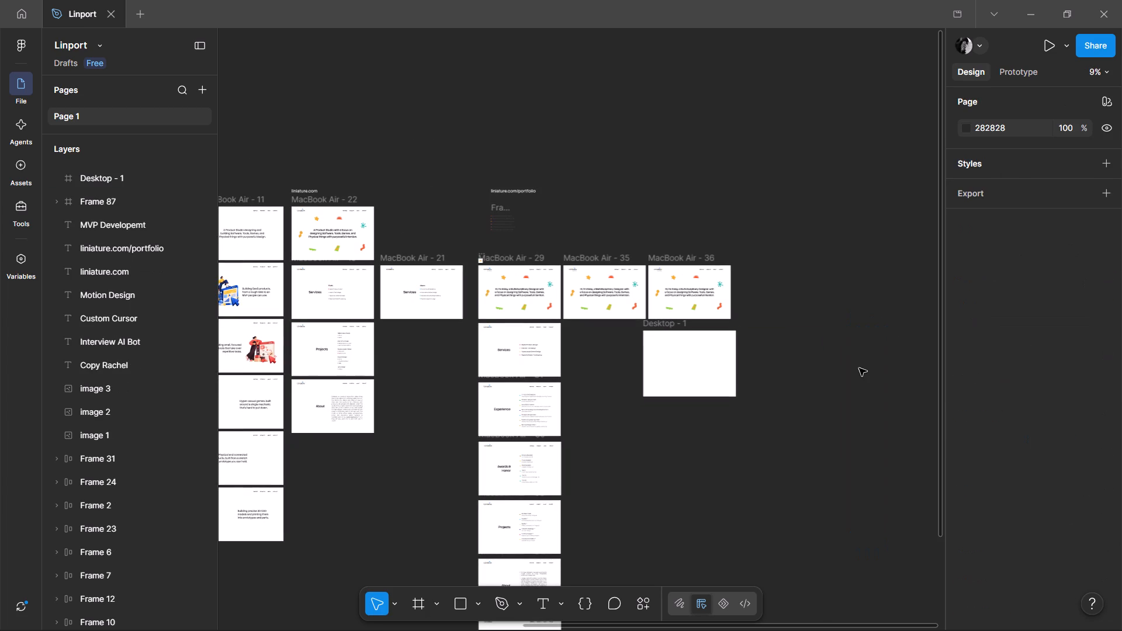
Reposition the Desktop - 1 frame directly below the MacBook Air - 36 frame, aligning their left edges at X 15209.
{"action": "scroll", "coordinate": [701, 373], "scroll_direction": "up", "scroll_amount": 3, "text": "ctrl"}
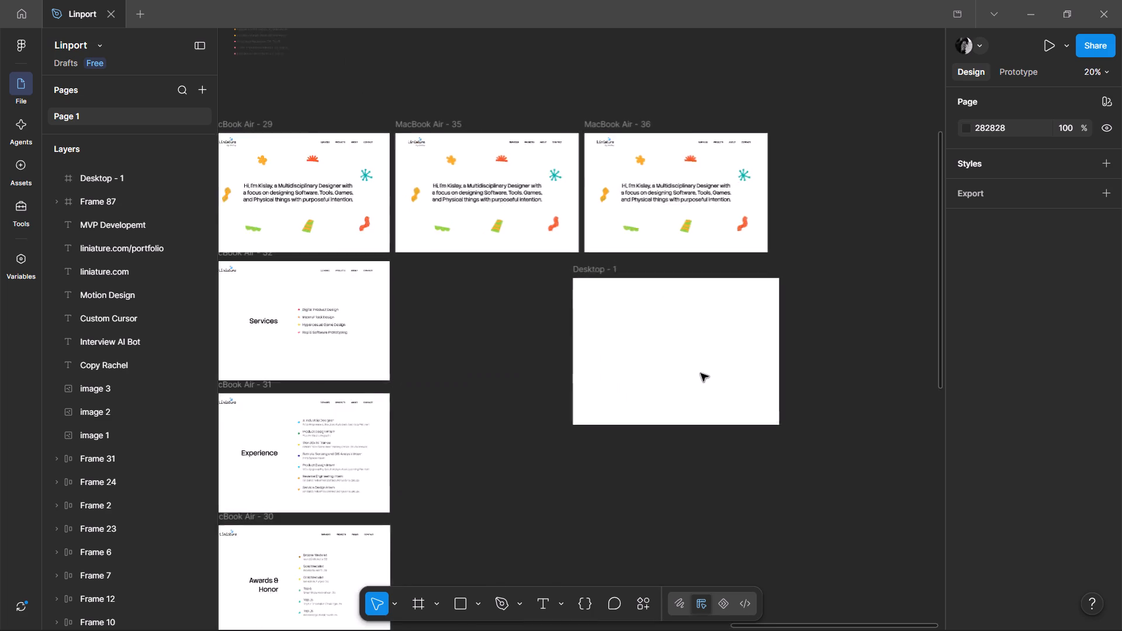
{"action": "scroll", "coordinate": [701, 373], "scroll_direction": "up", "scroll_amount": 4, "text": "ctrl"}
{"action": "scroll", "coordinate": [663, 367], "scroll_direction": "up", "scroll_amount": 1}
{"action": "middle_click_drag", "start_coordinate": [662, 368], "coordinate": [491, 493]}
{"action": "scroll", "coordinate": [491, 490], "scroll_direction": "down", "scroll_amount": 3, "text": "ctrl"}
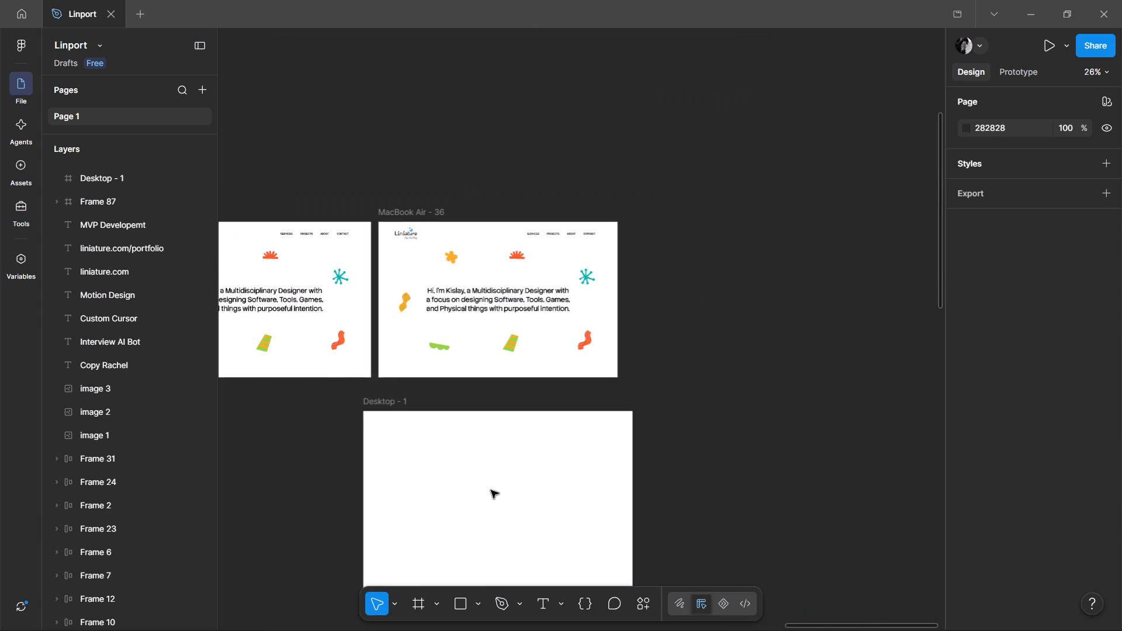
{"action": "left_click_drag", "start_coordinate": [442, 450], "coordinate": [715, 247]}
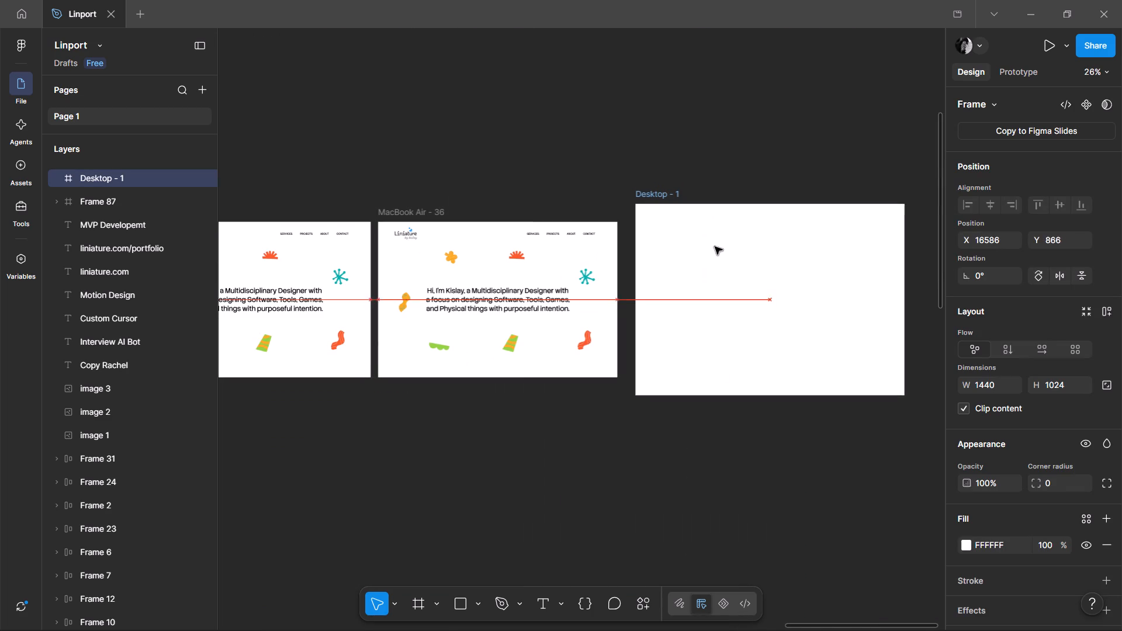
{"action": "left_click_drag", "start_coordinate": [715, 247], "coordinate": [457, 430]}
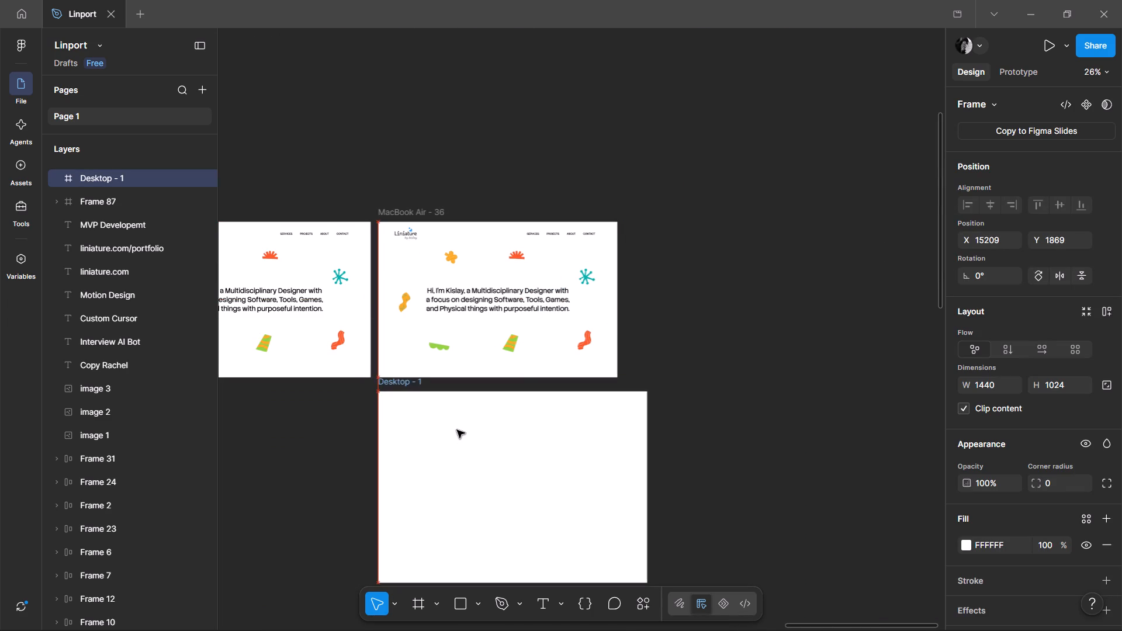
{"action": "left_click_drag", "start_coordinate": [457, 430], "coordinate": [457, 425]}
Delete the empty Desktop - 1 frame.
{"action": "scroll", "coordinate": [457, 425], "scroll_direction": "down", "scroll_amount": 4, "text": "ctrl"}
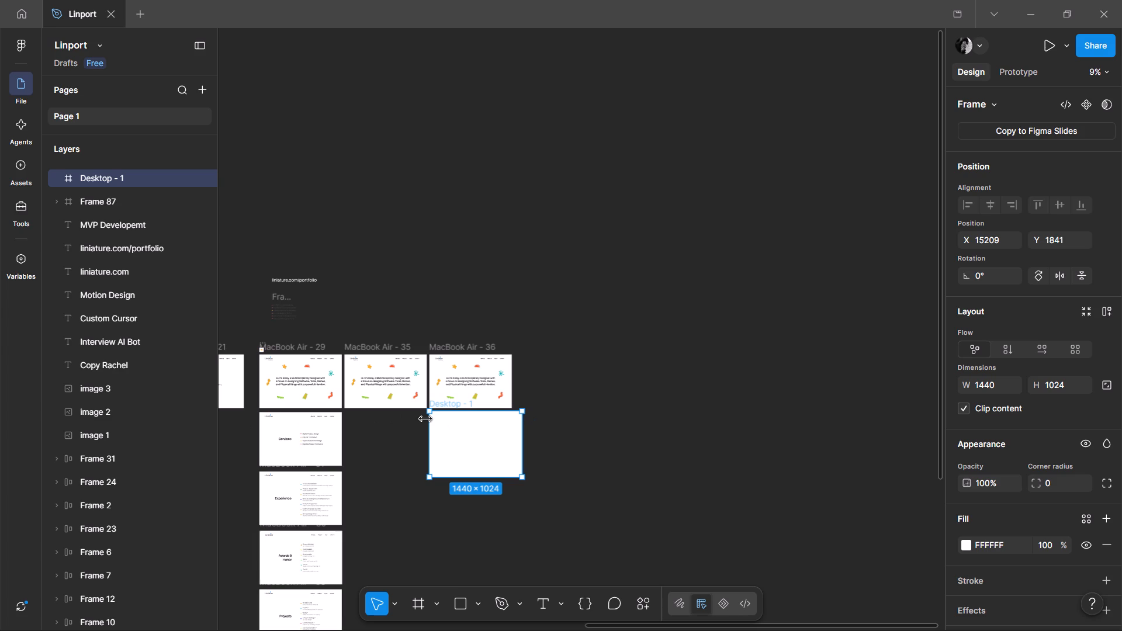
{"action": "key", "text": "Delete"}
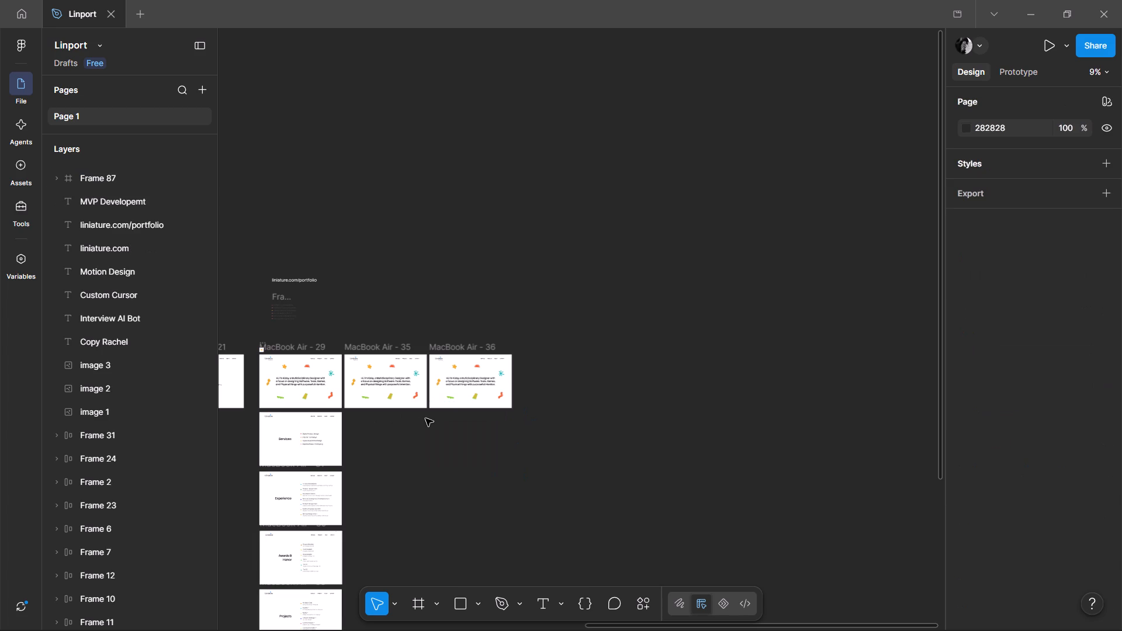
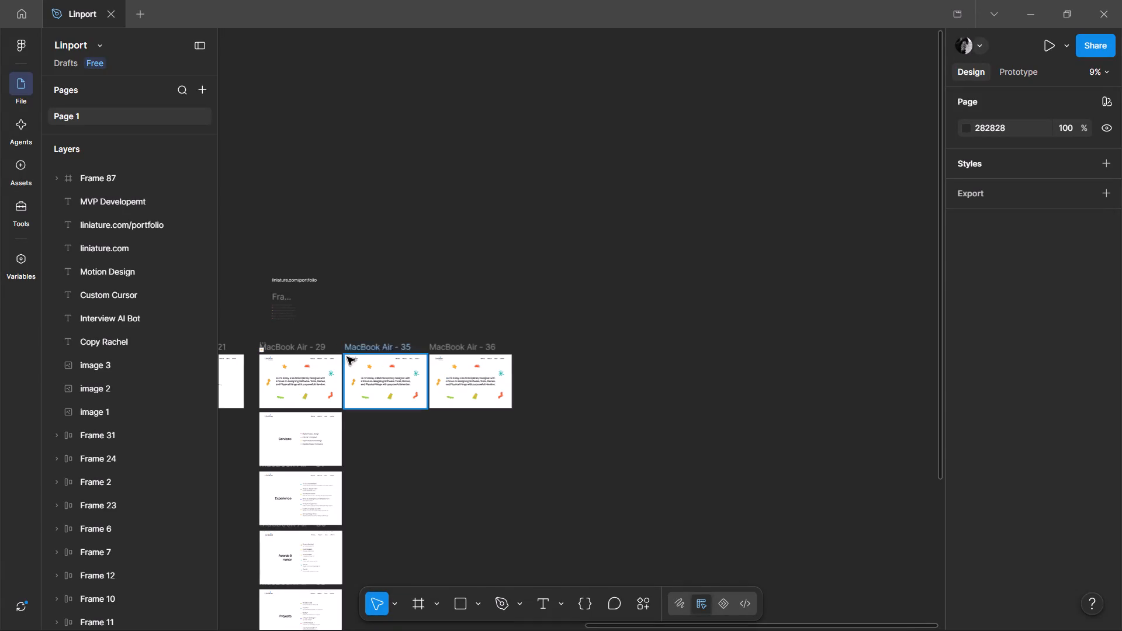
Examine the liniature.com/portfolio frames, comparing MacBook Air - 21, 29, 35 and 36 and the Services frame.
{"action": "scroll", "coordinate": [502, 486], "scroll_direction": "down", "scroll_amount": 3}
{"action": "middle_click_drag", "start_coordinate": [457, 453], "coordinate": [664, 526]}
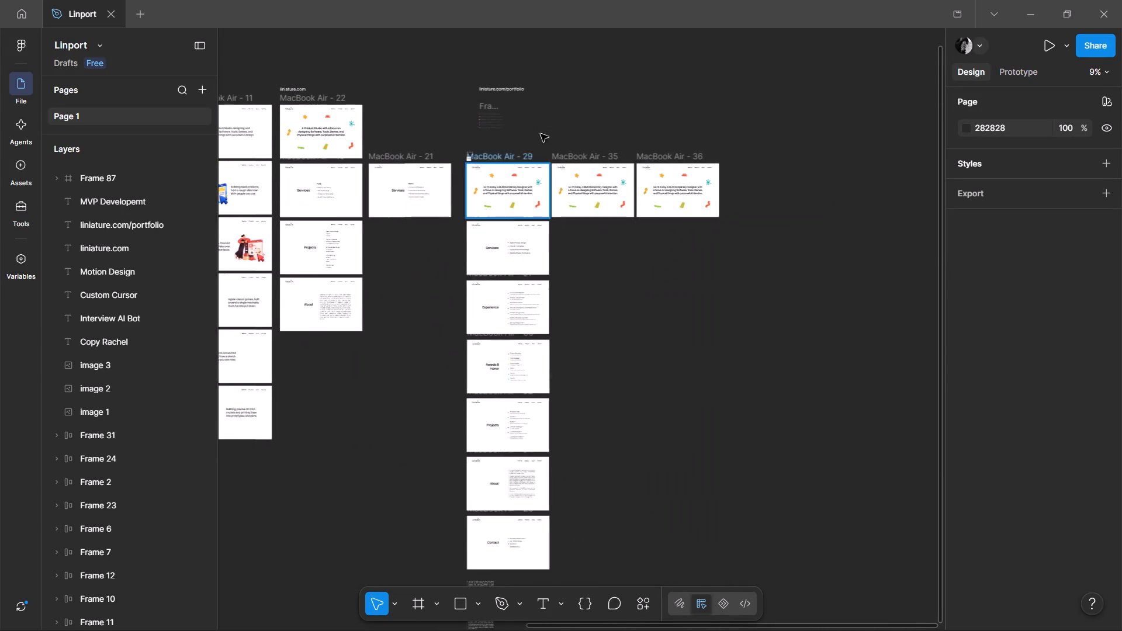
{"action": "scroll", "coordinate": [561, 121], "scroll_direction": "up", "scroll_amount": 3, "text": "ctrl"}
{"action": "middle_click_drag", "start_coordinate": [657, 341], "coordinate": [494, 405]}
{"action": "middle_click_drag", "start_coordinate": [491, 407], "coordinate": [486, 408]}
{"action": "middle_click", "coordinate": [485, 408]}
{"action": "scroll", "coordinate": [484, 397], "scroll_direction": "up", "scroll_amount": 1, "text": "ctrl"}
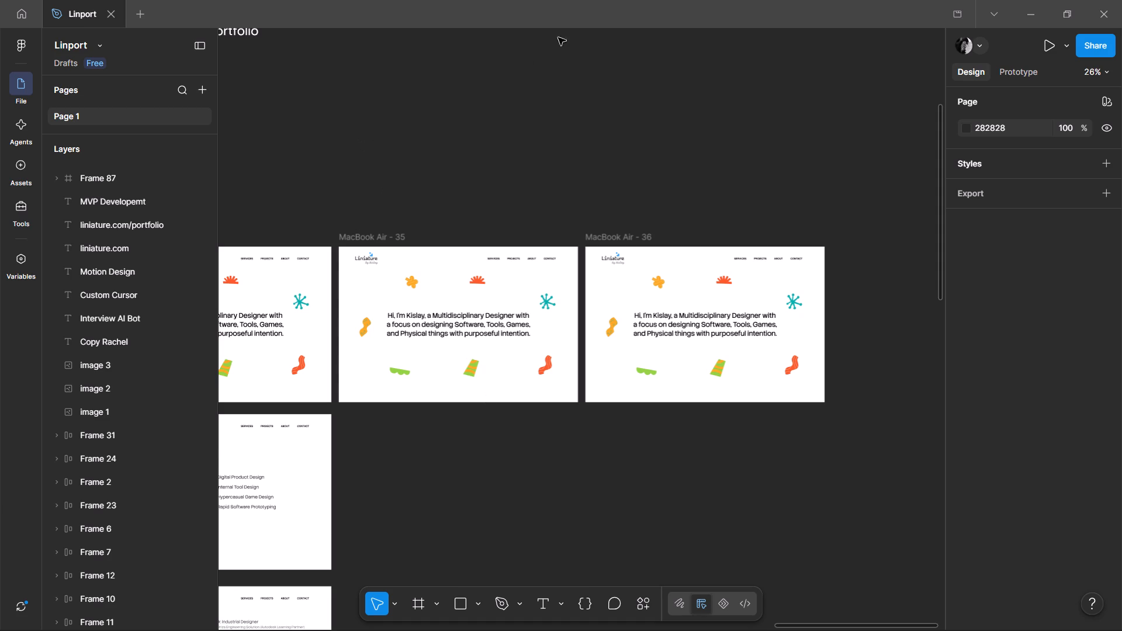
{"action": "scroll", "coordinate": [430, 290], "scroll_direction": "up", "scroll_amount": 1, "text": "ctrl"}
{"action": "scroll", "coordinate": [352, 209], "scroll_direction": "up", "scroll_amount": 4, "text": "ctrl"}
{"action": "scroll", "coordinate": [352, 209], "scroll_direction": "down", "scroll_amount": 5, "text": "ctrl"}
{"action": "scroll", "coordinate": [289, 215], "scroll_direction": "up", "scroll_amount": 1}
{"action": "middle_click_drag", "start_coordinate": [289, 215], "coordinate": [532, 152]}
{"action": "scroll", "coordinate": [299, 270], "scroll_direction": "up", "scroll_amount": 1}
{"action": "middle_click_drag", "start_coordinate": [292, 263], "coordinate": [653, 142]}
{"action": "scroll", "coordinate": [544, 192], "scroll_direction": "down", "scroll_amount": 2, "text": "ctrl"}
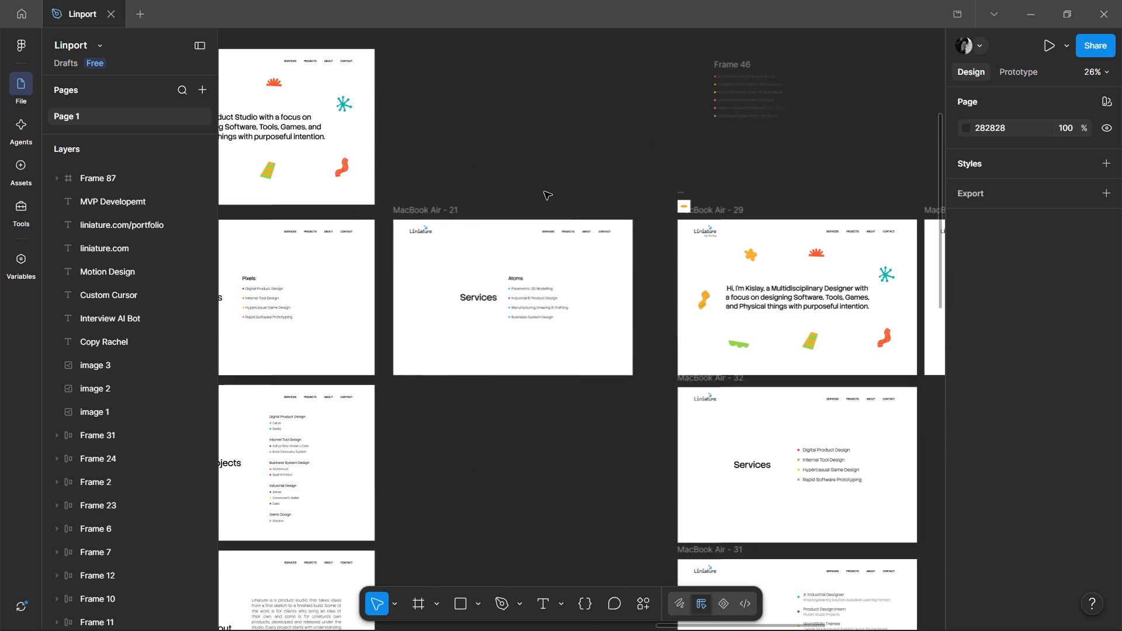
{"action": "scroll", "coordinate": [544, 192], "scroll_direction": "down", "scroll_amount": 2, "text": "ctrl"}
{"action": "scroll", "coordinate": [576, 244], "scroll_direction": "up", "scroll_amount": 5, "text": "ctrl"}
{"action": "middle_click_drag", "start_coordinate": [735, 408], "coordinate": [491, 353], "text": "ctrl"}
{"action": "scroll", "coordinate": [491, 352], "scroll_direction": "up", "scroll_amount": 5, "text": "ctrl"}
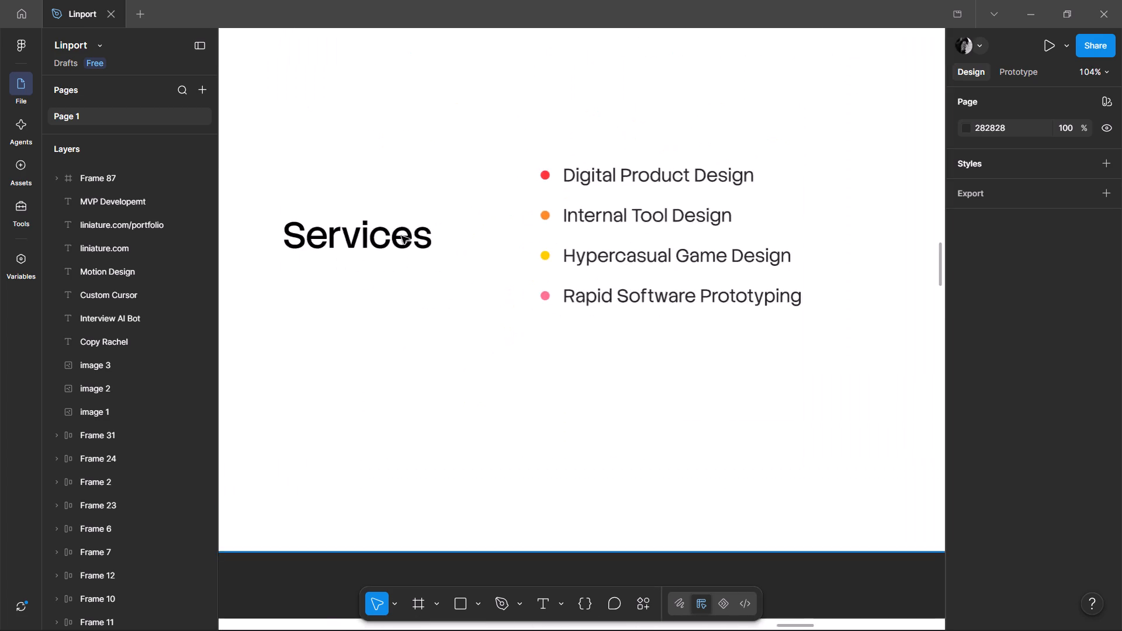
{"action": "scroll", "coordinate": [401, 228], "scroll_direction": "down", "scroll_amount": 5, "text": "ctrl"}
{"action": "middle_click_drag", "start_coordinate": [715, 242], "coordinate": [679, 447]}
{"action": "middle_click", "coordinate": [679, 447]}
{"action": "middle_click_drag", "start_coordinate": [679, 447], "coordinate": [539, 360]}
{"action": "scroll", "coordinate": [539, 360], "scroll_direction": "up", "scroll_amount": 1}
{"action": "scroll", "coordinate": [539, 360], "scroll_direction": "down", "scroll_amount": 3, "text": "ctrl"}
{"action": "scroll", "coordinate": [579, 352], "scroll_direction": "up", "scroll_amount": 3, "text": "ctrl"}
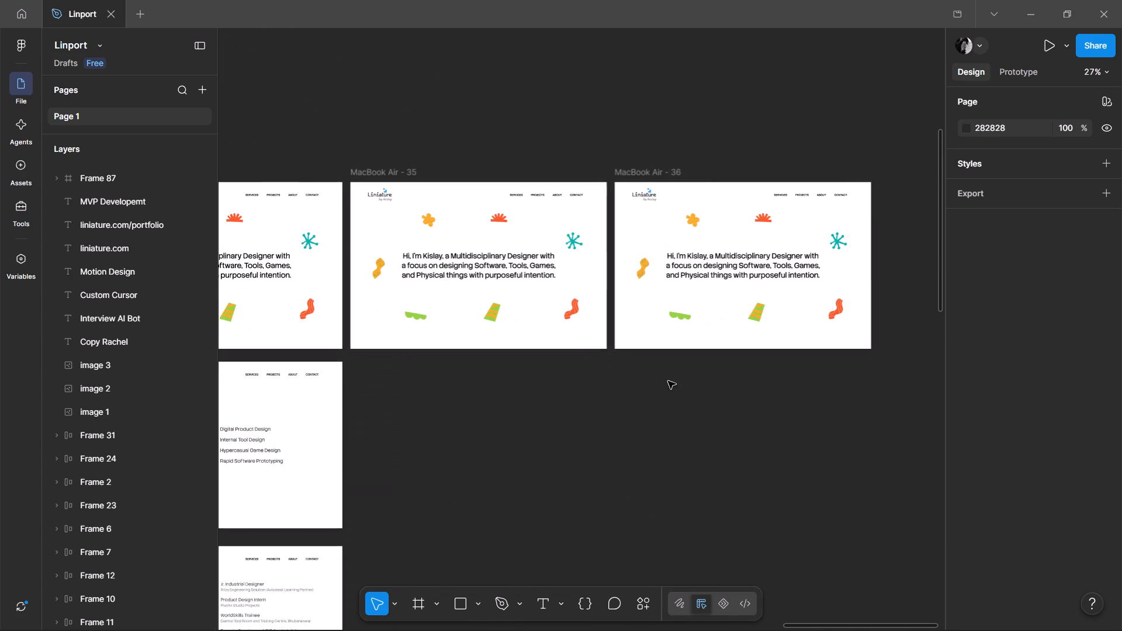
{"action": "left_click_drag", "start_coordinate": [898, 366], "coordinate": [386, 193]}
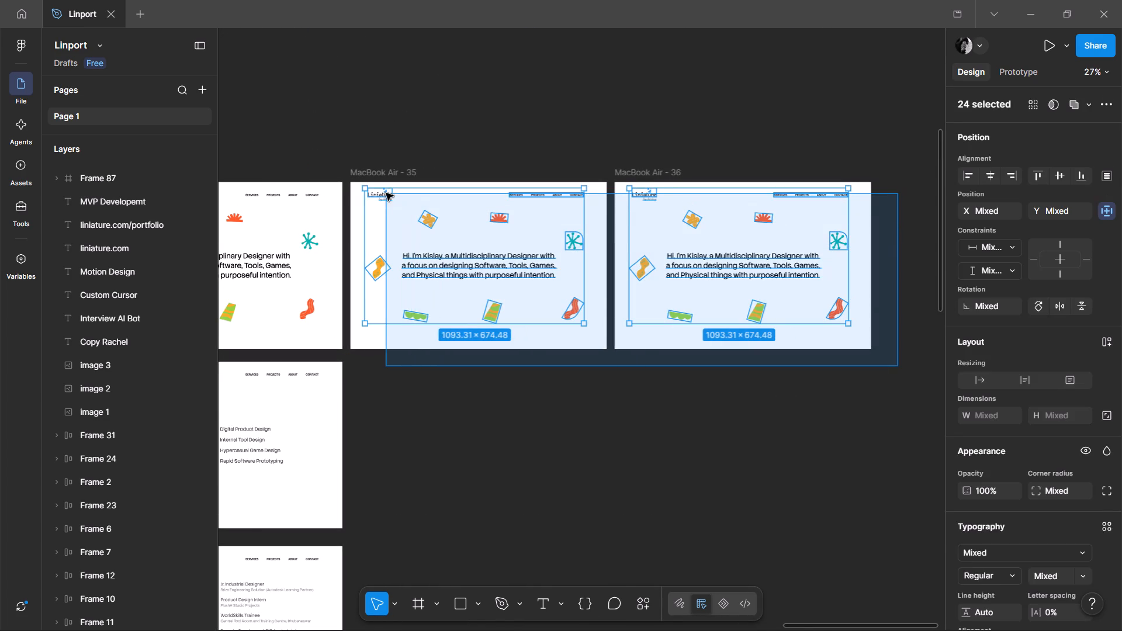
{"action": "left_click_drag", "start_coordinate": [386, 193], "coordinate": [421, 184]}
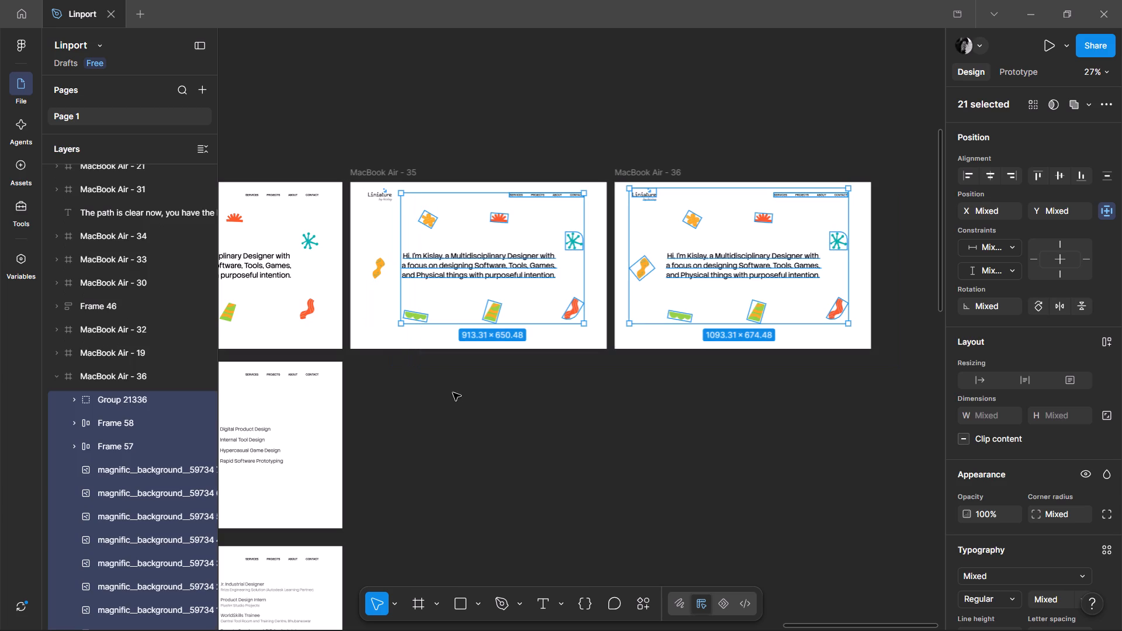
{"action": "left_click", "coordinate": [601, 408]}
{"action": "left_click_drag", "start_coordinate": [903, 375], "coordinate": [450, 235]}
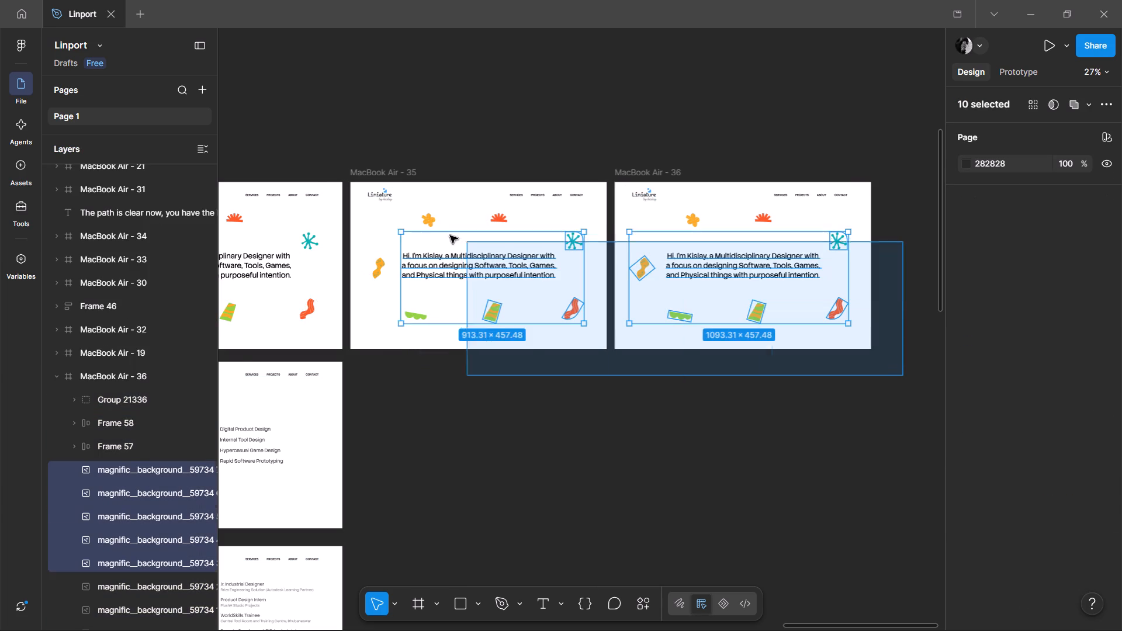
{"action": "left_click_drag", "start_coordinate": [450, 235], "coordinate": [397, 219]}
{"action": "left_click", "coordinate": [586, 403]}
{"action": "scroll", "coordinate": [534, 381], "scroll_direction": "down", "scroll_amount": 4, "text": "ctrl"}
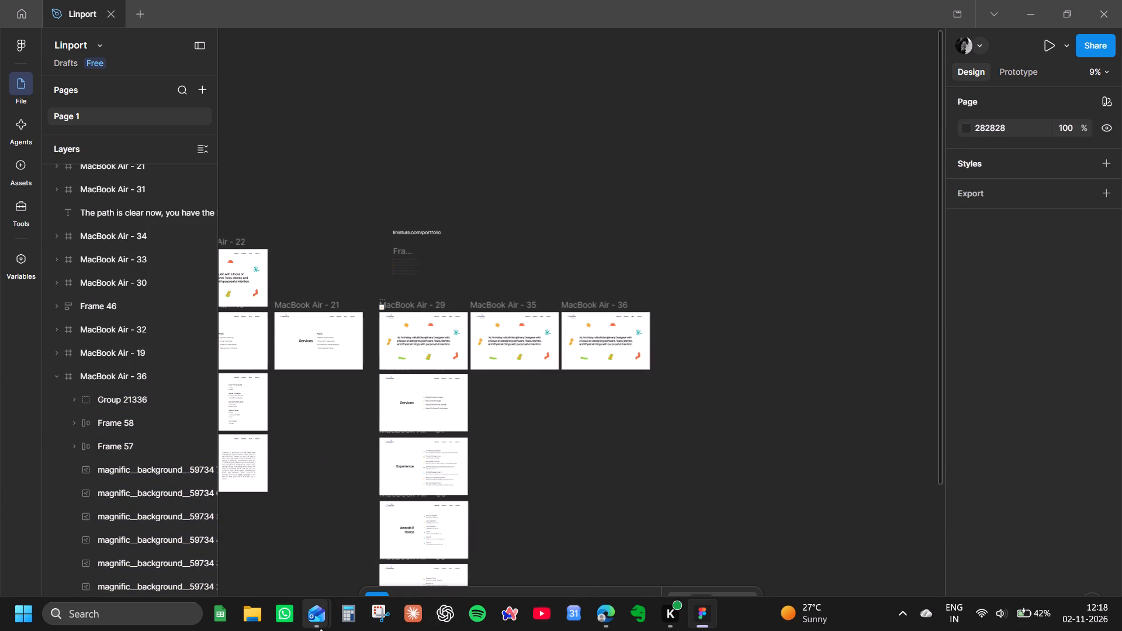
{"action": "left_click", "coordinate": [0, 630]}
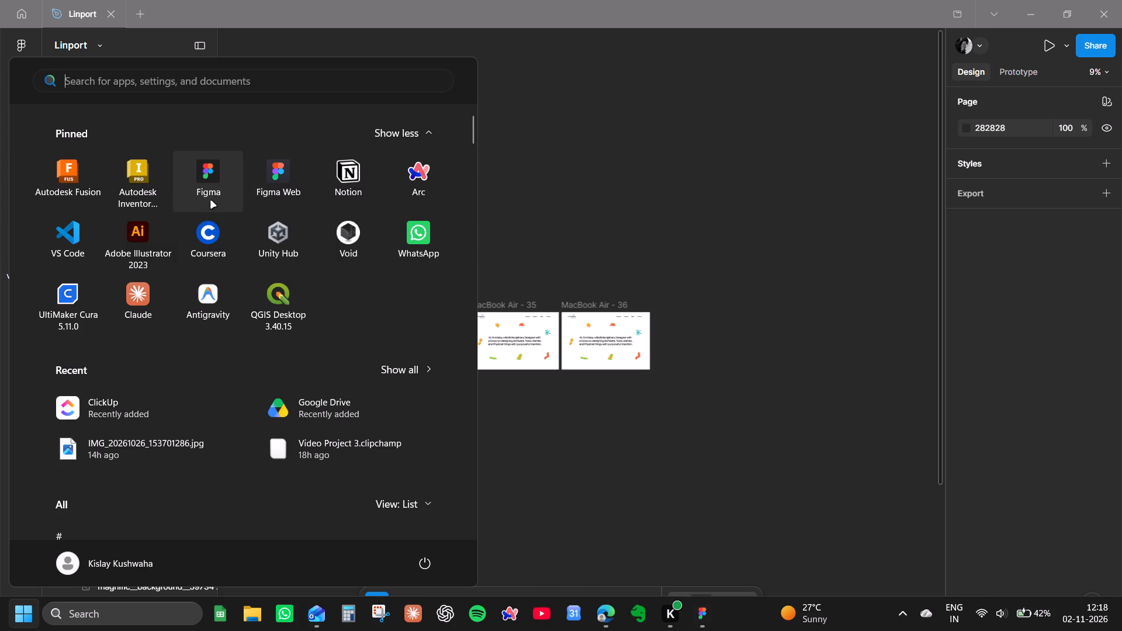
{"action": "key", "text": "a"}
{"action": "key", "text": "n"}
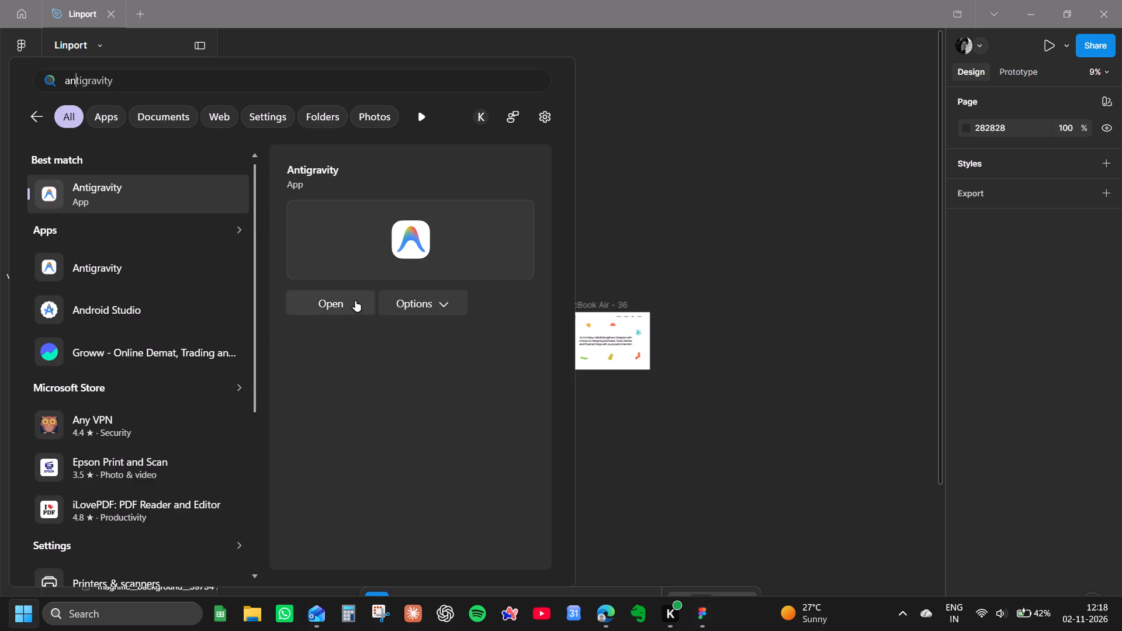
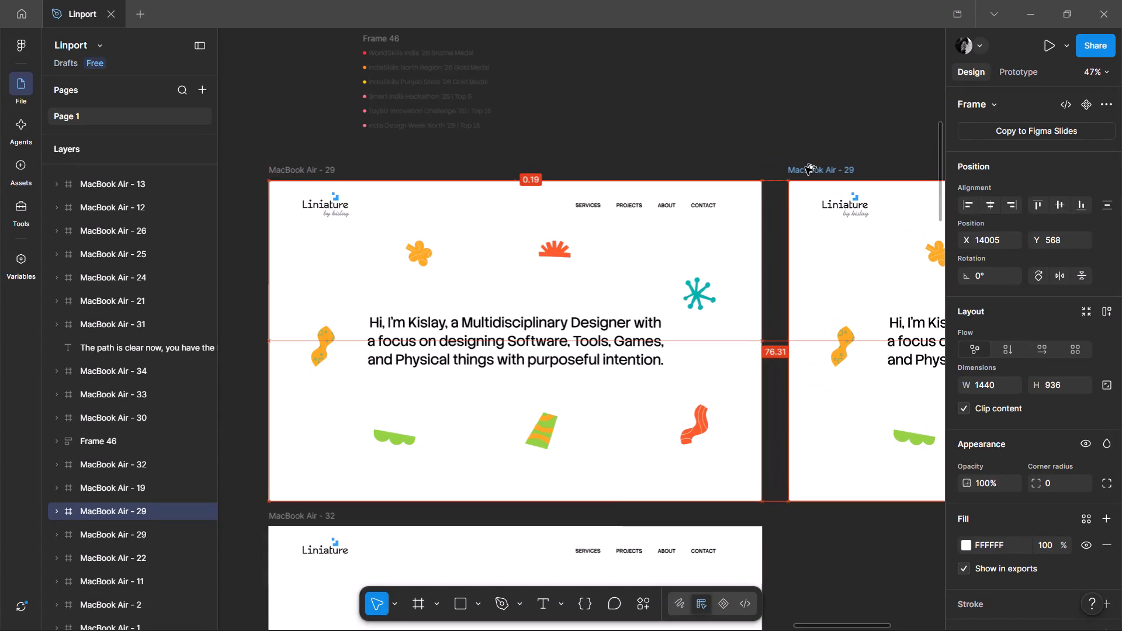
Select the duplicate of the home frame beside the original and check its position.
{"action": "middle_click_drag", "start_coordinate": [864, 530], "coordinate": [862, 530]}
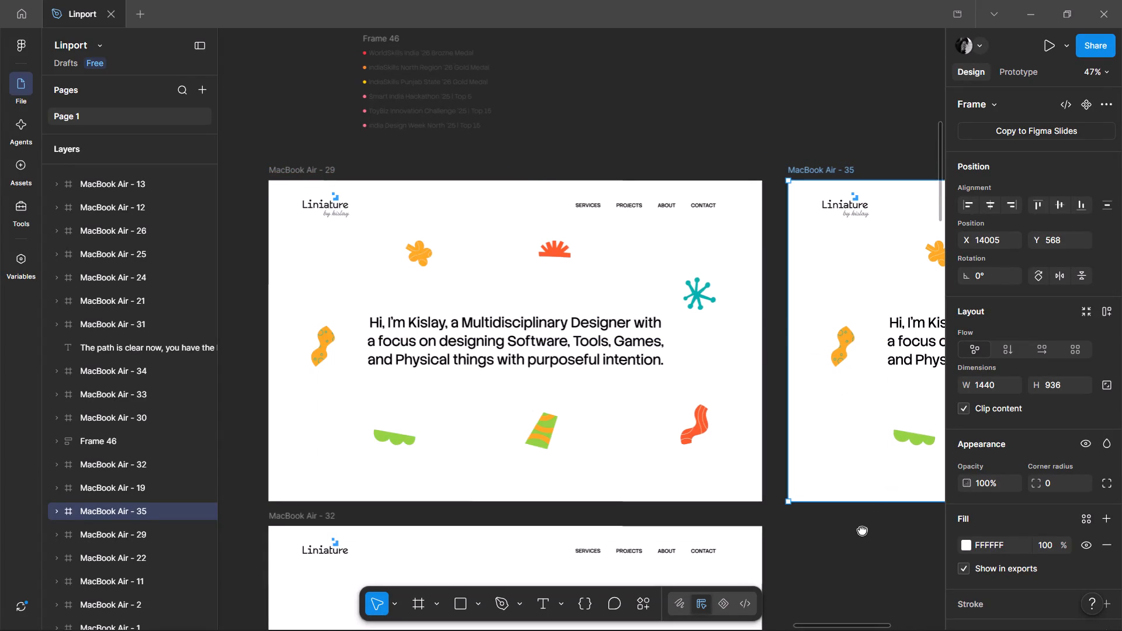
{"action": "middle_click_drag", "start_coordinate": [862, 530], "coordinate": [672, 500]}
{"action": "left_click", "coordinate": [576, 105]}
{"action": "left_click", "coordinate": [617, 136]}
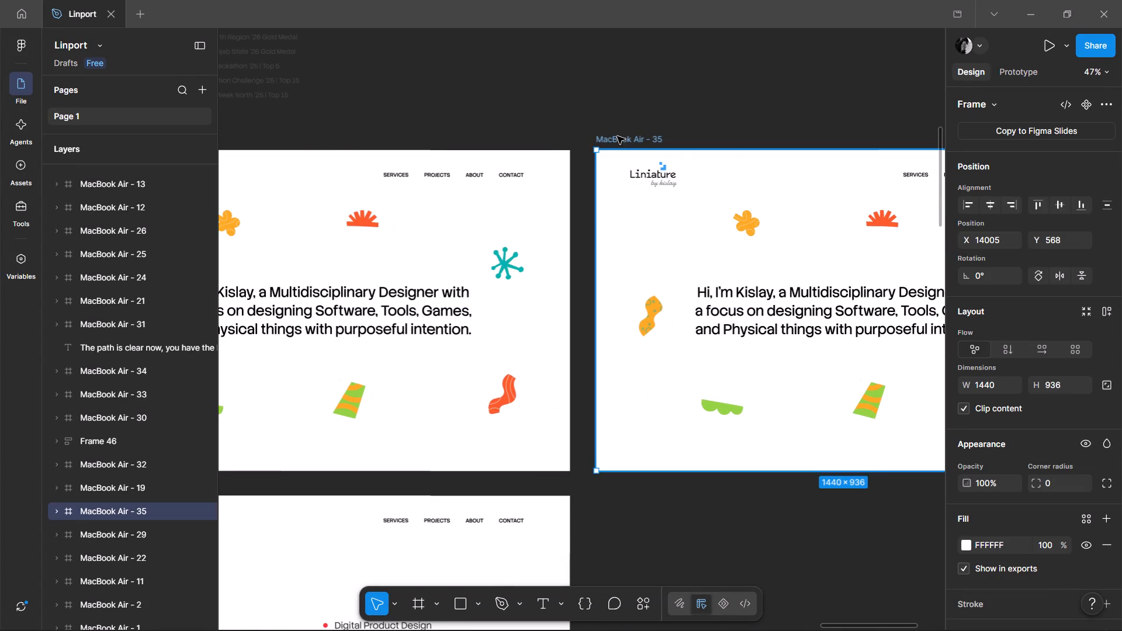
Set the X position of the original home frame, MacBook Air - 29, to 12488.
{"action": "middle_click_drag", "start_coordinate": [412, 168], "coordinate": [749, 217]}
{"action": "left_click", "coordinate": [406, 179]}
{"action": "left_click", "coordinate": [421, 188]}
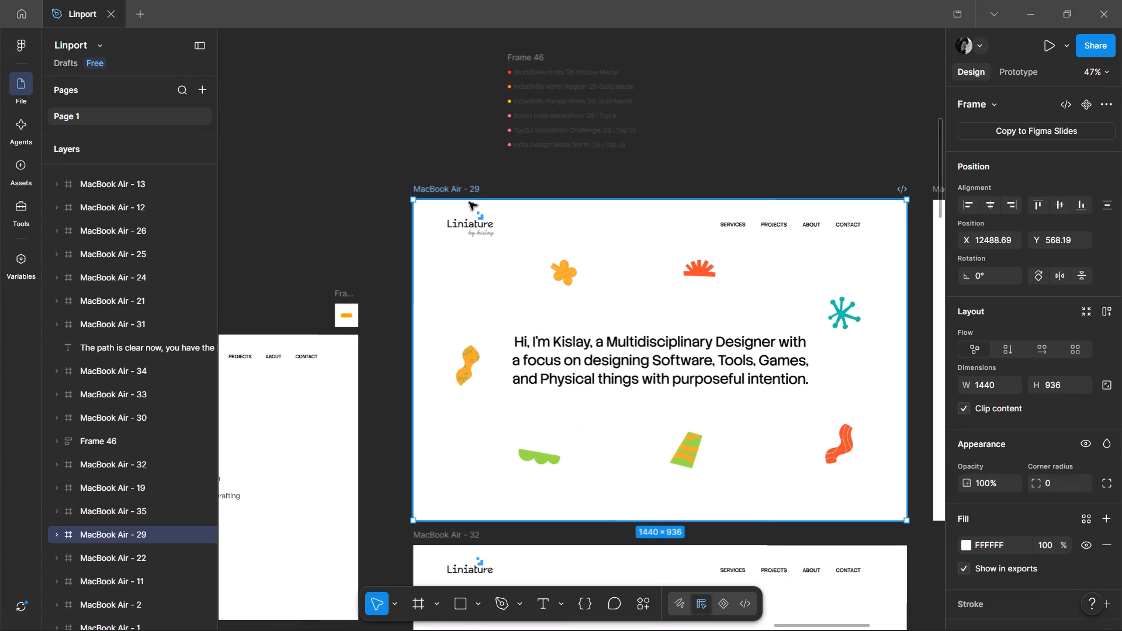
{"action": "left_click", "coordinate": [1017, 241]}
{"action": "left_click", "coordinate": [1014, 240]}
{"action": "key", "text": "BackSpace"}
{"action": "key", "text": "BackSpace"}
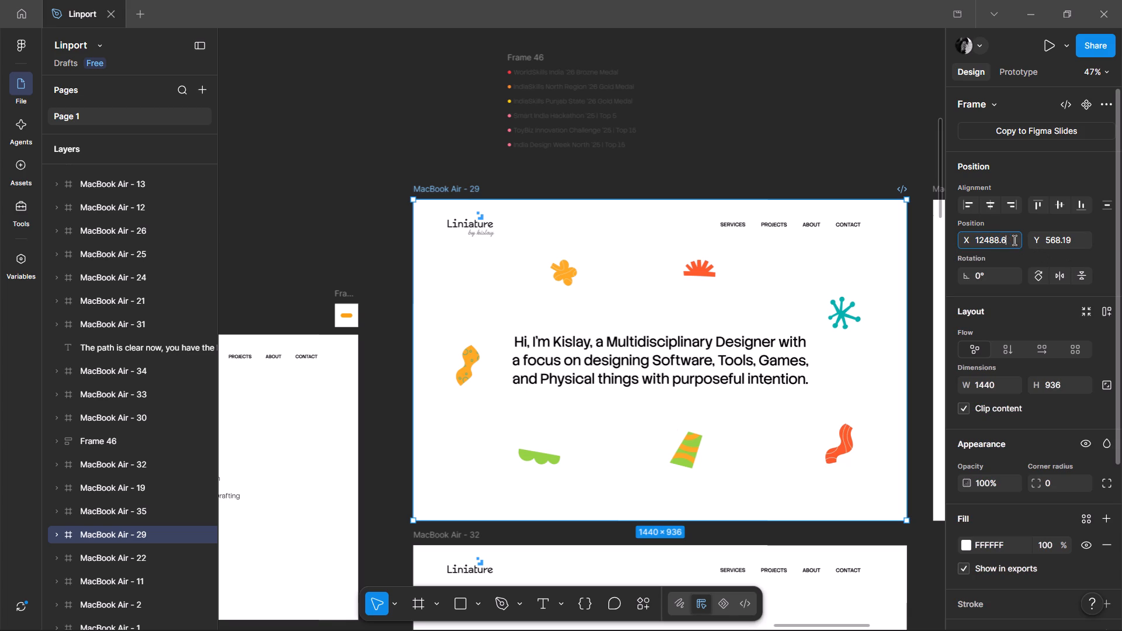
{"action": "key", "text": "BackSpace"}
{"action": "key", "text": "Return"}
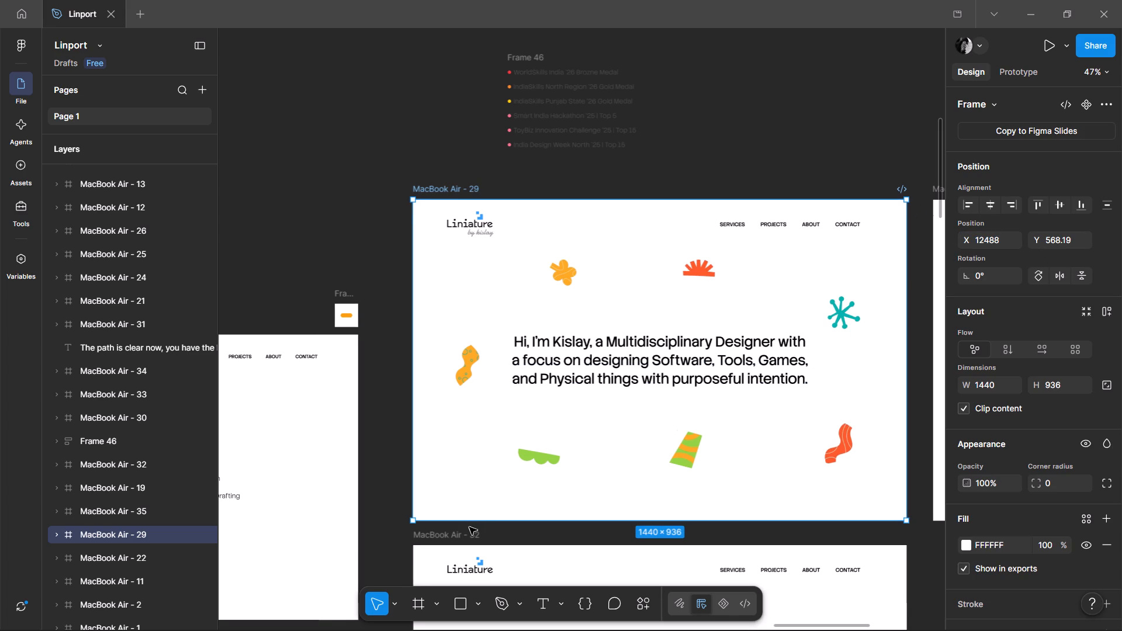
Align the Services frame beneath the home frame with its left edge, at X 12488, Y 1576.
{"action": "left_click", "coordinate": [463, 531]}
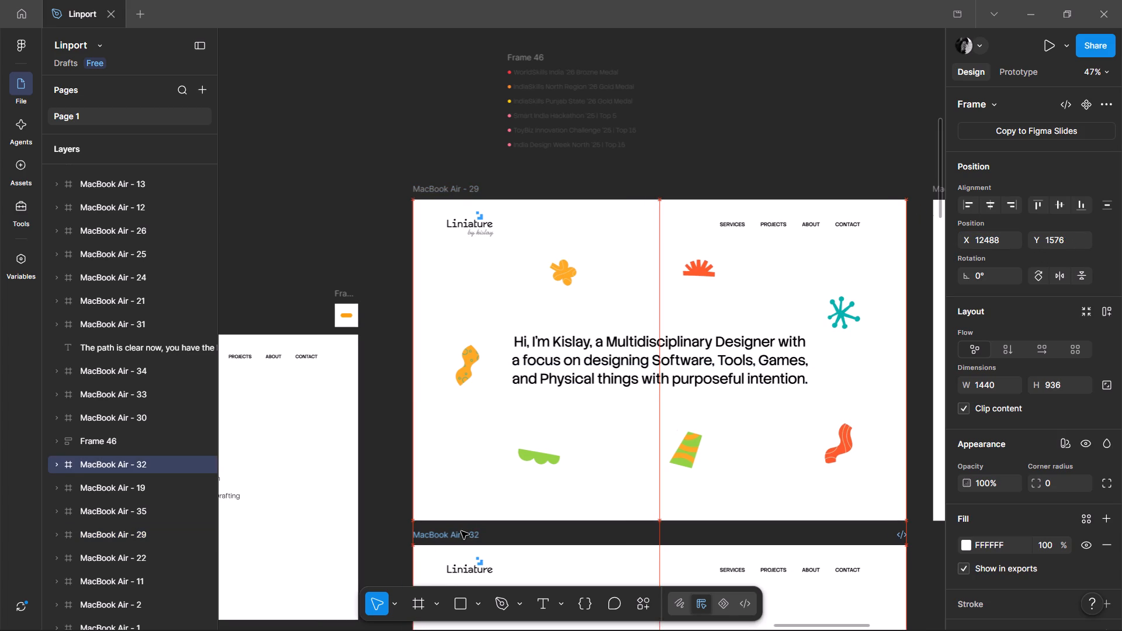
{"action": "scroll", "coordinate": [462, 529], "scroll_direction": "down", "scroll_amount": 5}
{"action": "scroll", "coordinate": [447, 434], "scroll_direction": "up", "scroll_amount": 1}
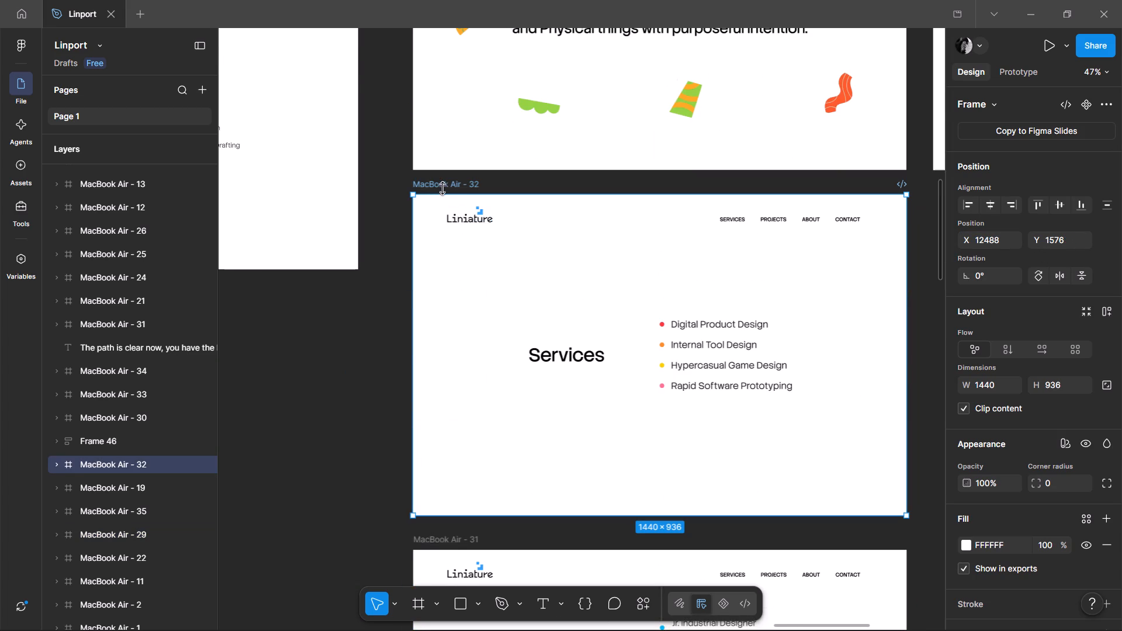
{"action": "scroll", "coordinate": [438, 190], "scroll_direction": "up", "scroll_amount": 3}
{"action": "scroll", "coordinate": [422, 201], "scroll_direction": "down", "scroll_amount": 6}
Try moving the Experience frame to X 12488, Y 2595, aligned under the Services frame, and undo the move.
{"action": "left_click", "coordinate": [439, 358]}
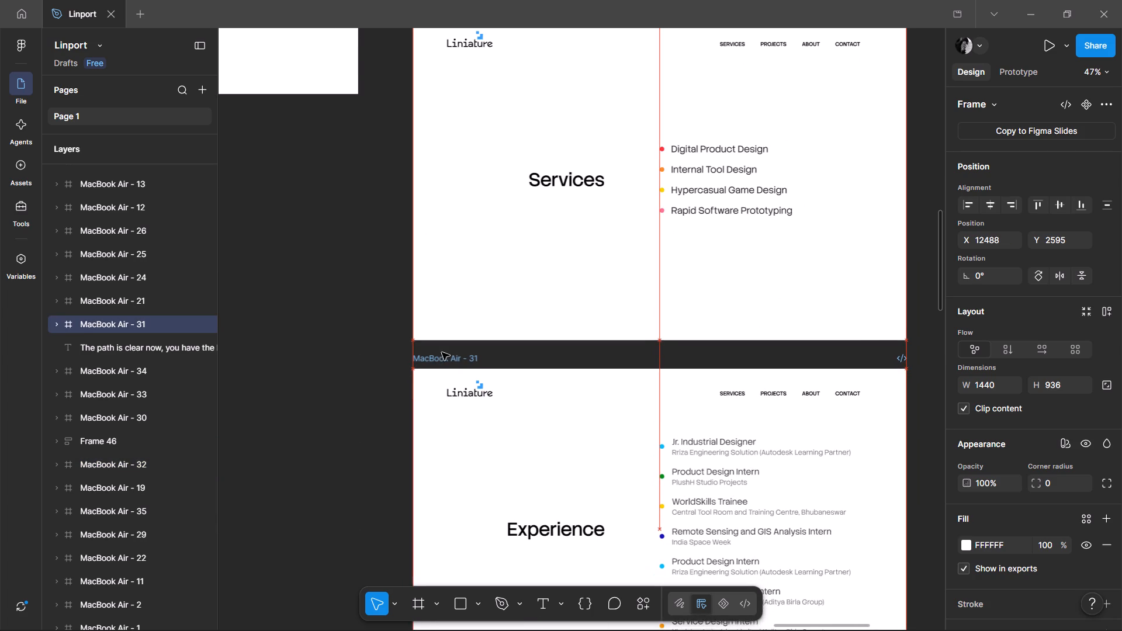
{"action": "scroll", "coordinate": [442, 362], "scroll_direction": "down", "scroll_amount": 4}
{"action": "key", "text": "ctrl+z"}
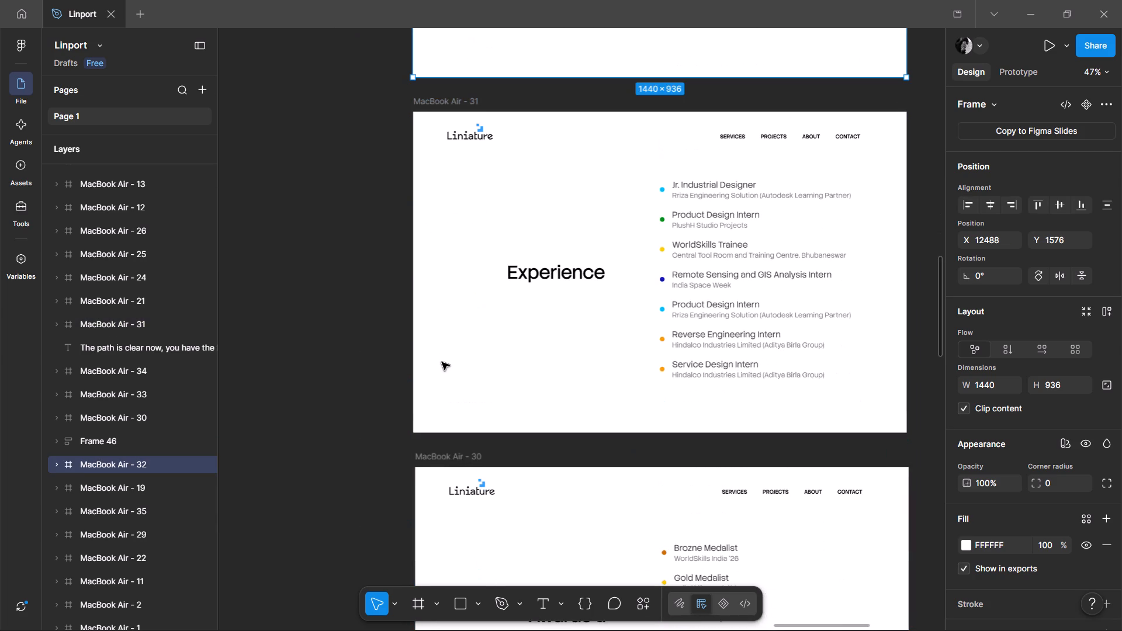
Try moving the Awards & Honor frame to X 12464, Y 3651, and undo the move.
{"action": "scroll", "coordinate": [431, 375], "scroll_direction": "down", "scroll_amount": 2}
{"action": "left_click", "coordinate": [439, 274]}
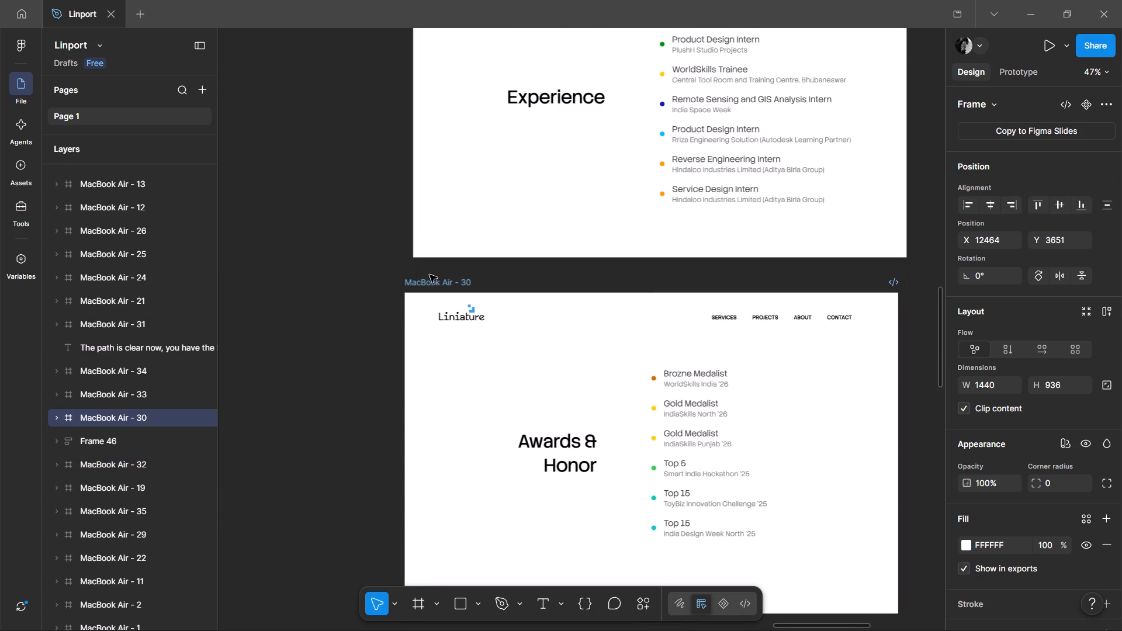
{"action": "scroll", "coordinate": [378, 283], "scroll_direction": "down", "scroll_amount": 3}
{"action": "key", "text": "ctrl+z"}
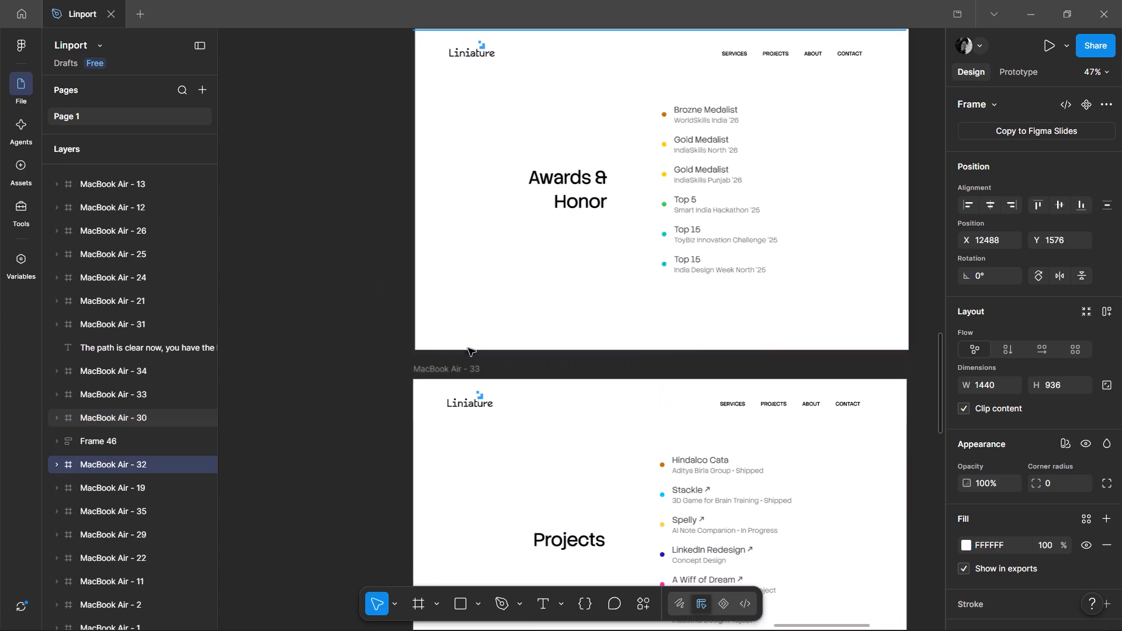
Align the left edges of the seven stacked portfolio frames, from the home frame down to Contact, at X 12488.
{"action": "scroll", "coordinate": [443, 366], "scroll_direction": "down", "scroll_amount": 6}
{"action": "scroll", "coordinate": [443, 366], "scroll_direction": "down", "scroll_amount": 7, "text": "ctrl"}
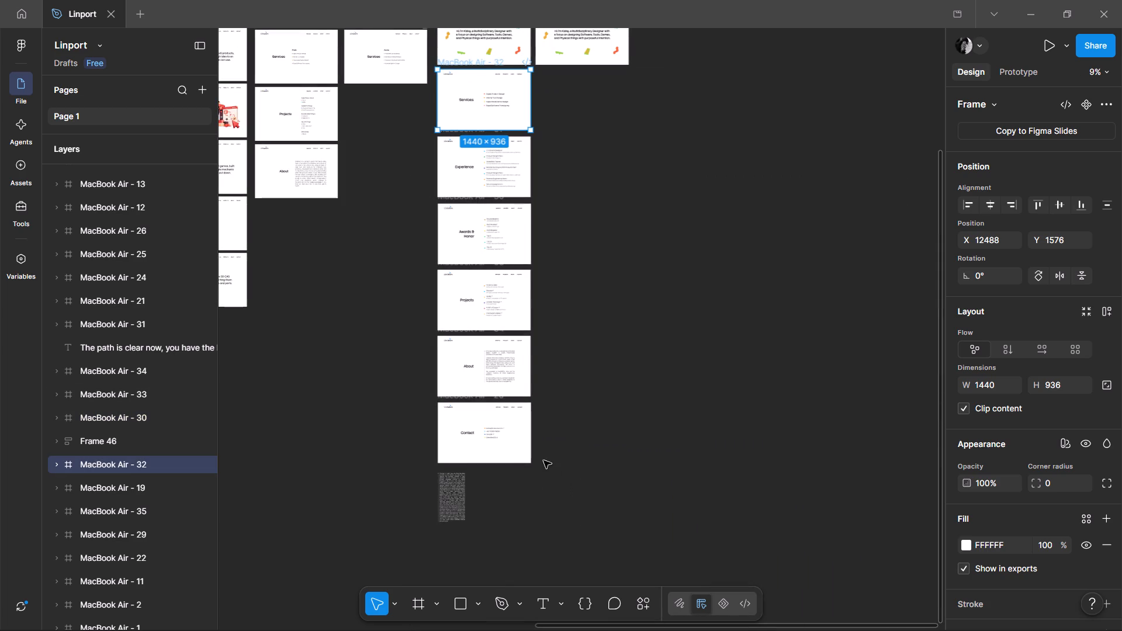
{"action": "left_click_drag", "start_coordinate": [534, 463], "coordinate": [432, 25]}
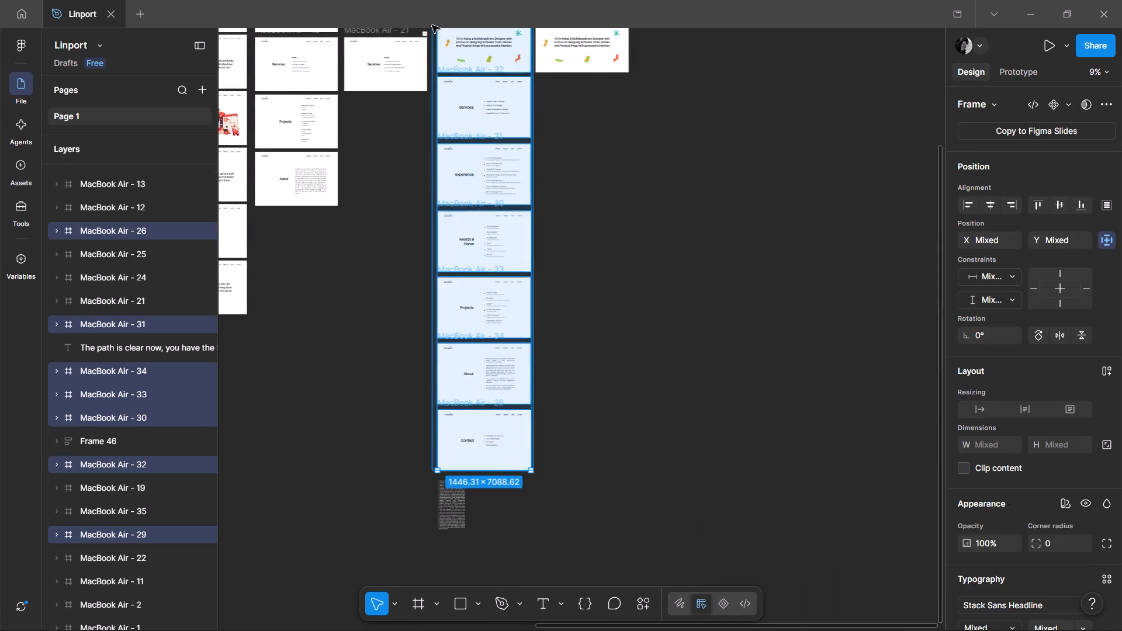
{"action": "left_click_drag", "start_coordinate": [432, 25], "coordinate": [431, 229]}
{"action": "left_click", "coordinate": [970, 202]}
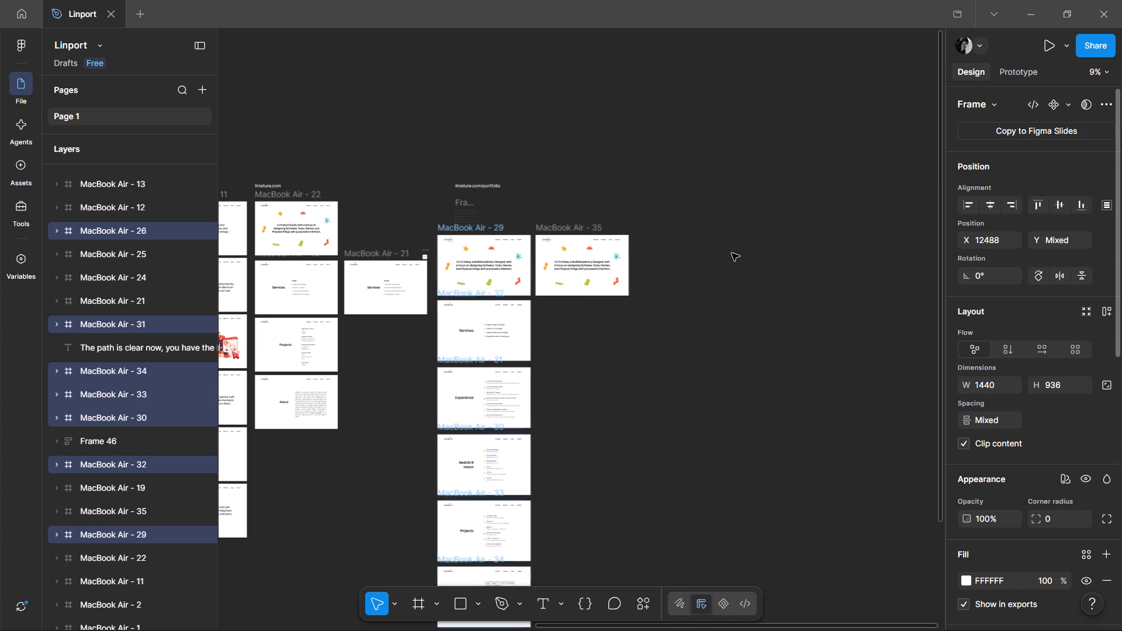
{"action": "left_click", "coordinate": [560, 365]}
{"action": "left_click", "coordinate": [316, 126]}
Examine the home, Services, Experience and Awards & Honor frames in the aligned portfolio column.
{"action": "scroll", "coordinate": [440, 253], "scroll_direction": "up", "scroll_amount": 7, "text": "ctrl"}
{"action": "scroll", "coordinate": [621, 312], "scroll_direction": "up", "scroll_amount": 3, "text": "ctrl"}
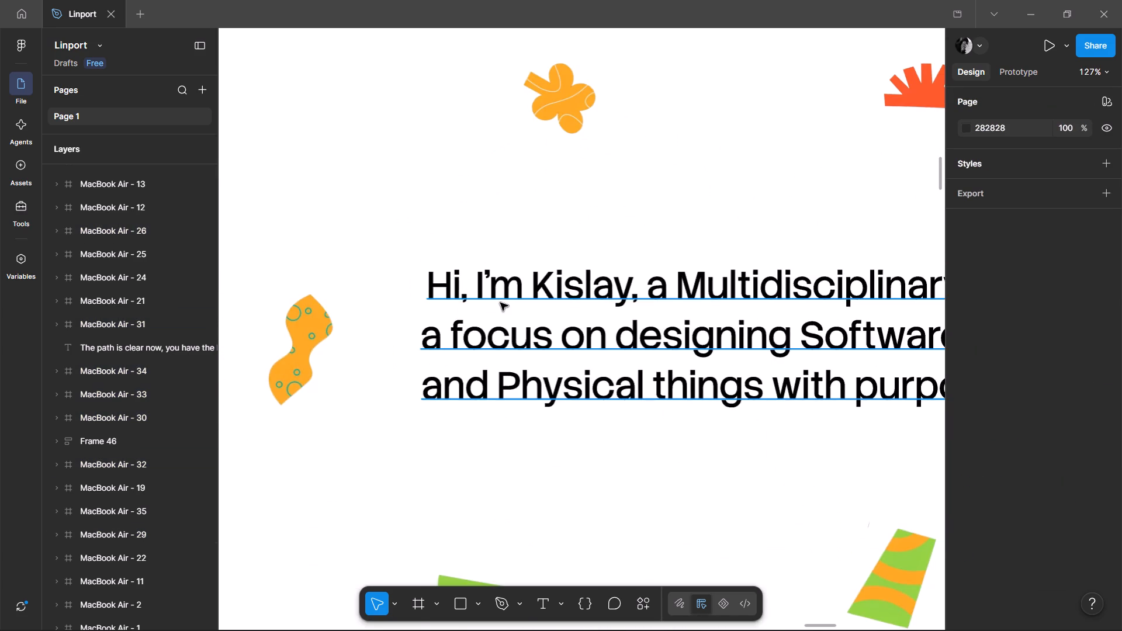
{"action": "scroll", "coordinate": [500, 303], "scroll_direction": "down", "scroll_amount": 6, "text": "ctrl"}
{"action": "scroll", "coordinate": [534, 304], "scroll_direction": "up", "scroll_amount": 4, "text": "ctrl"}
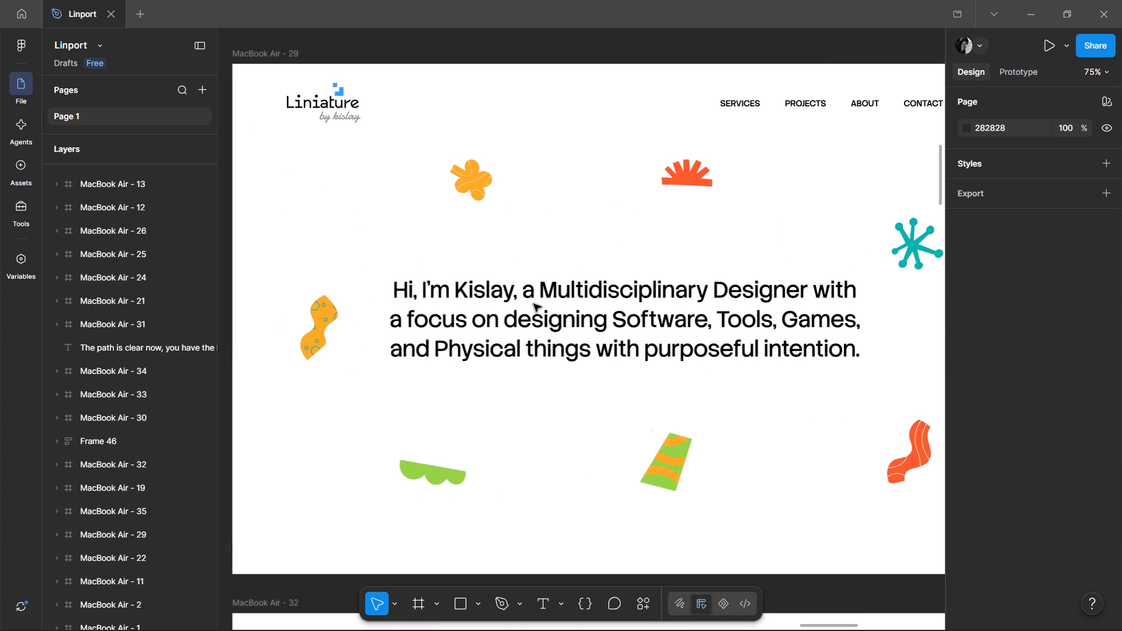
{"action": "scroll", "coordinate": [534, 304], "scroll_direction": "down", "scroll_amount": 9}
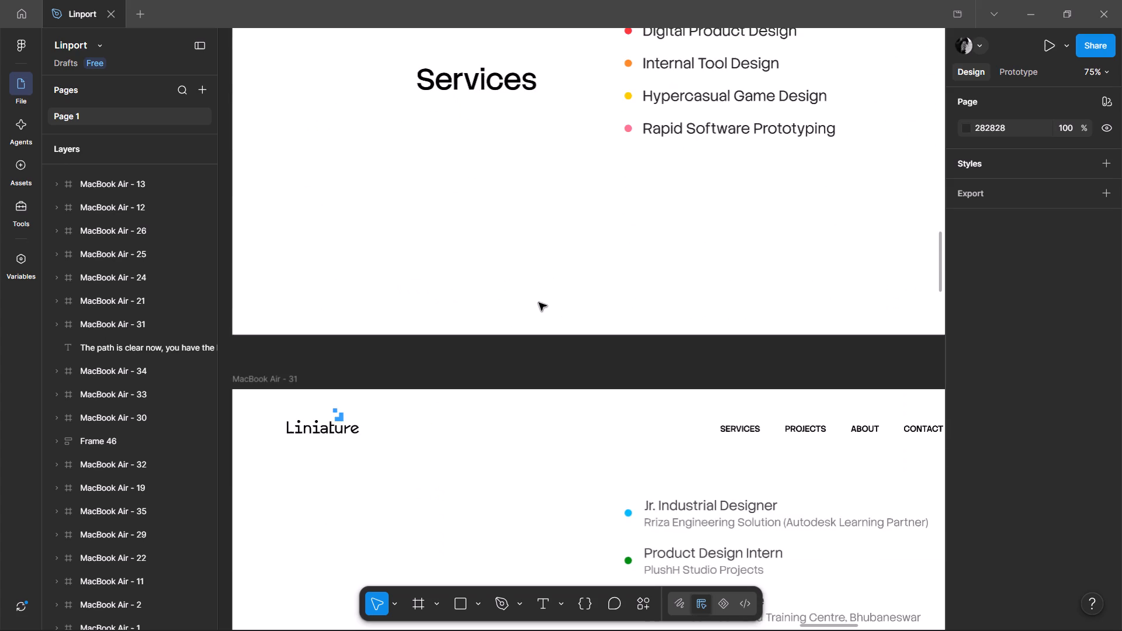
{"action": "scroll", "coordinate": [540, 301], "scroll_direction": "down", "scroll_amount": 7}
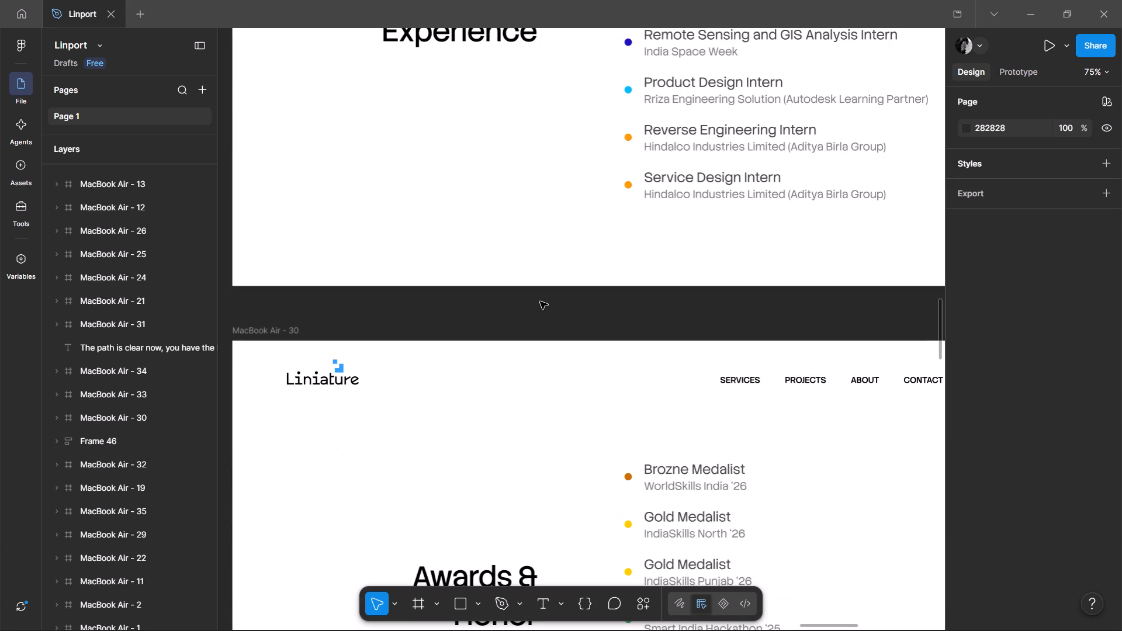
{"action": "scroll", "coordinate": [540, 301], "scroll_direction": "down", "scroll_amount": 2}
{"action": "left_click", "coordinate": [682, 346]}
{"action": "scroll", "coordinate": [682, 346], "scroll_direction": "up", "scroll_amount": 3}
{"action": "left_click", "coordinate": [707, 186], "text": "shift"}
{"action": "left_click", "coordinate": [475, 331]}
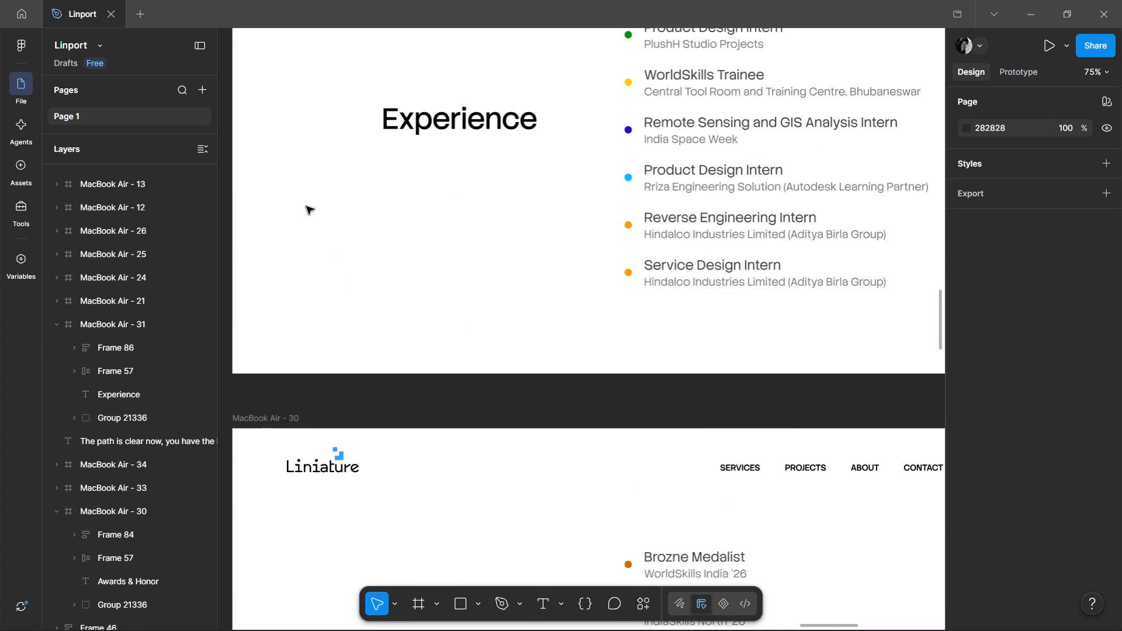
Collapse all expanded layers in the layer list.
{"action": "left_click", "coordinate": [207, 148]}
Examine the Projects, About and Contact frames and the text note beneath the portfolio column.
{"action": "scroll", "coordinate": [459, 259], "scroll_direction": "down", "scroll_amount": 5}
{"action": "scroll", "coordinate": [471, 265], "scroll_direction": "down", "scroll_amount": 4, "text": "ctrl"}
{"action": "scroll", "coordinate": [461, 327], "scroll_direction": "down", "scroll_amount": 2}
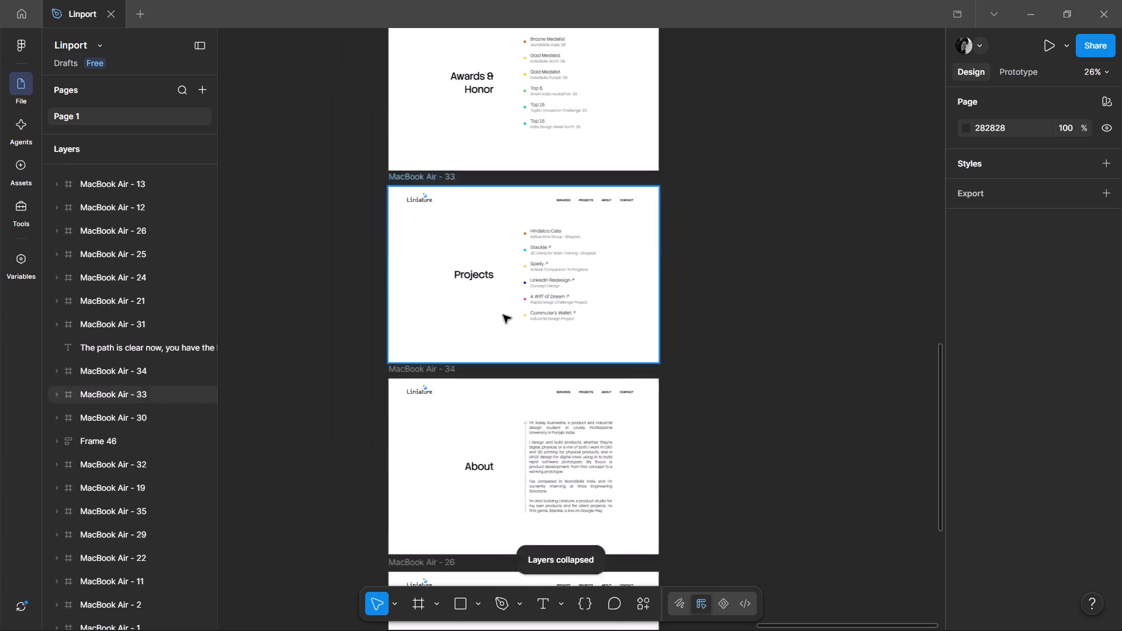
{"action": "scroll", "coordinate": [507, 313], "scroll_direction": "up", "scroll_amount": 4, "text": "ctrl"}
{"action": "scroll", "coordinate": [563, 156], "scroll_direction": "down", "scroll_amount": 5}
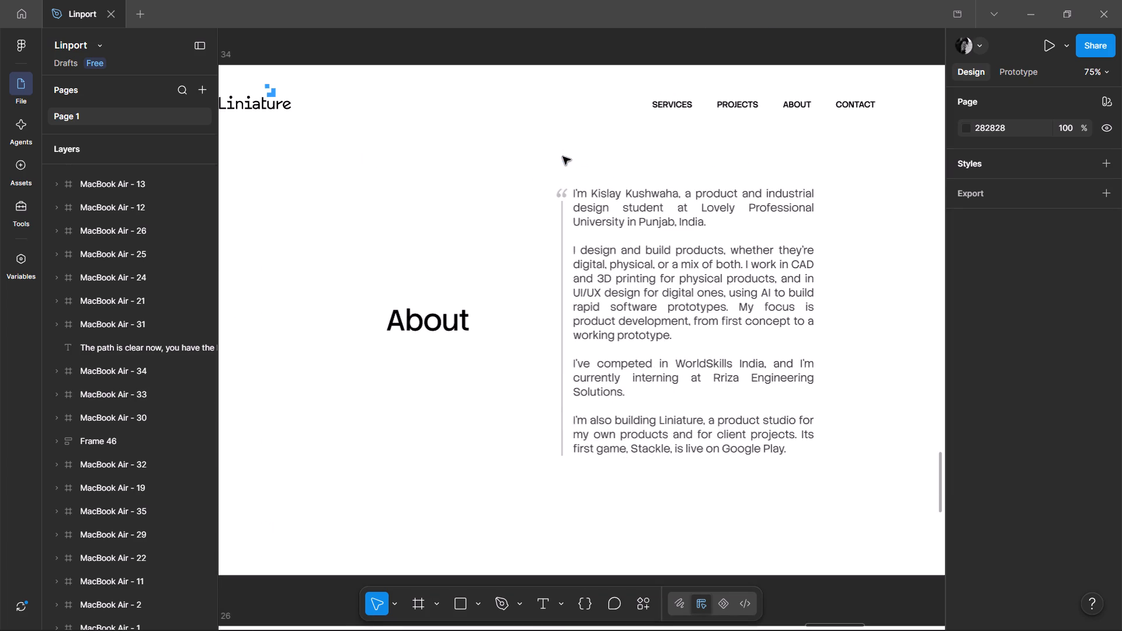
{"action": "scroll", "coordinate": [563, 157], "scroll_direction": "down", "scroll_amount": 8}
{"action": "scroll", "coordinate": [651, 238], "scroll_direction": "down", "scroll_amount": 3}
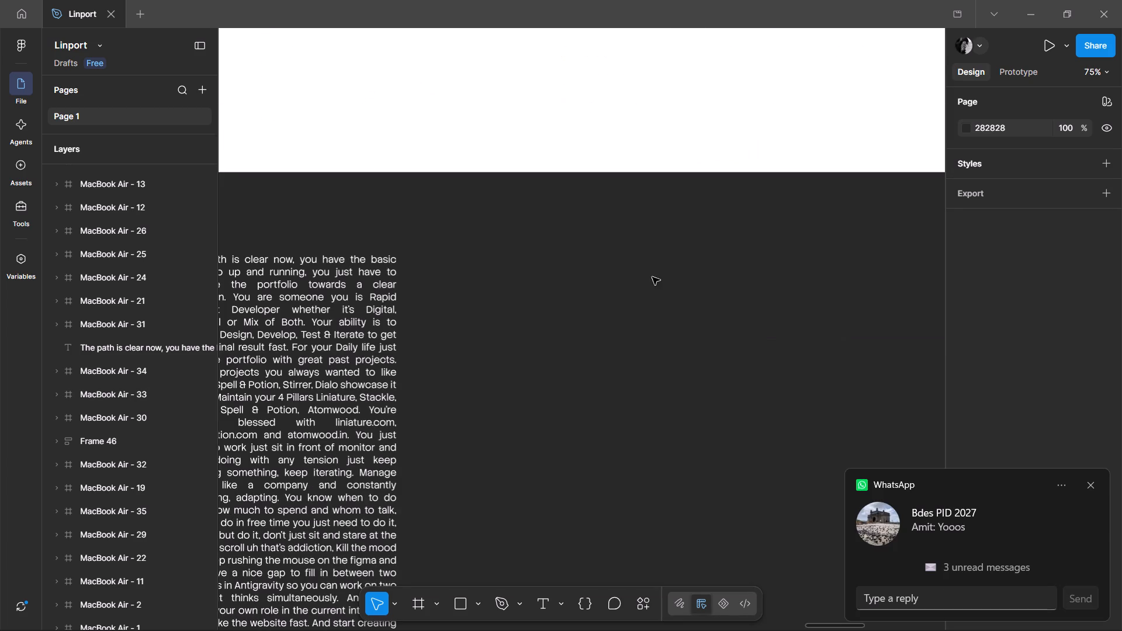
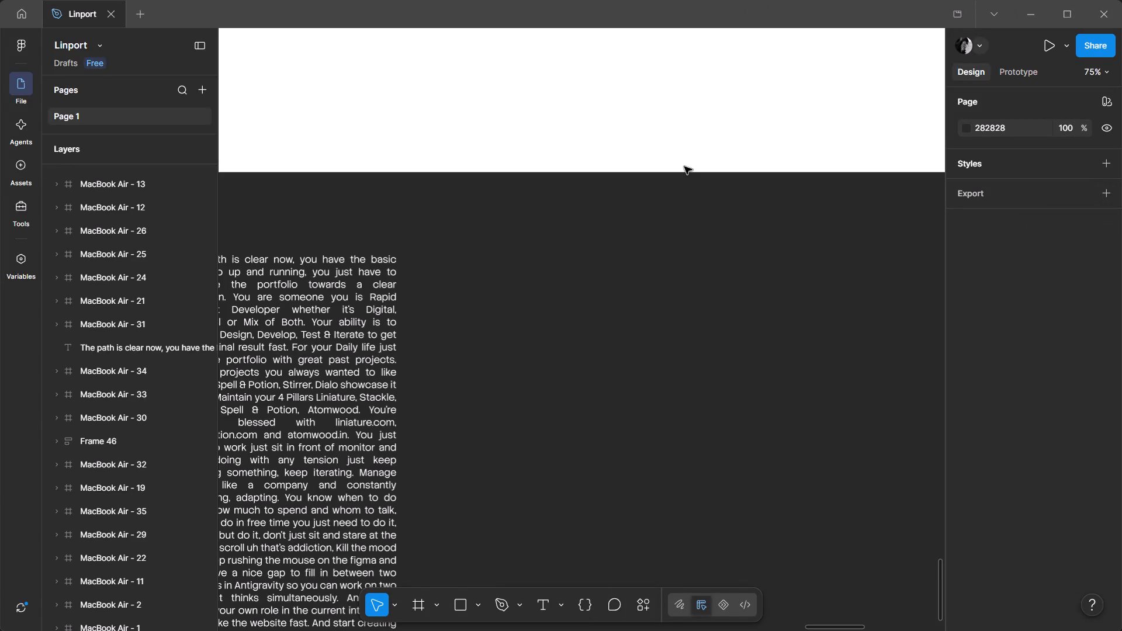
Look over the page frames from the Contact frame back up to the copied home frame, MacBook Air - 35.
{"action": "scroll", "coordinate": [823, 188], "scroll_direction": "down", "scroll_amount": 1}
{"action": "middle_click_drag", "start_coordinate": [794, 212], "coordinate": [490, 407]}
{"action": "scroll", "coordinate": [645, 359], "scroll_direction": "down", "scroll_amount": 4, "text": "ctrl"}
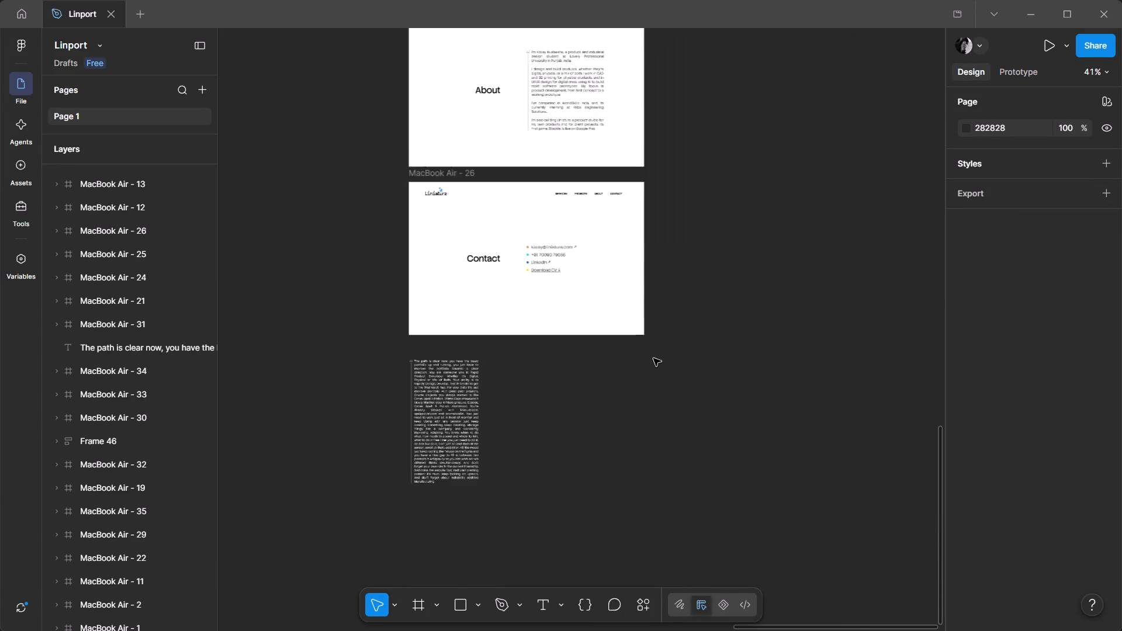
{"action": "scroll", "coordinate": [653, 358], "scroll_direction": "down", "scroll_amount": 6, "text": "ctrl"}
{"action": "middle_click_drag", "start_coordinate": [777, 334], "coordinate": [558, 412]}
{"action": "scroll", "coordinate": [578, 391], "scroll_direction": "up", "scroll_amount": 5}
{"action": "left_click", "coordinate": [487, 451], "text": "ctrl"}
{"action": "scroll", "coordinate": [489, 449], "scroll_direction": "up", "scroll_amount": 3}
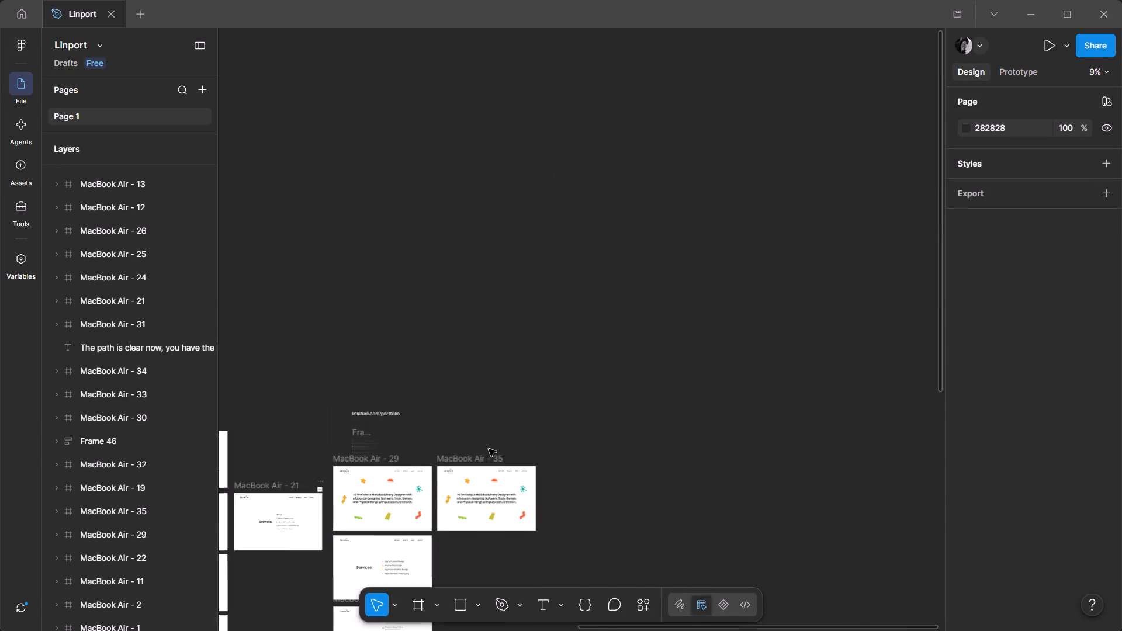
{"action": "scroll", "coordinate": [489, 449], "scroll_direction": "up", "scroll_amount": 3}
{"action": "middle_click_drag", "start_coordinate": [483, 455], "coordinate": [662, 69]}
{"action": "middle_click_drag", "start_coordinate": [610, 538], "coordinate": [548, 171], "text": "ctrl"}
{"action": "scroll", "coordinate": [587, 326], "scroll_direction": "up", "scroll_amount": 1, "text": "ctrl"}
{"action": "middle_click_drag", "start_coordinate": [669, 182], "coordinate": [664, 462]}
{"action": "scroll", "coordinate": [618, 423], "scroll_direction": "up", "scroll_amount": 2, "text": "ctrl"}
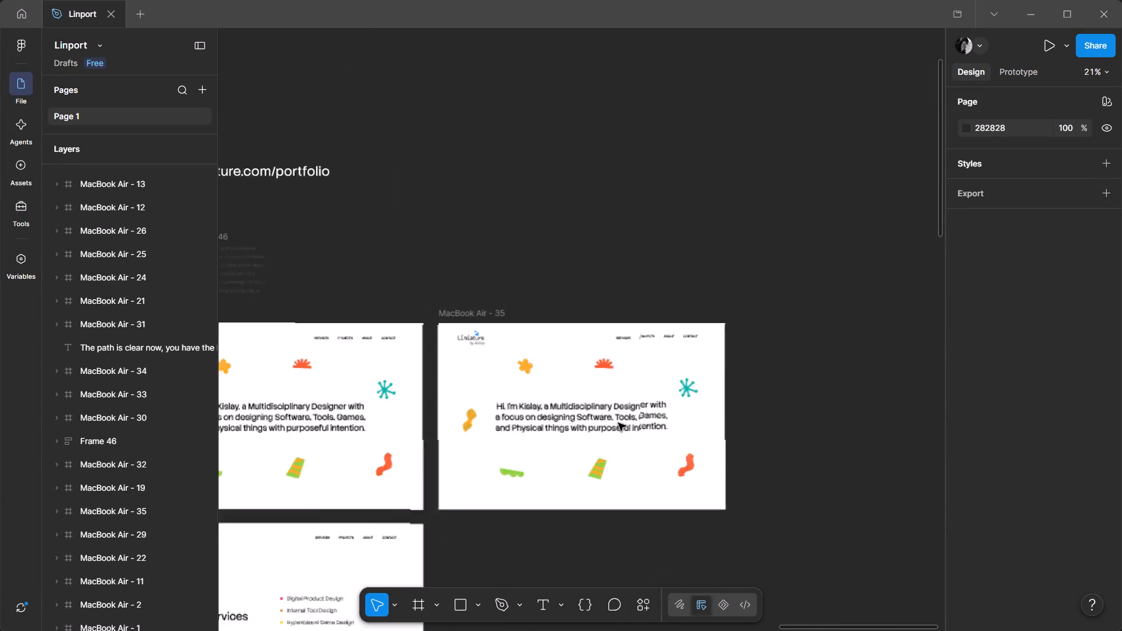
{"action": "scroll", "coordinate": [618, 423], "scroll_direction": "up", "scroll_amount": 4, "text": "ctrl"}
{"action": "middle_click_drag", "start_coordinate": [624, 427], "coordinate": [624, 415]}
{"action": "middle_click_drag", "start_coordinate": [504, 415], "coordinate": [577, 286]}
{"action": "scroll", "coordinate": [635, 425], "scroll_direction": "up", "scroll_amount": 2, "text": "ctrl"}
{"action": "middle_click_drag", "start_coordinate": [642, 430], "coordinate": [611, 456]}
{"action": "scroll", "coordinate": [611, 456], "scroll_direction": "up", "scroll_amount": 1, "text": "ctrl"}
{"action": "scroll", "coordinate": [609, 456], "scroll_direction": "down", "scroll_amount": 4, "text": "ctrl"}
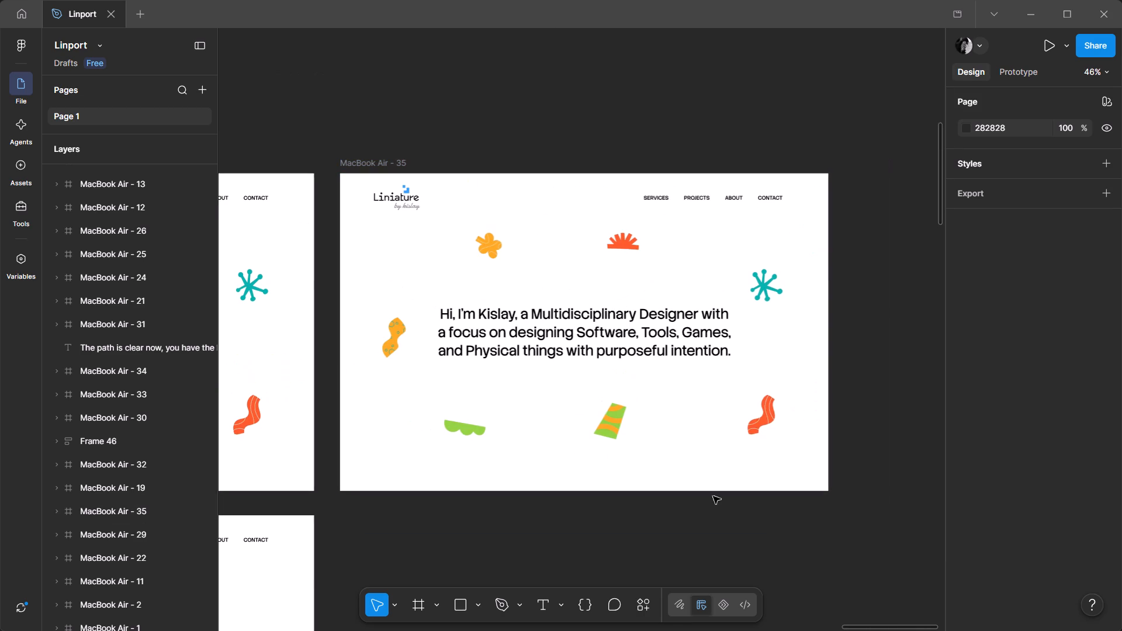
Delete the logo, navigation links, headline and all decorative shapes inside the copied home frame, MacBook Air - 35.
{"action": "left_click_drag", "start_coordinate": [733, 499], "coordinate": [768, 505]}
{"action": "left_click_drag", "start_coordinate": [932, 512], "coordinate": [361, 197]}
{"action": "key", "text": "Home"}
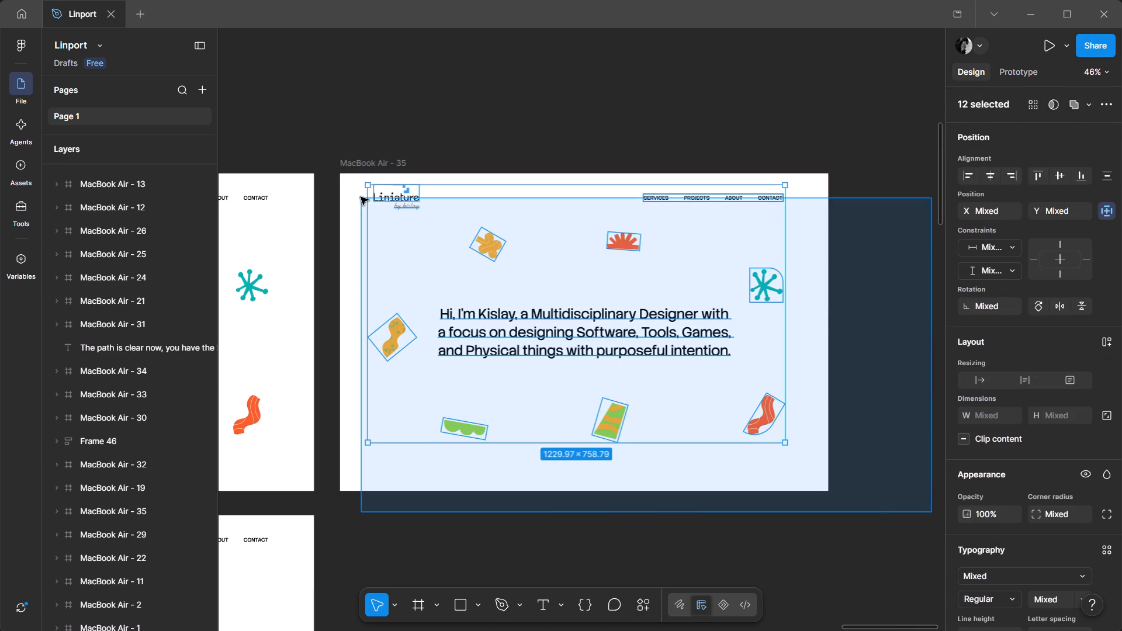
{"action": "key", "text": "Delete"}
{"action": "key", "text": "Delete"}
{"action": "left_click", "coordinate": [642, 147]}
{"action": "left_click_drag", "start_coordinate": [642, 147], "coordinate": [632, 145]}
Make two copies of the blank MacBook Air - 35 frame in a row beside it, at X 15485 and X 16965, Y 568.
{"action": "left_click", "coordinate": [385, 152]}
{"action": "left_click", "coordinate": [387, 195]}
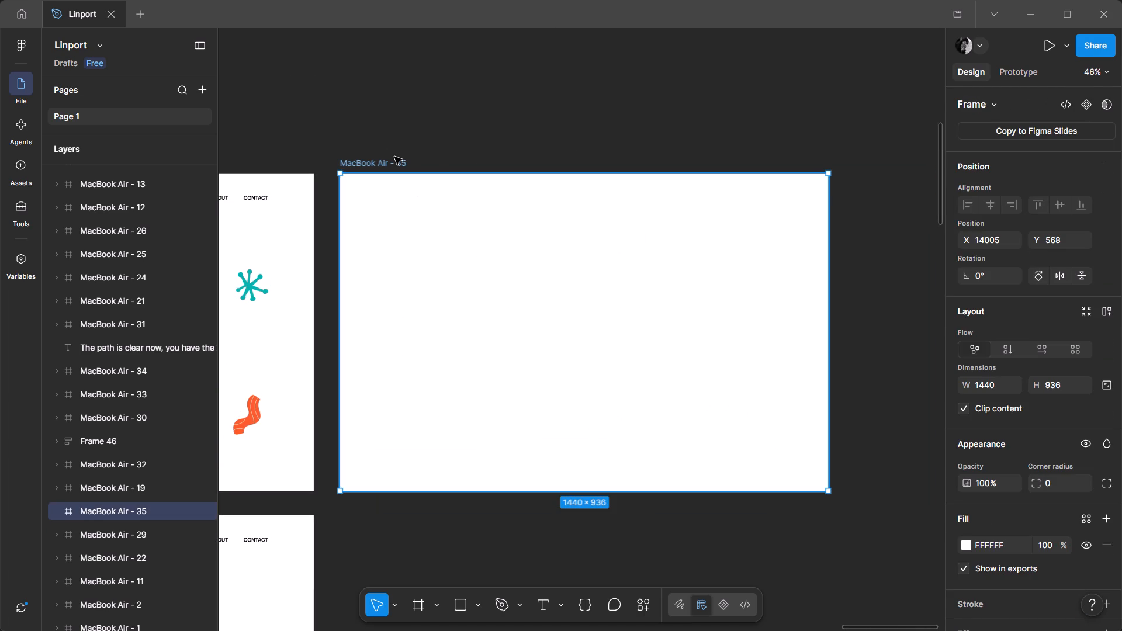
{"action": "key", "text": "ctrl+c"}
{"action": "key", "text": "ctrl+v"}
{"action": "double_click", "coordinate": [741, 114]}
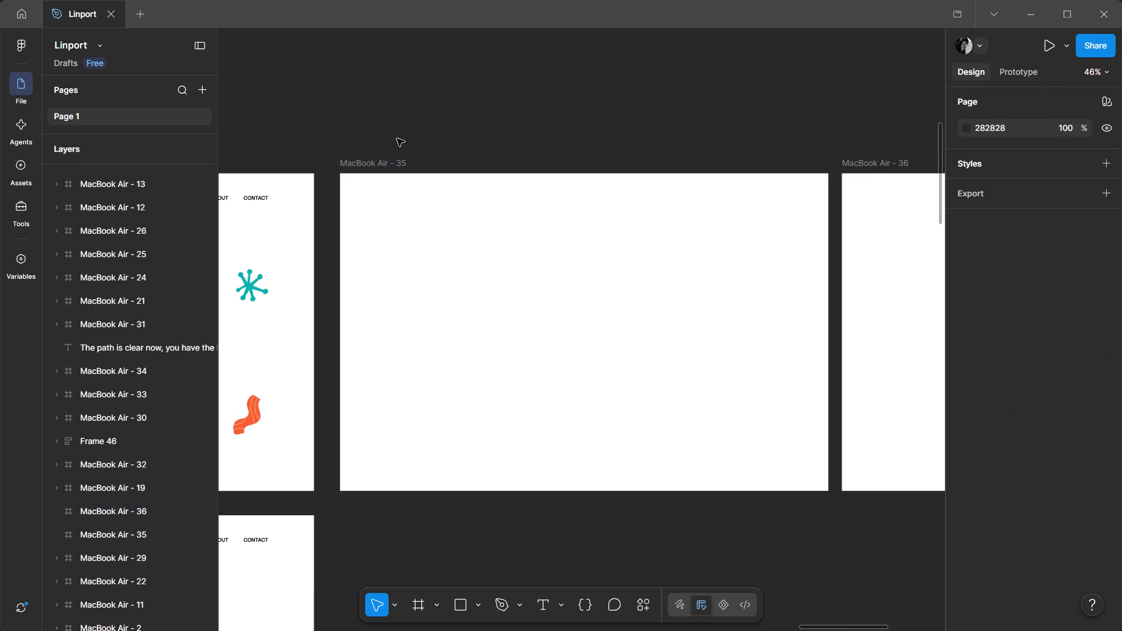
{"action": "middle_click_drag", "start_coordinate": [399, 139], "coordinate": [77, 75]}
{"action": "scroll", "coordinate": [504, 163], "scroll_direction": "down", "scroll_amount": 3, "text": "ctrl"}
{"action": "left_click", "coordinate": [518, 141]}
{"action": "key", "text": "ctrl+c"}
{"action": "key", "text": "ctrl+v"}
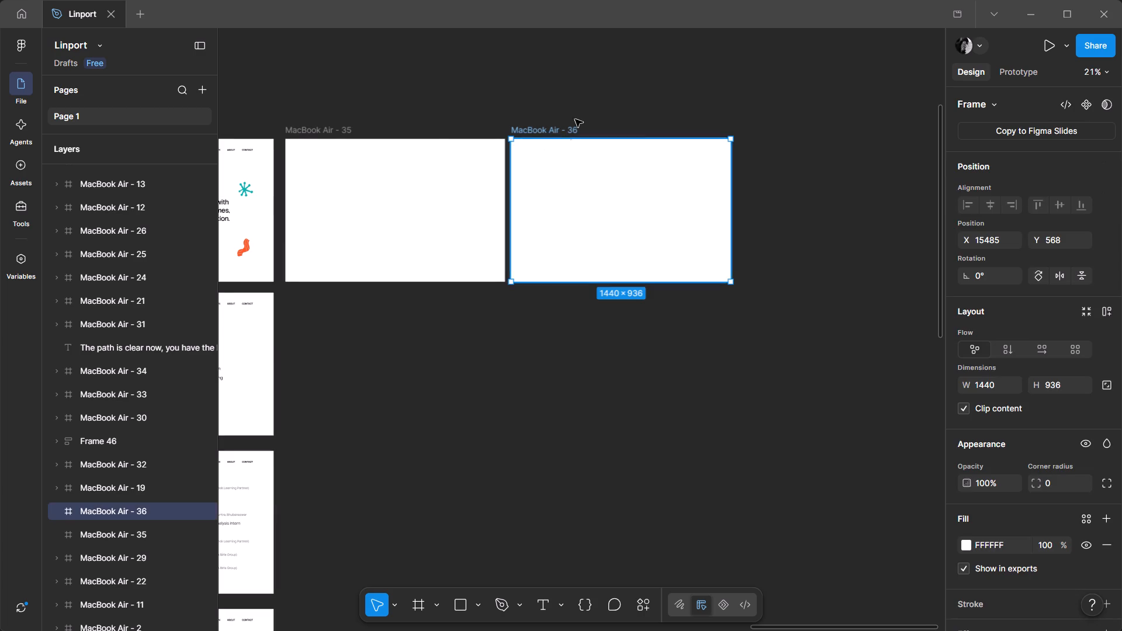
{"action": "left_click", "coordinate": [557, 65]}
Duplicate the last blank 1440 × 936 frame, at X 16965, to add one more at the end of the row.
{"action": "left_click", "coordinate": [434, 138]}
{"action": "middle_click_drag", "start_coordinate": [435, 337], "coordinate": [846, 339]}
{"action": "triple_click", "coordinate": [816, 345]}
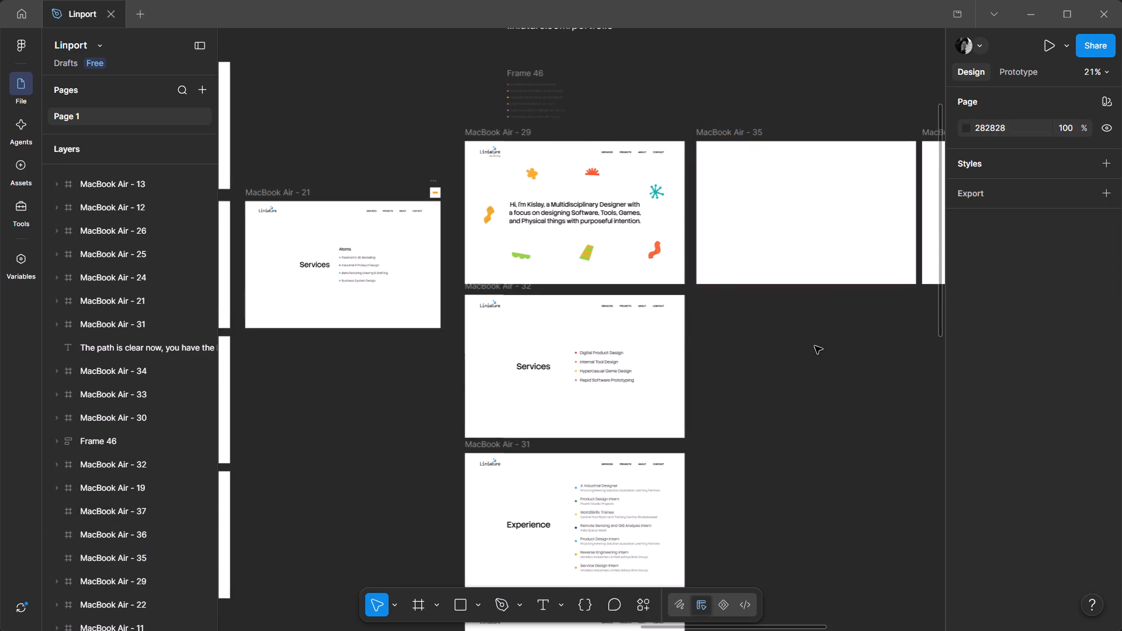
{"action": "middle_click_drag", "start_coordinate": [778, 345], "coordinate": [211, 248]}
{"action": "scroll", "coordinate": [323, 225], "scroll_direction": "down", "scroll_amount": 2, "text": "ctrl"}
{"action": "left_click", "coordinate": [523, 115]}
{"action": "key", "text": "ctrl+c"}
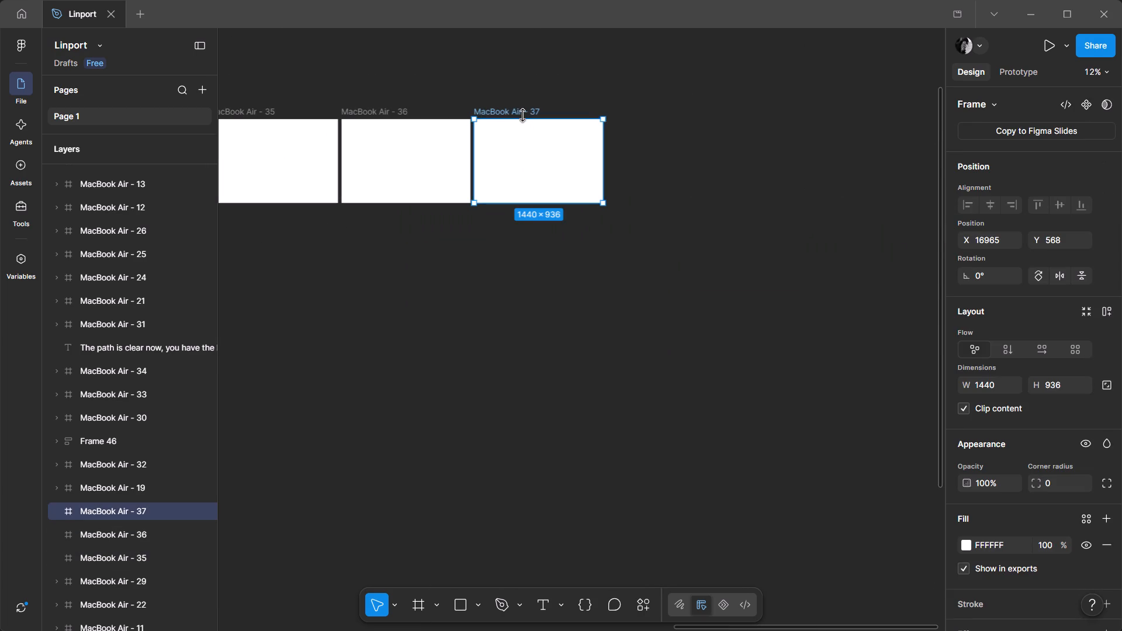
{"action": "key", "text": "ctrl+v"}
{"action": "left_click", "coordinate": [421, 351]}
Copy the Liniature logo together with its byline from the original home frame, MacBook Air - 29.
{"action": "middle_click_drag", "start_coordinate": [469, 331], "coordinate": [813, 344]}
{"action": "scroll", "coordinate": [466, 102], "scroll_direction": "up", "scroll_amount": 4, "text": "ctrl"}
{"action": "scroll", "coordinate": [310, 231], "scroll_direction": "up", "scroll_amount": 3, "text": "ctrl"}
{"action": "left_click_drag", "start_coordinate": [296, 151], "coordinate": [518, 212]}
{"action": "key", "text": "ctrl+c"}
{"action": "scroll", "coordinate": [403, 189], "scroll_direction": "down", "scroll_amount": 3, "text": "ctrl"}
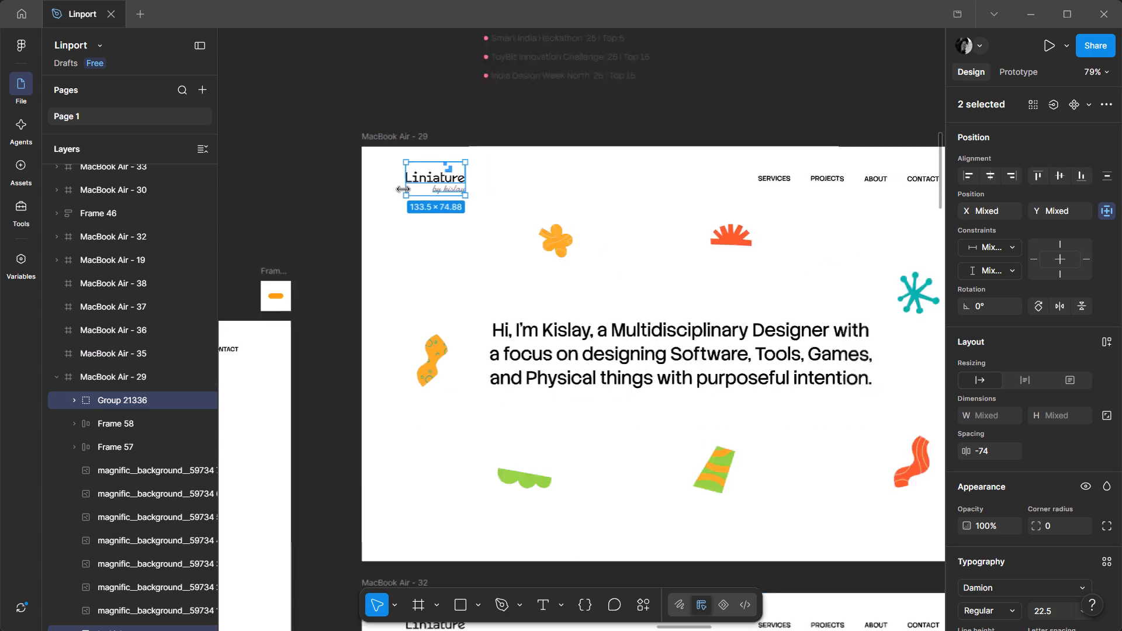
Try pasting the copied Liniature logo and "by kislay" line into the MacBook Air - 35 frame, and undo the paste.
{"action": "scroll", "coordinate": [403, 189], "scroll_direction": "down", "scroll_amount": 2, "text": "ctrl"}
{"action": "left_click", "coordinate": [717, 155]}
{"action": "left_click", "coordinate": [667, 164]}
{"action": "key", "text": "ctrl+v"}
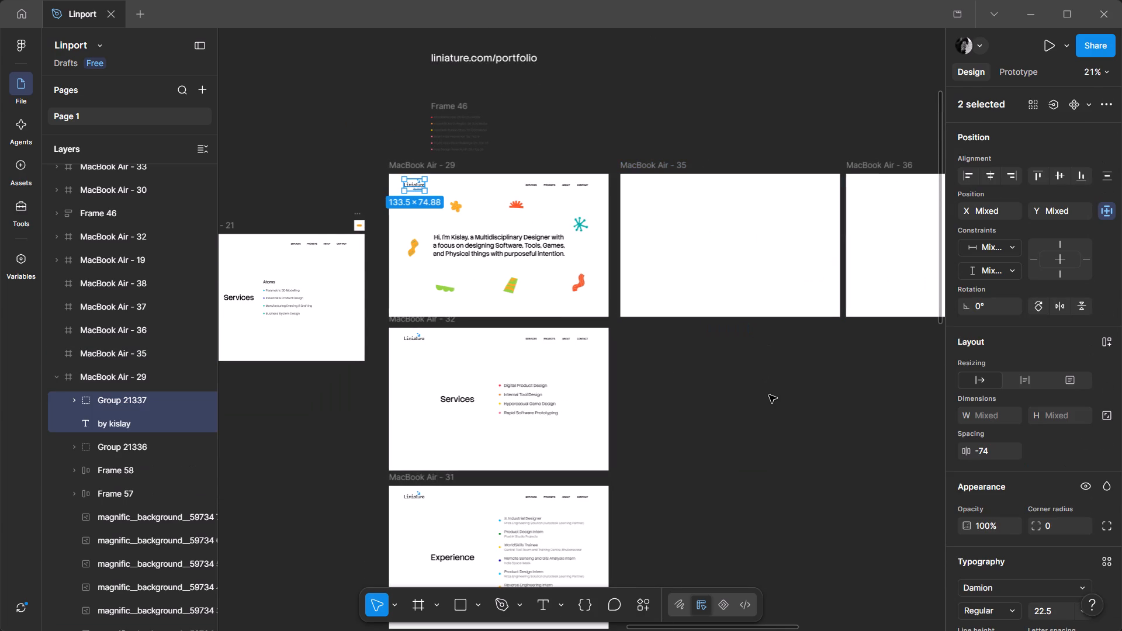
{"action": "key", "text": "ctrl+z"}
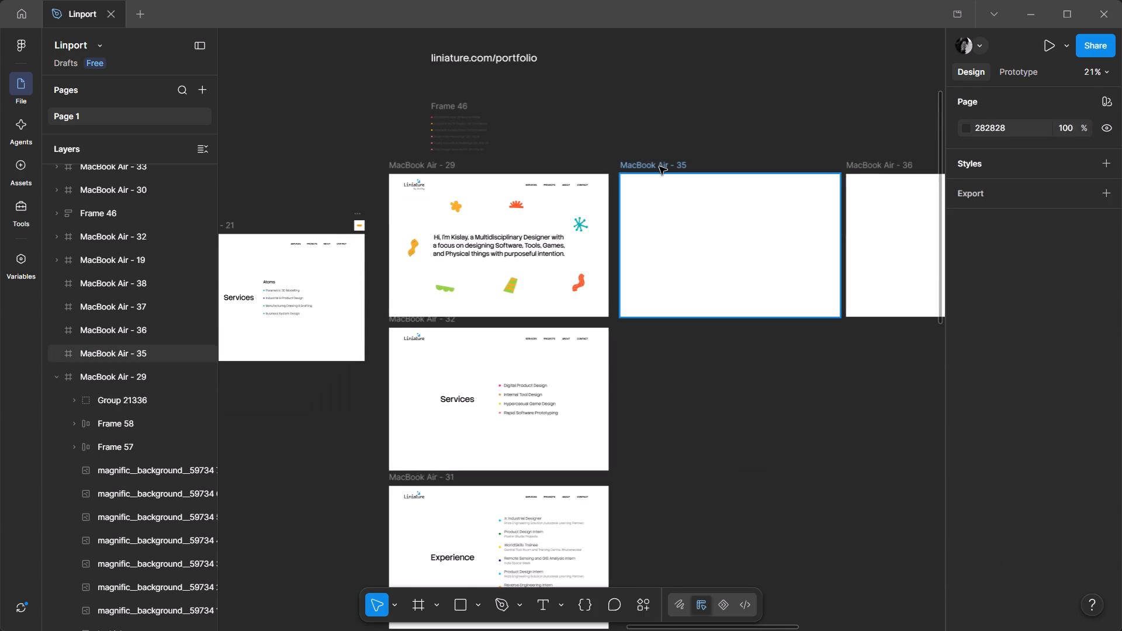
Paste the Liniature logo with its "by kislay" line into the blank MacBook Air - 35 frame.
{"action": "left_click", "coordinate": [659, 167]}
{"action": "key", "text": "ctrl+v"}
{"action": "left_click", "coordinate": [690, 348]}
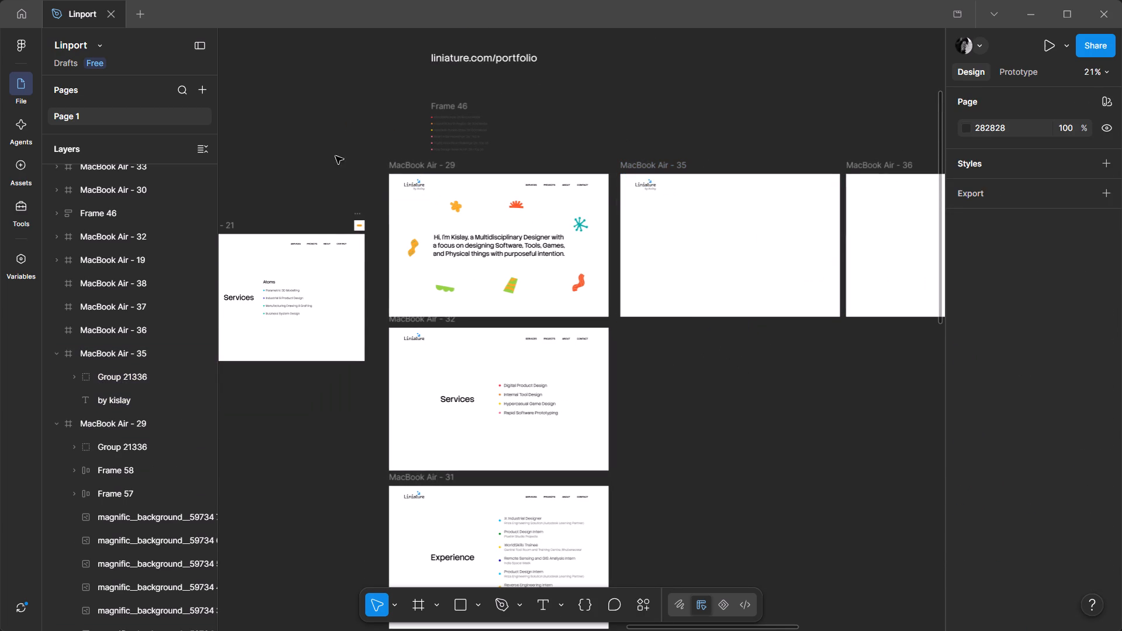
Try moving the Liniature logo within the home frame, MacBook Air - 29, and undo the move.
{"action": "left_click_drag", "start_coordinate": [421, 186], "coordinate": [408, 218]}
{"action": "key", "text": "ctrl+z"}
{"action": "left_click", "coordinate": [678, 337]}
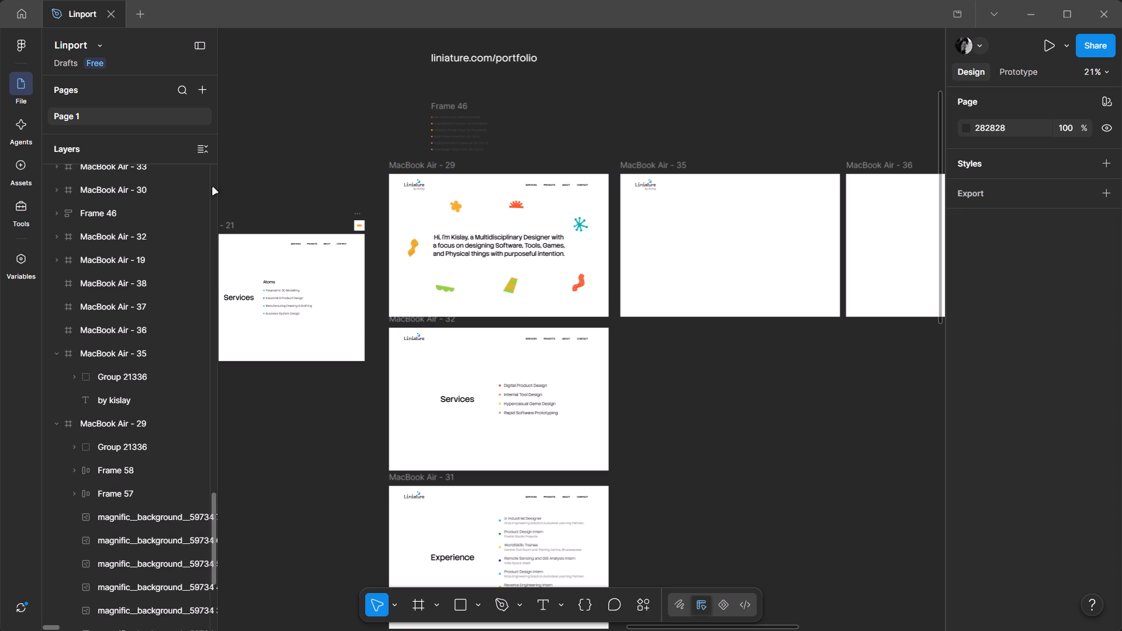
Collapse all expanded frames in the layer list.
{"action": "left_click", "coordinate": [207, 158]}
{"action": "left_click", "coordinate": [209, 150]}
{"action": "left_click", "coordinate": [826, 466]}
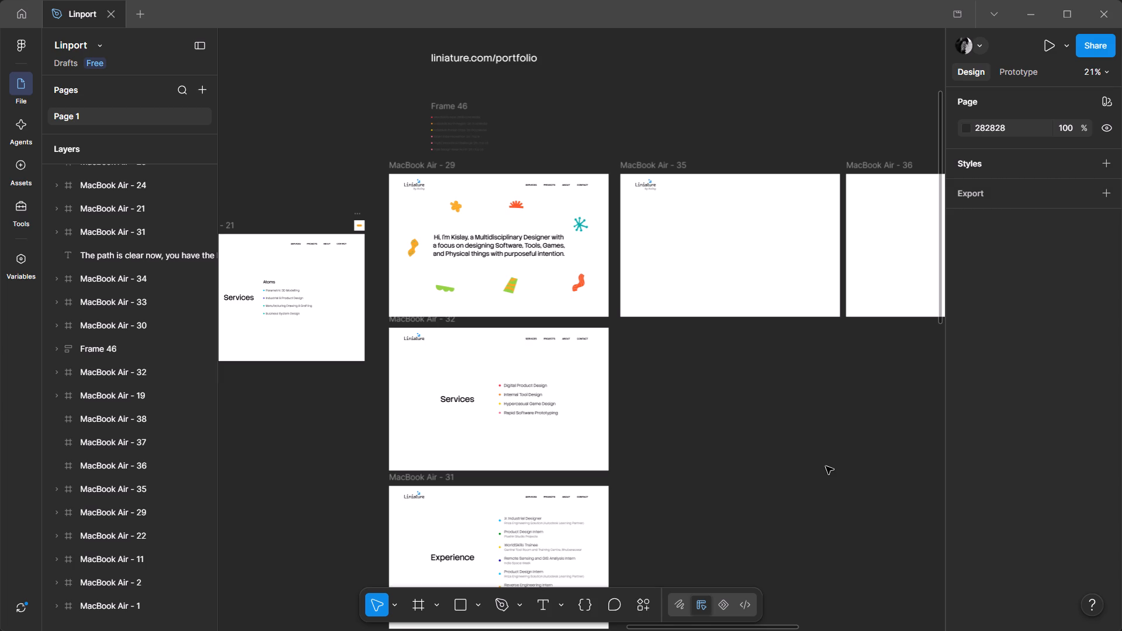
Copy the Liniature logo with its "by kislay" line from MacBook Air - 35 into the blank MacBook Air - 36 frame.
{"action": "middle_click_drag", "start_coordinate": [711, 477], "coordinate": [481, 434]}
{"action": "scroll", "coordinate": [434, 137], "scroll_direction": "up", "scroll_amount": 2, "text": "ctrl"}
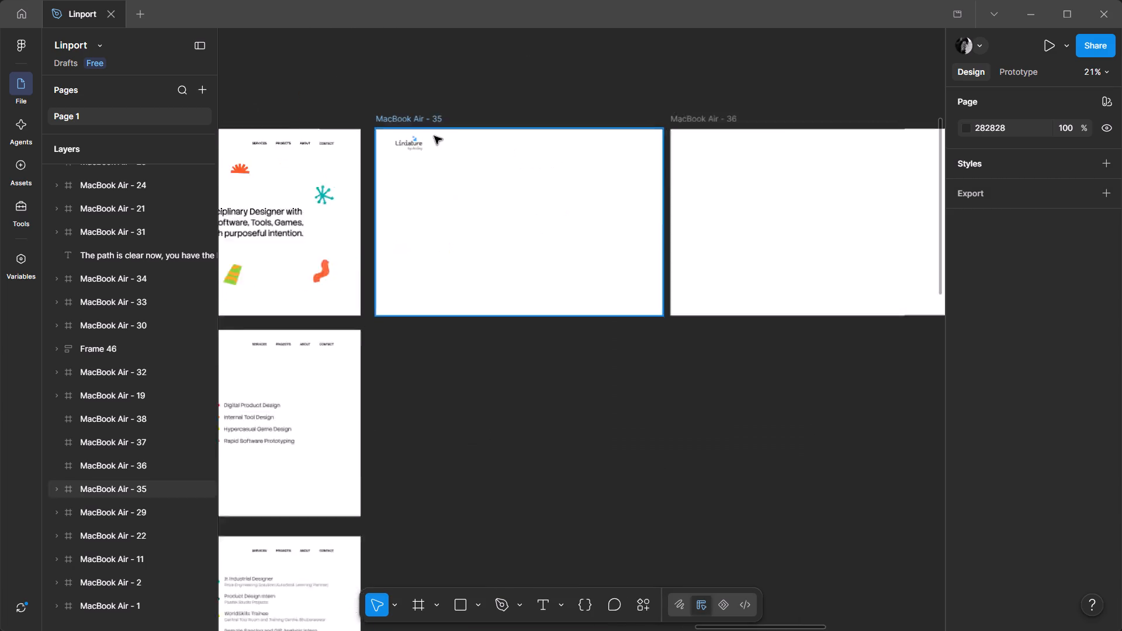
{"action": "scroll", "coordinate": [434, 136], "scroll_direction": "up", "scroll_amount": 3, "text": "ctrl"}
{"action": "scroll", "coordinate": [329, 106], "scroll_direction": "down", "scroll_amount": 2, "text": "ctrl"}
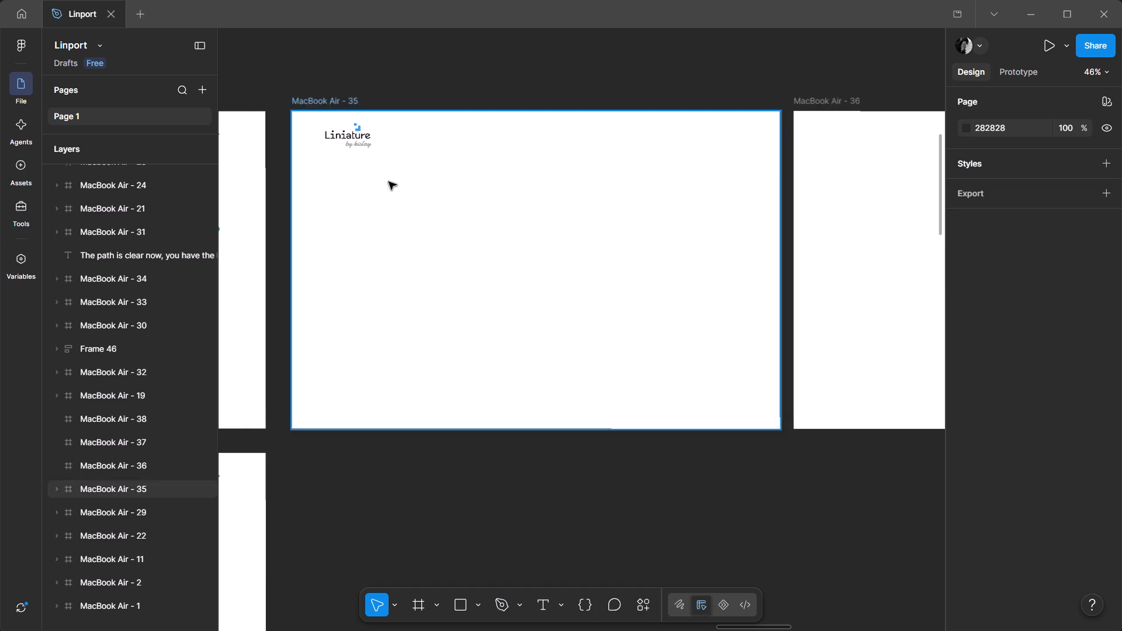
{"action": "left_click_drag", "start_coordinate": [419, 194], "coordinate": [299, 120]}
{"action": "key", "text": "ctrl+c"}
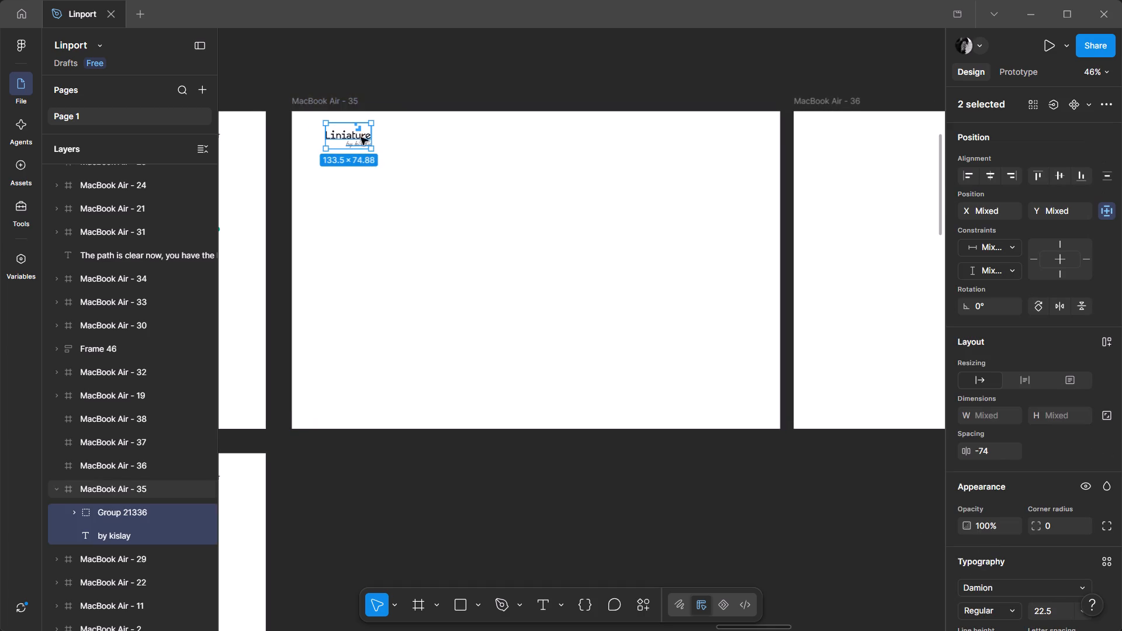
{"action": "left_click", "coordinate": [834, 110]}
{"action": "key", "text": "ctrl+v"}
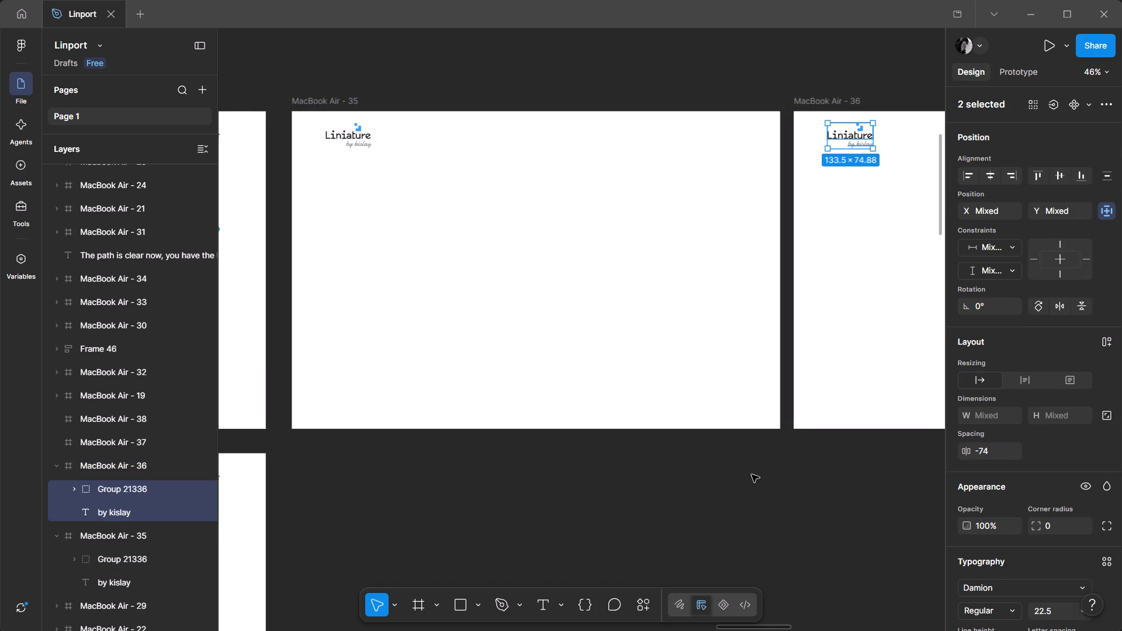
Delete the "by kislay" line under the Liniature logo in the MacBook Air - 35 frame.
{"action": "middle_click_drag", "start_coordinate": [751, 474], "coordinate": [697, 480]}
{"action": "left_click", "coordinate": [794, 264]}
{"action": "left_click", "coordinate": [811, 149]}
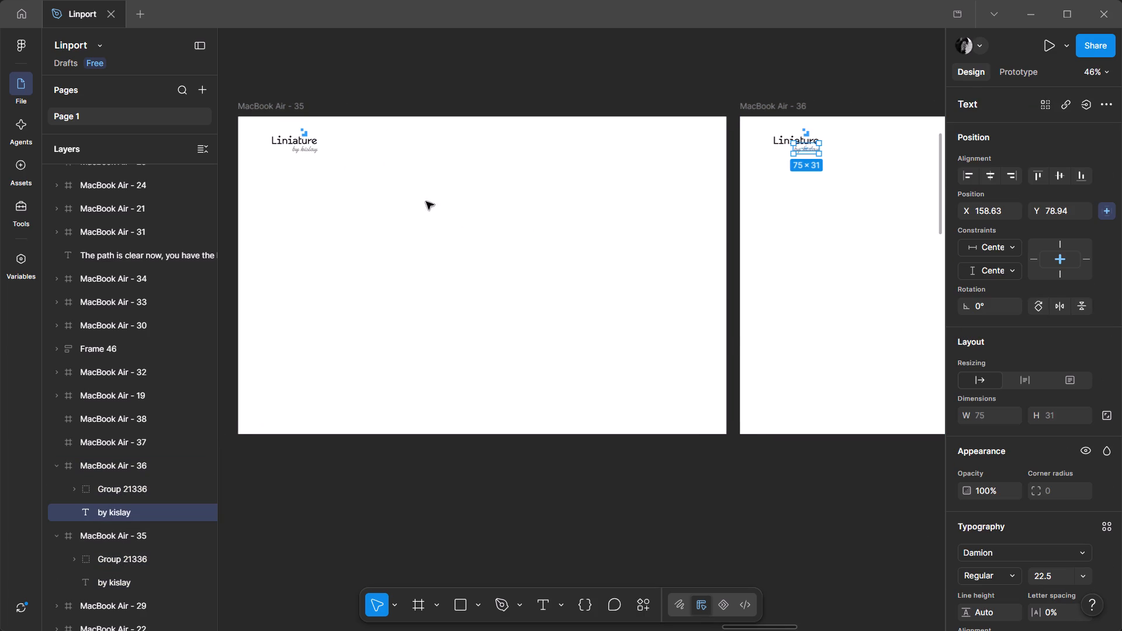
{"action": "left_click", "coordinate": [311, 146], "text": "shift"}
{"action": "left_click", "coordinate": [551, 315]}
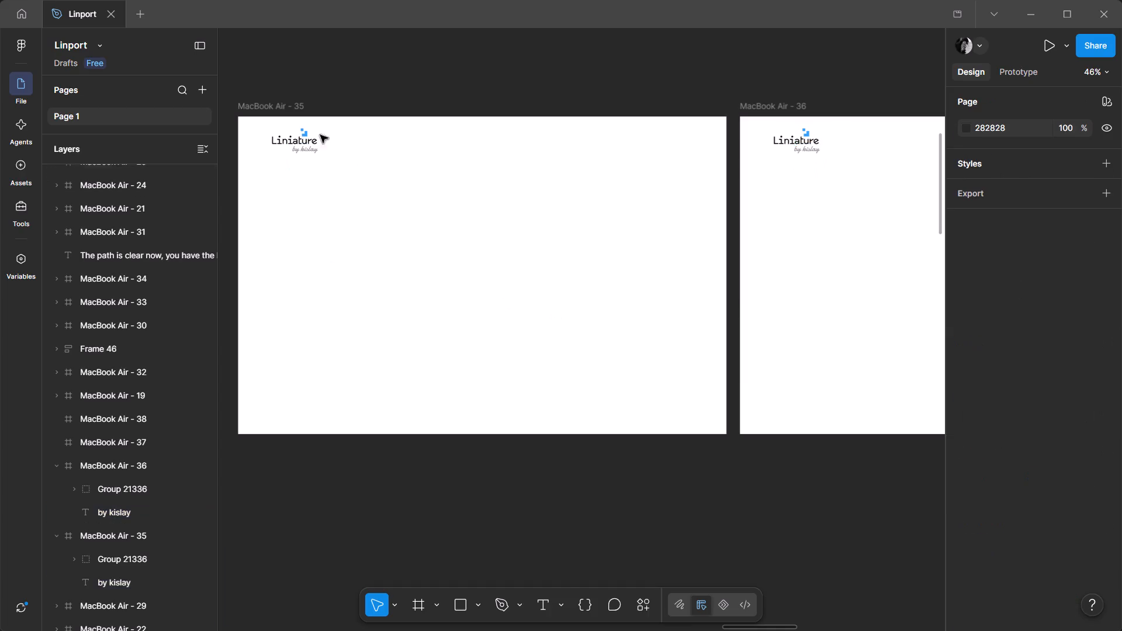
{"action": "left_click", "coordinate": [309, 149]}
{"action": "key", "text": "Delete"}
{"action": "left_click", "coordinate": [351, 293]}
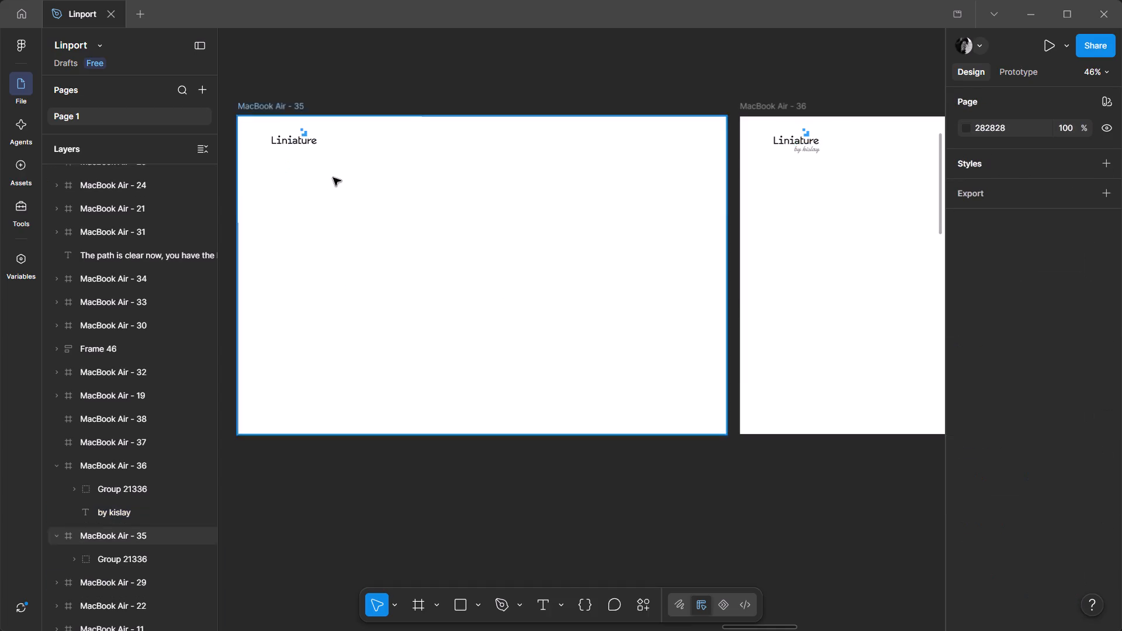
Examine the logo headers of MacBook Air - 35 and MacBook Air - 36 alongside the home frame.
{"action": "scroll", "coordinate": [333, 178], "scroll_direction": "up", "scroll_amount": 3, "text": "ctrl"}
{"action": "middle_click_drag", "start_coordinate": [521, 294], "coordinate": [911, 473]}
{"action": "middle_click", "coordinate": [911, 473]}
{"action": "scroll", "coordinate": [736, 351], "scroll_direction": "up", "scroll_amount": 1, "text": "ctrl"}
{"action": "scroll", "coordinate": [435, 185], "scroll_direction": "down", "scroll_amount": 5, "text": "ctrl"}
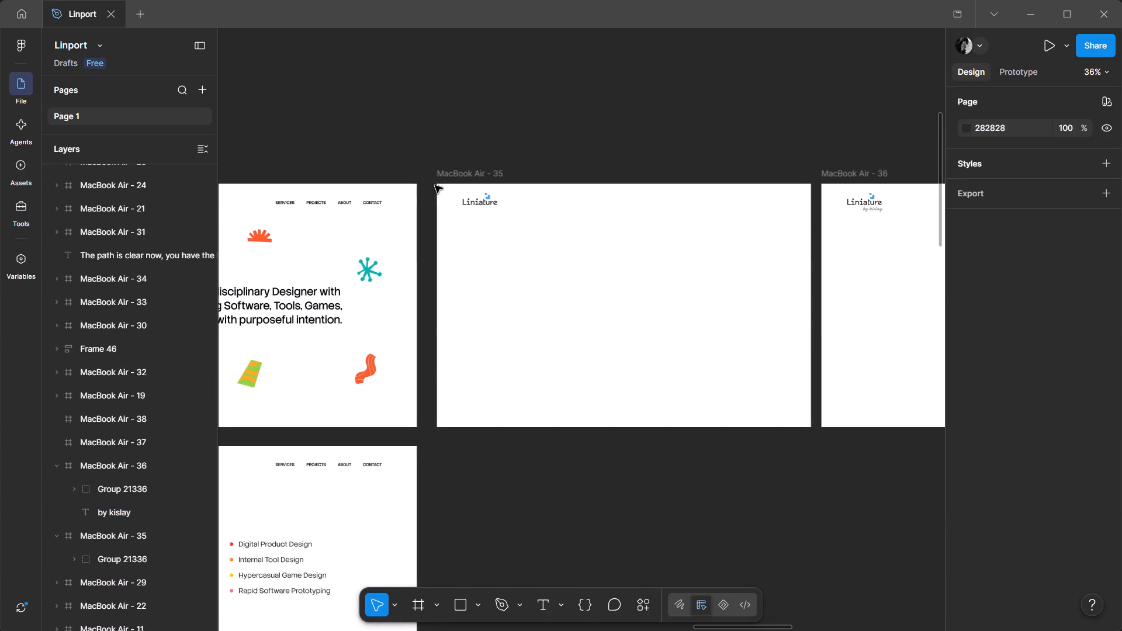
{"action": "scroll", "coordinate": [435, 185], "scroll_direction": "down", "scroll_amount": 2, "text": "ctrl"}
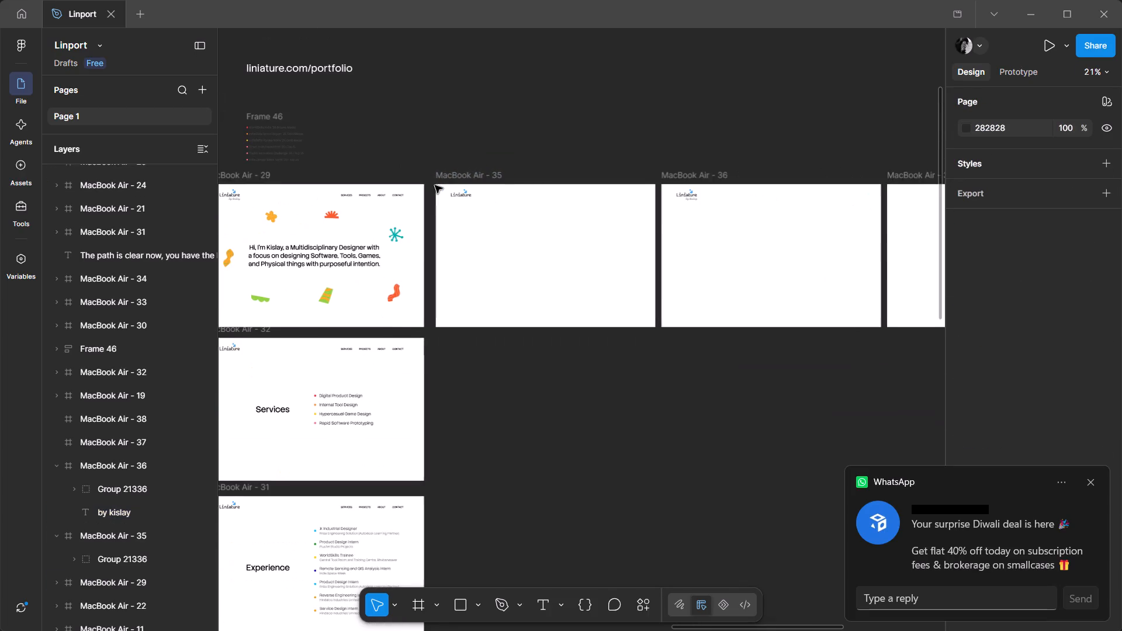
{"action": "scroll", "coordinate": [698, 266], "scroll_direction": "up", "scroll_amount": 3, "text": "ctrl"}
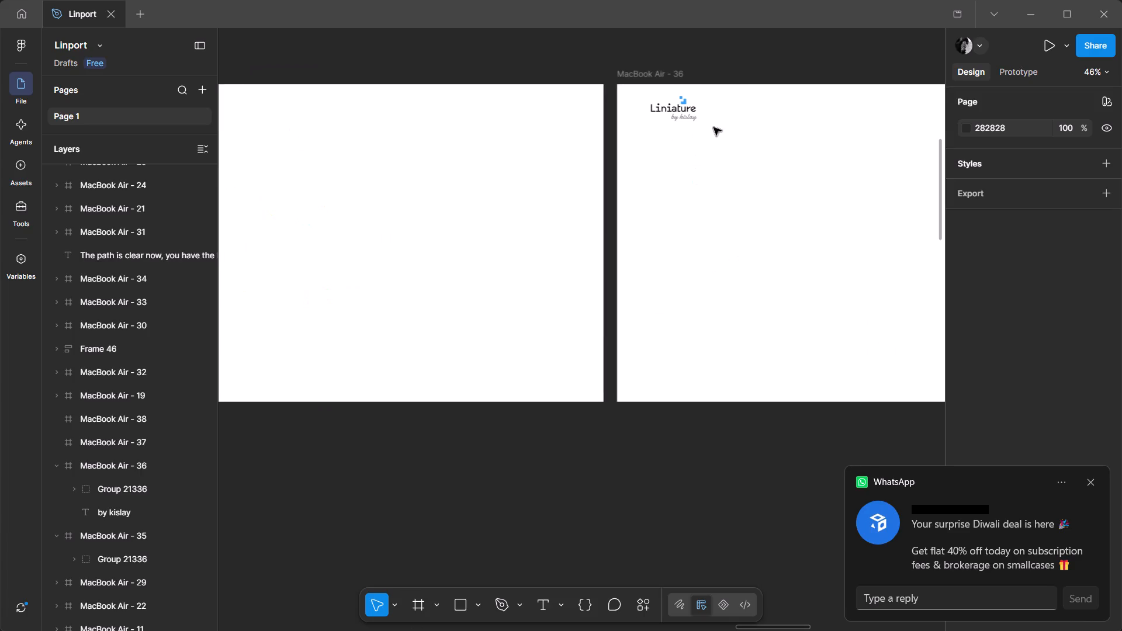
{"action": "left_click", "coordinate": [657, 61]}
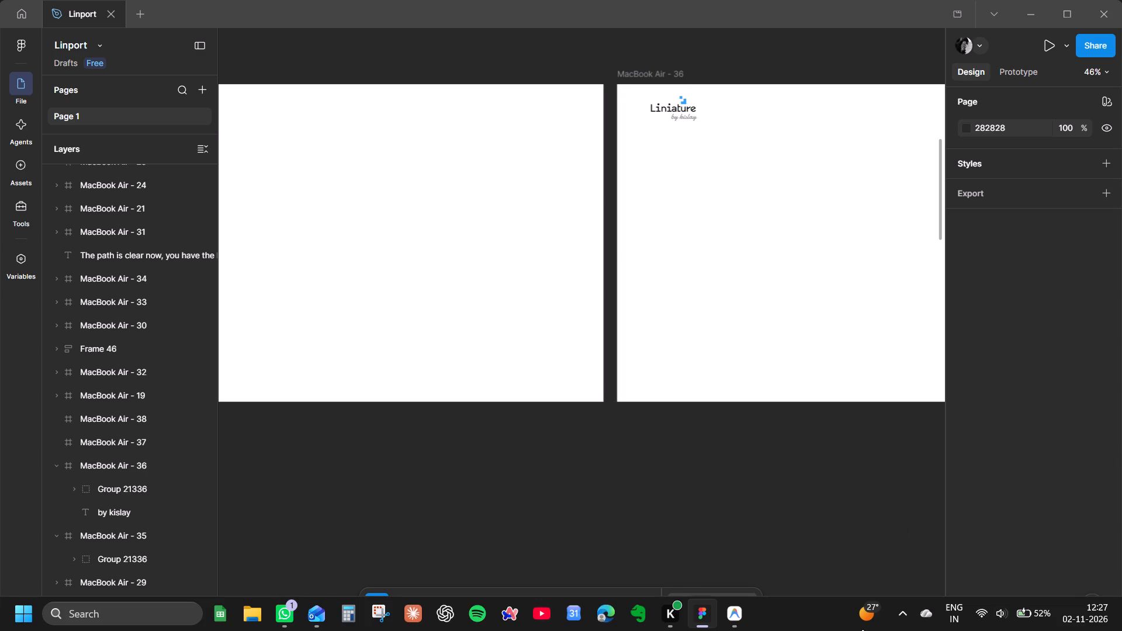
{"action": "middle_click_drag", "start_coordinate": [573, 347], "coordinate": [684, 387]}
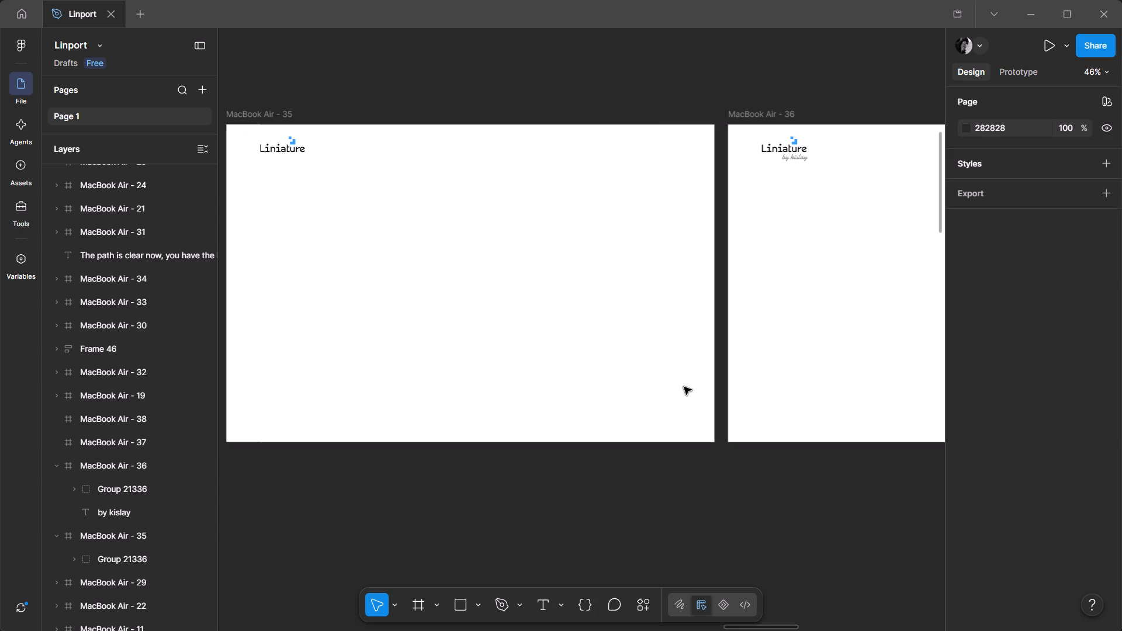
{"action": "middle_click_drag", "start_coordinate": [469, 358], "coordinate": [273, 365]}
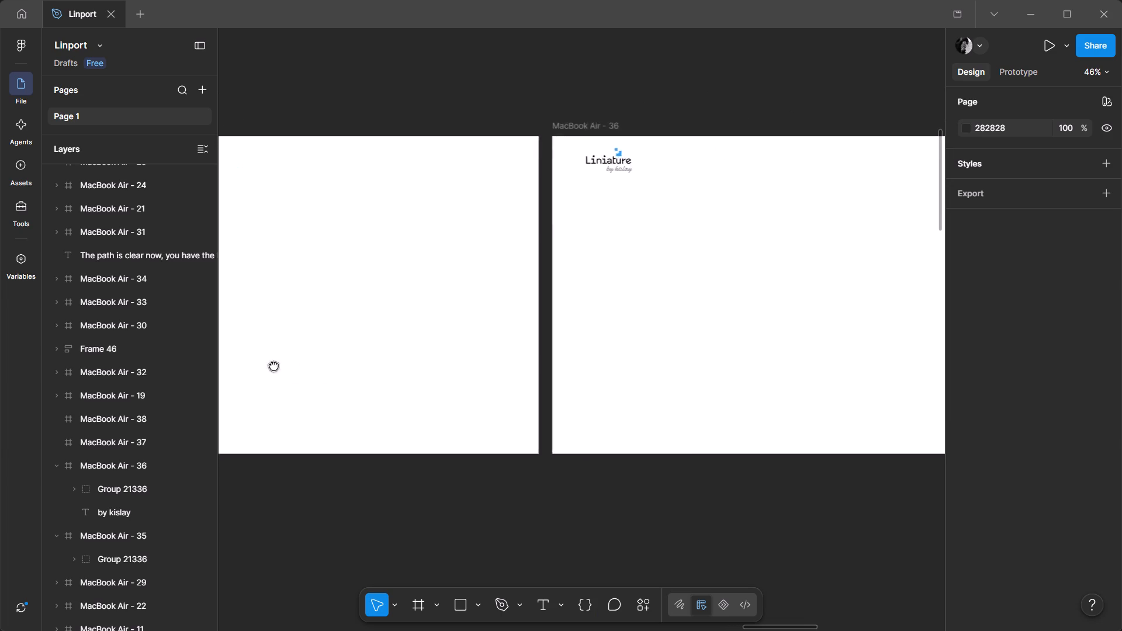
{"action": "middle_click_drag", "start_coordinate": [273, 365], "coordinate": [214, 351]}
{"action": "middle_click_drag", "start_coordinate": [260, 294], "coordinate": [673, 337]}
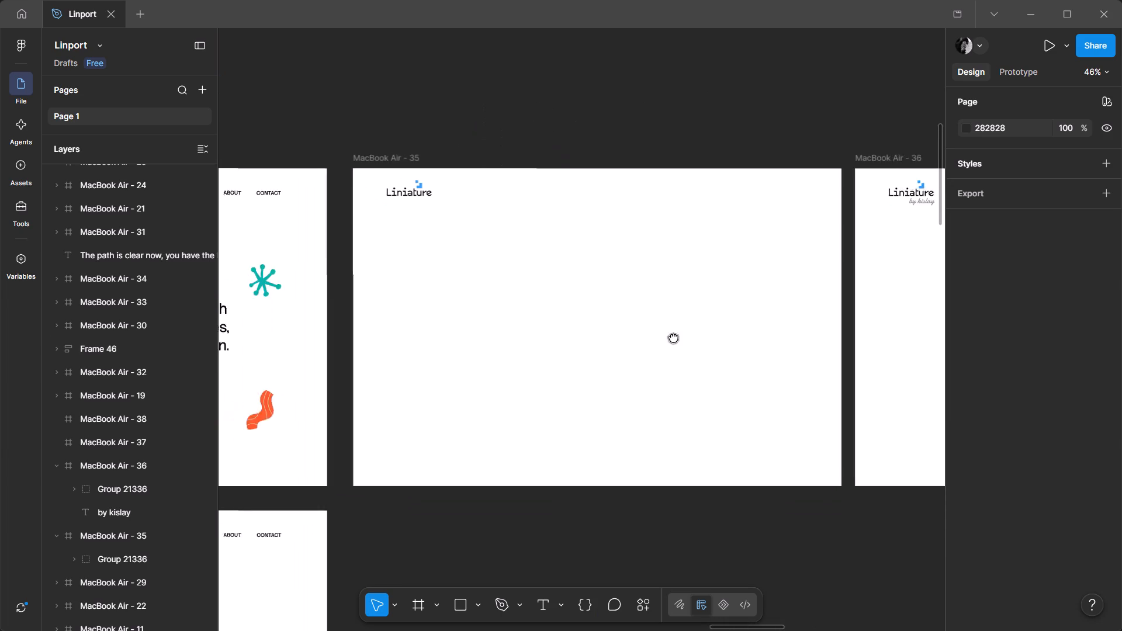
{"action": "middle_click_drag", "start_coordinate": [673, 337], "coordinate": [687, 332]}
{"action": "scroll", "coordinate": [437, 326], "scroll_direction": "up", "scroll_amount": 4, "text": "ctrl"}
{"action": "scroll", "coordinate": [437, 325], "scroll_direction": "down", "scroll_amount": 5, "text": "ctrl"}
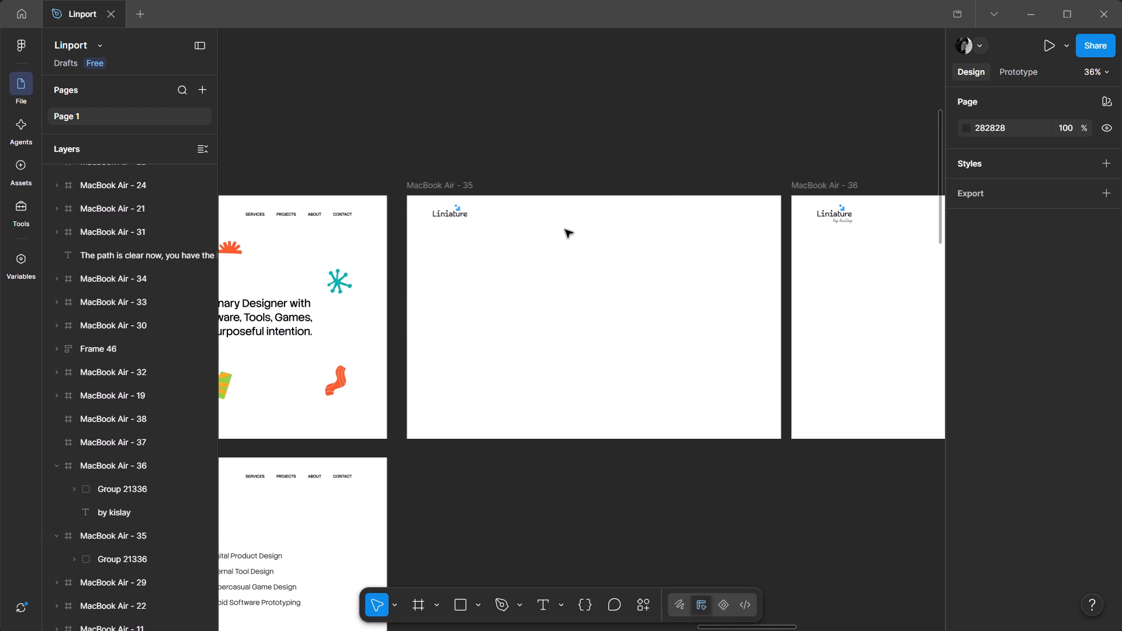
Collapse the expanded MacBook Air - 35 and MacBook Air - 36 frames in the layer list.
{"action": "left_click", "coordinate": [288, 119]}
{"action": "left_click", "coordinate": [195, 149]}
{"action": "left_click", "coordinate": [543, 110]}
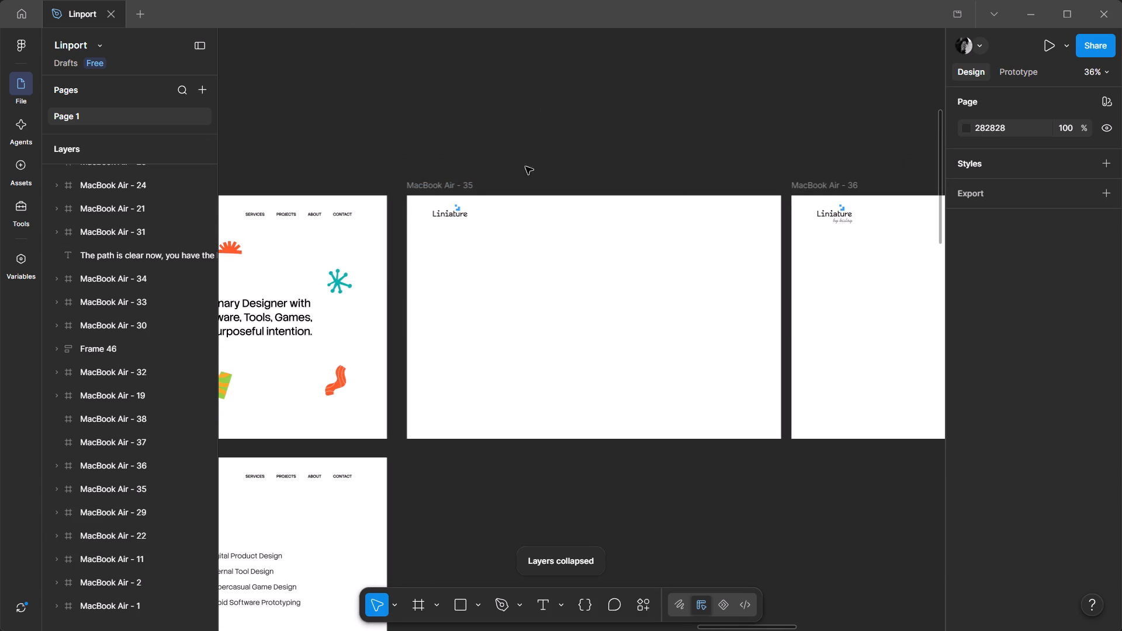
Look over the new row of frames up to MacBook Air - 38 and examine the MacBook Air - 36 logo closely.
{"action": "scroll", "coordinate": [441, 210], "scroll_direction": "up", "scroll_amount": 5, "text": "ctrl"}
{"action": "scroll", "coordinate": [441, 210], "scroll_direction": "down", "scroll_amount": 6, "text": "ctrl"}
{"action": "middle_click_drag", "start_coordinate": [653, 275], "coordinate": [282, 259]}
{"action": "middle_click_drag", "start_coordinate": [664, 280], "coordinate": [683, 275]}
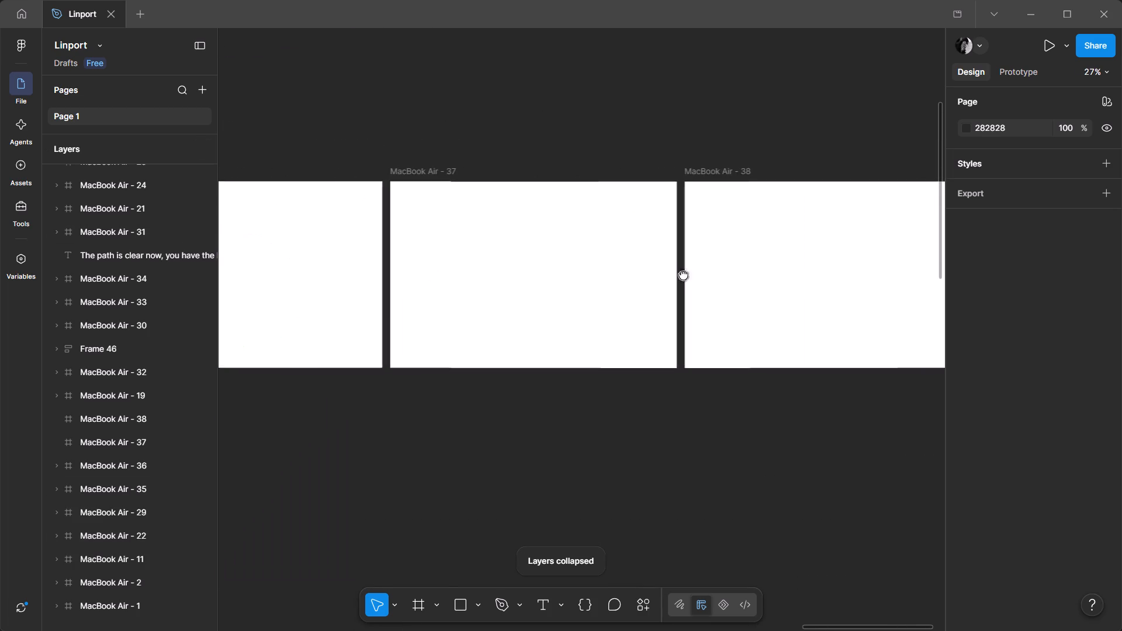
{"action": "middle_click_drag", "start_coordinate": [683, 275], "coordinate": [1083, 306]}
{"action": "middle_click_drag", "start_coordinate": [607, 286], "coordinate": [848, 300]}
{"action": "middle_click", "coordinate": [848, 300]}
{"action": "middle_click_drag", "start_coordinate": [848, 300], "coordinate": [413, 266]}
{"action": "scroll", "coordinate": [514, 223], "scroll_direction": "up", "scroll_amount": 2, "text": "ctrl"}
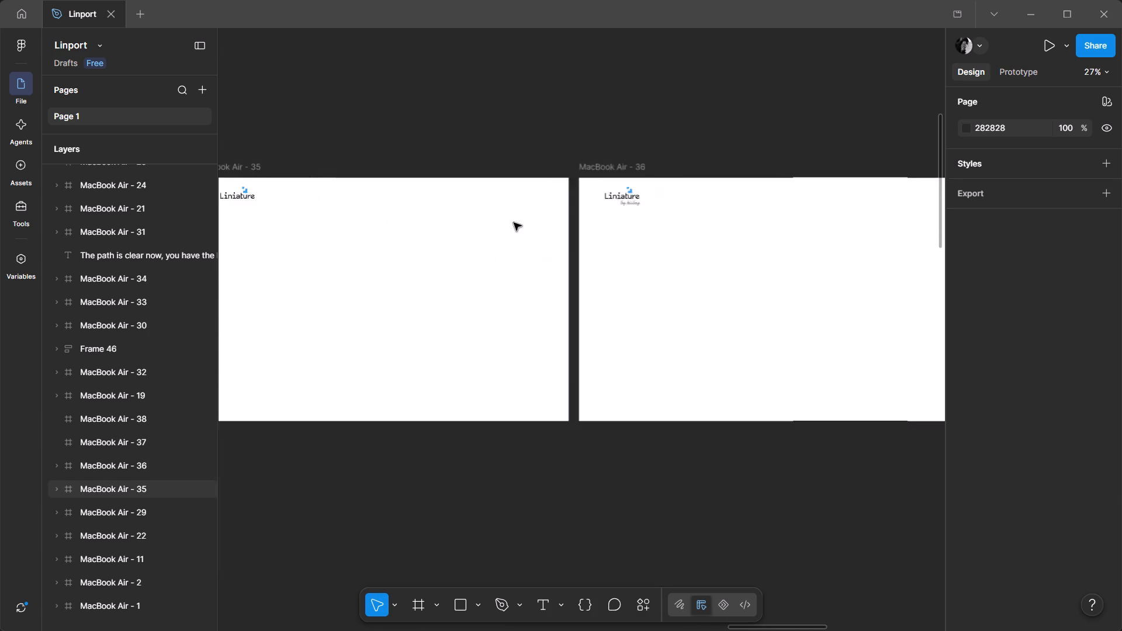
{"action": "scroll", "coordinate": [514, 223], "scroll_direction": "up", "scroll_amount": 2, "text": "ctrl"}
{"action": "scroll", "coordinate": [514, 223], "scroll_direction": "down", "scroll_amount": 2, "text": "ctrl"}
{"action": "scroll", "coordinate": [662, 155], "scroll_direction": "up", "scroll_amount": 1, "text": "ctrl"}
{"action": "scroll", "coordinate": [591, 204], "scroll_direction": "up", "scroll_amount": 4, "text": "ctrl"}
{"action": "scroll", "coordinate": [804, 151], "scroll_direction": "up", "scroll_amount": 5, "text": "ctrl"}
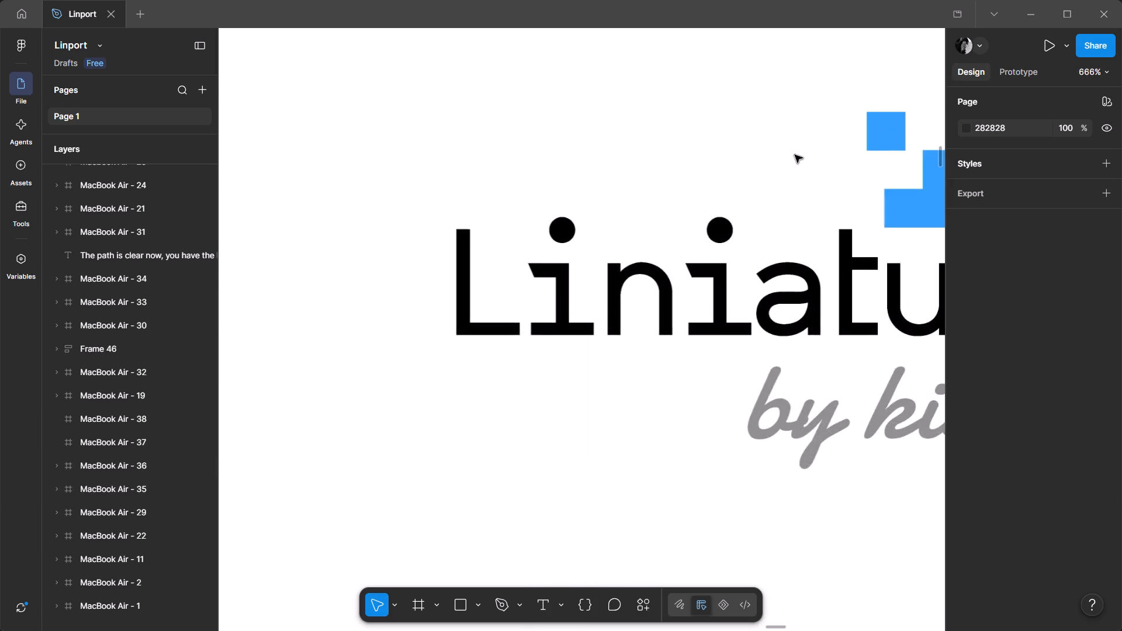
{"action": "scroll", "coordinate": [691, 147], "scroll_direction": "down", "scroll_amount": 10, "text": "ctrl"}
Look back through the earlier artboards and examine the project logos collected in the MacBook Air - 1 frame.
{"action": "middle_click_drag", "start_coordinate": [540, 272], "coordinate": [861, 289]}
{"action": "middle_click_drag", "start_coordinate": [310, 300], "coordinate": [777, 217]}
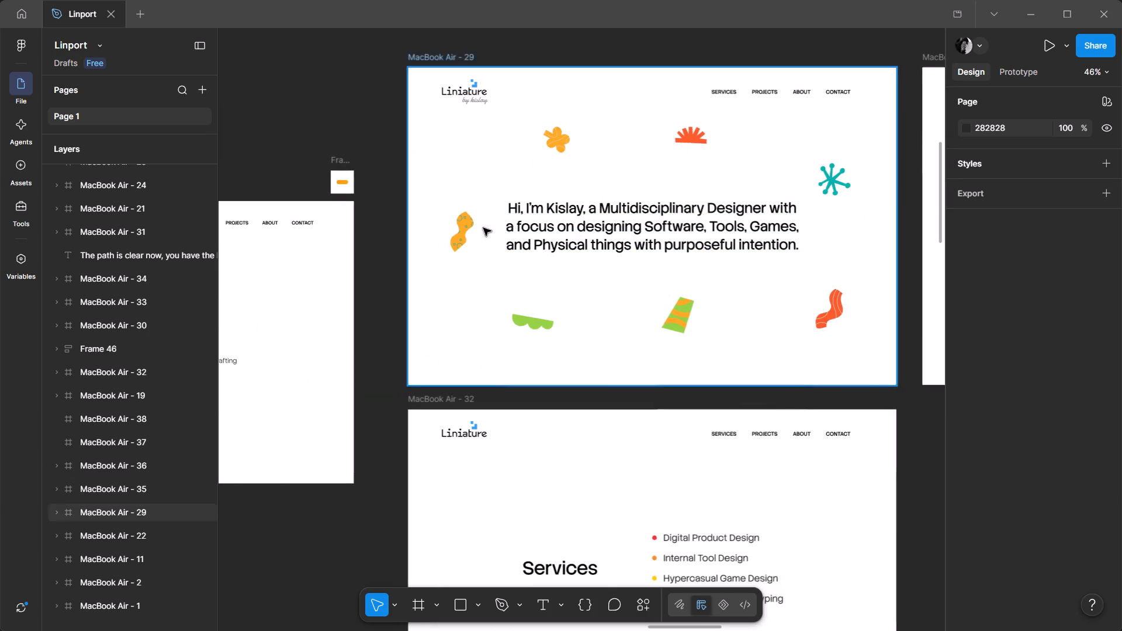
{"action": "scroll", "coordinate": [483, 227], "scroll_direction": "down", "scroll_amount": 4, "text": "ctrl"}
{"action": "middle_click_drag", "start_coordinate": [420, 245], "coordinate": [984, 243], "text": "ctrl"}
{"action": "scroll", "coordinate": [420, 245], "scroll_direction": "up", "scroll_amount": 1, "text": "ctrl"}
{"action": "middle_click_drag", "start_coordinate": [307, 242], "coordinate": [1121, 313]}
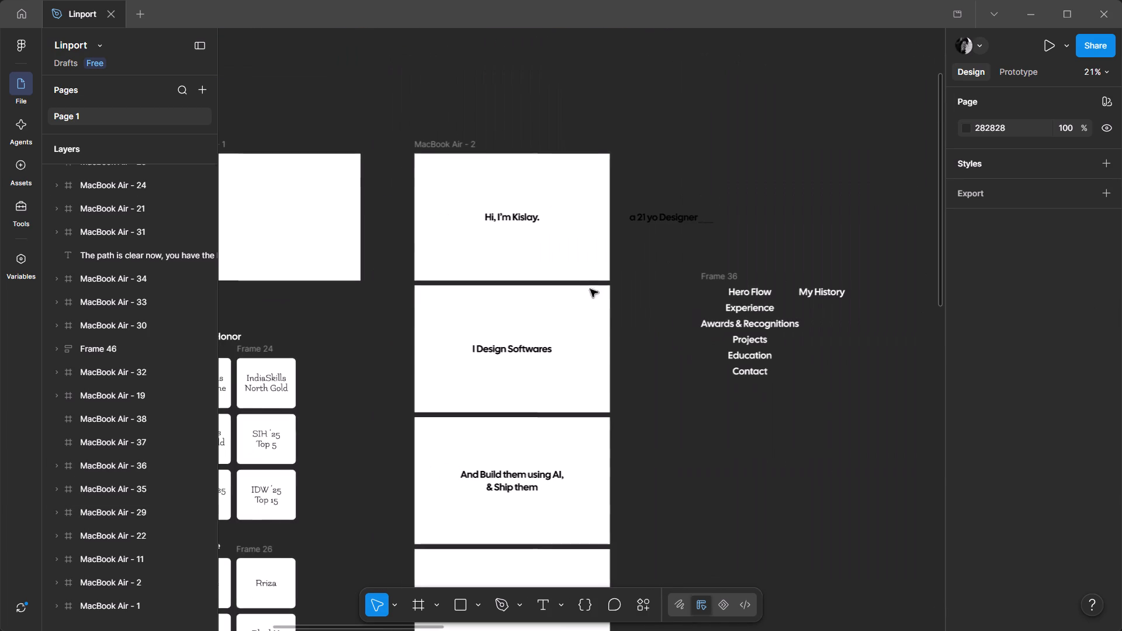
{"action": "middle_click_drag", "start_coordinate": [403, 285], "coordinate": [440, 0]}
{"action": "middle_click_drag", "start_coordinate": [486, 287], "coordinate": [955, 459]}
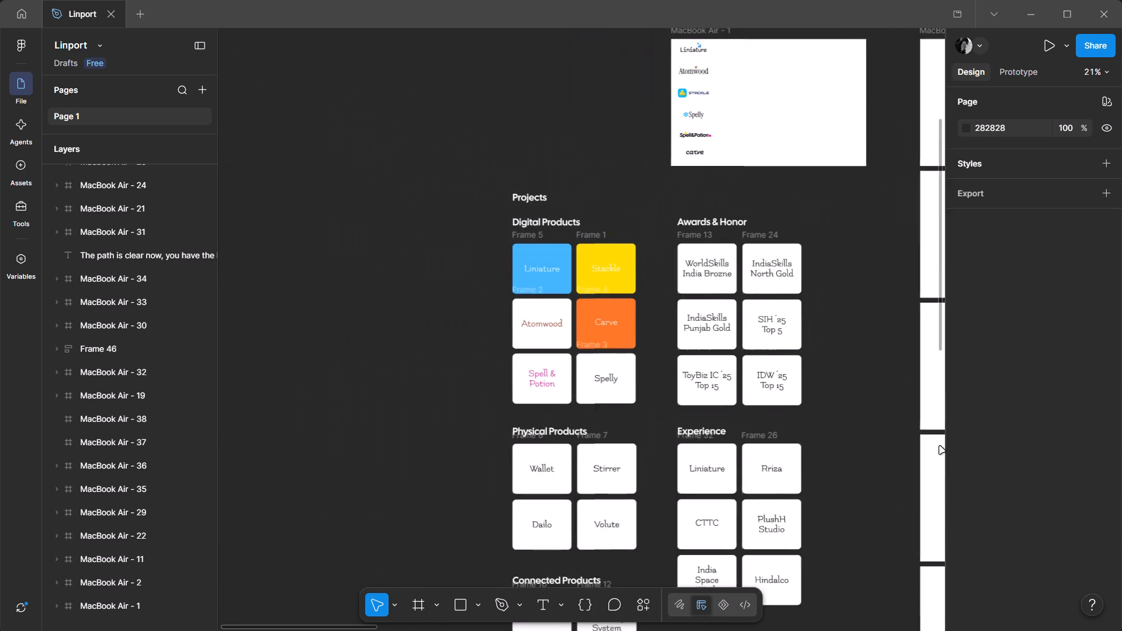
{"action": "scroll", "coordinate": [799, 273], "scroll_direction": "up", "scroll_amount": 4, "text": "ctrl"}
{"action": "scroll", "coordinate": [556, 171], "scroll_direction": "up", "scroll_amount": 5, "text": "ctrl"}
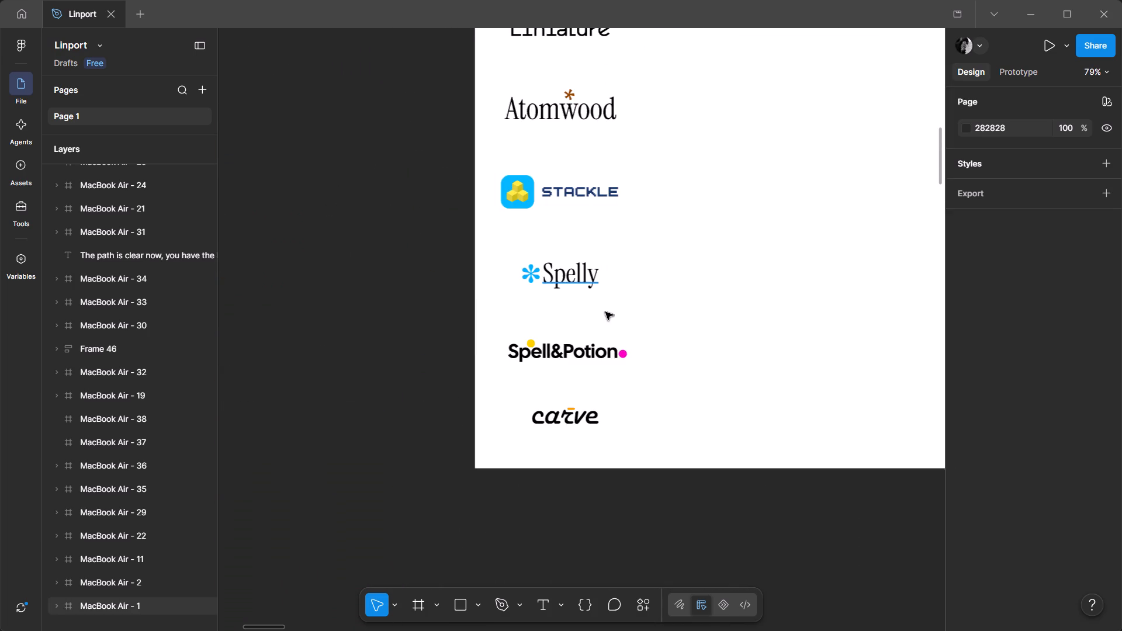
{"action": "scroll", "coordinate": [613, 337], "scroll_direction": "up", "scroll_amount": 4, "text": "ctrl"}
{"action": "scroll", "coordinate": [534, 273], "scroll_direction": "down", "scroll_amount": 12, "text": "ctrl"}
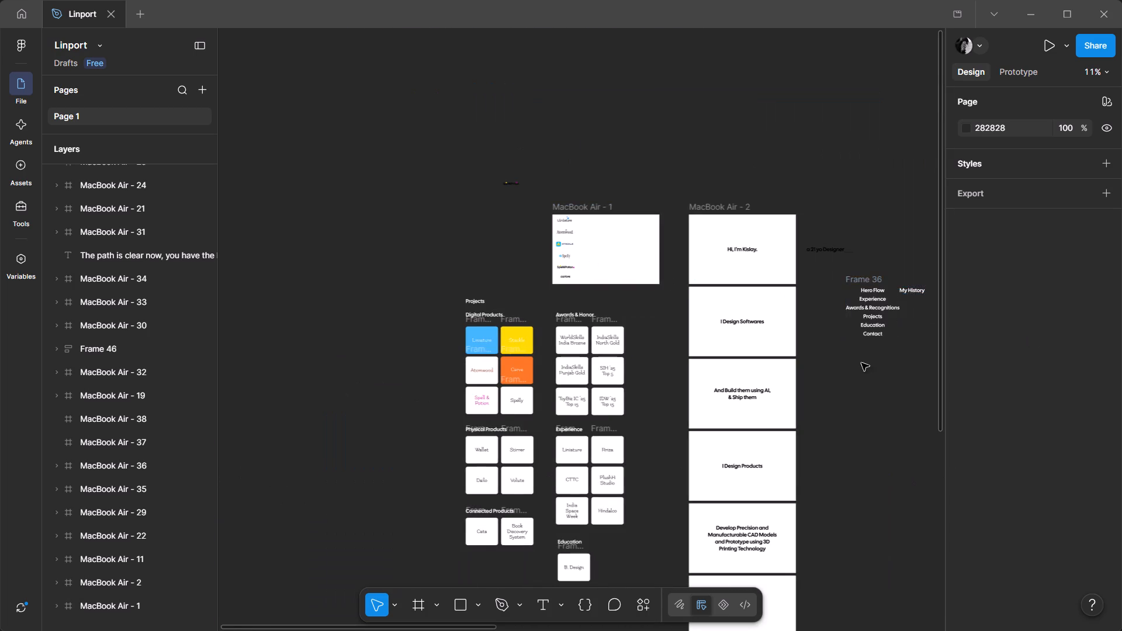
Duplicate the blank MacBook Air - 38 frame to add another blank frame at the end of the row.
{"action": "middle_click_drag", "start_coordinate": [870, 363], "coordinate": [340, 282]}
{"action": "middle_click_drag", "start_coordinate": [871, 293], "coordinate": [434, 279]}
{"action": "middle_click", "coordinate": [428, 279]}
{"action": "middle_click_drag", "start_coordinate": [838, 277], "coordinate": [508, 240]}
{"action": "left_click", "coordinate": [692, 110]}
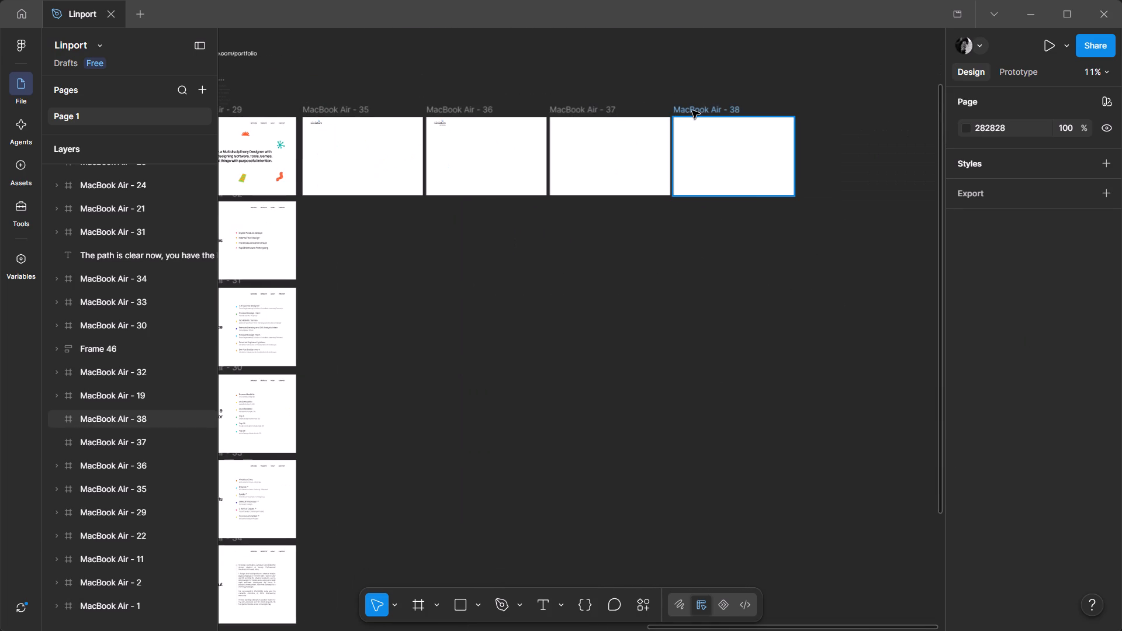
{"action": "key", "text": "ctrl+c"}
{"action": "key", "text": "ctrl+v"}
{"action": "left_click", "coordinate": [700, 258]}
{"action": "left_click", "coordinate": [446, 328]}
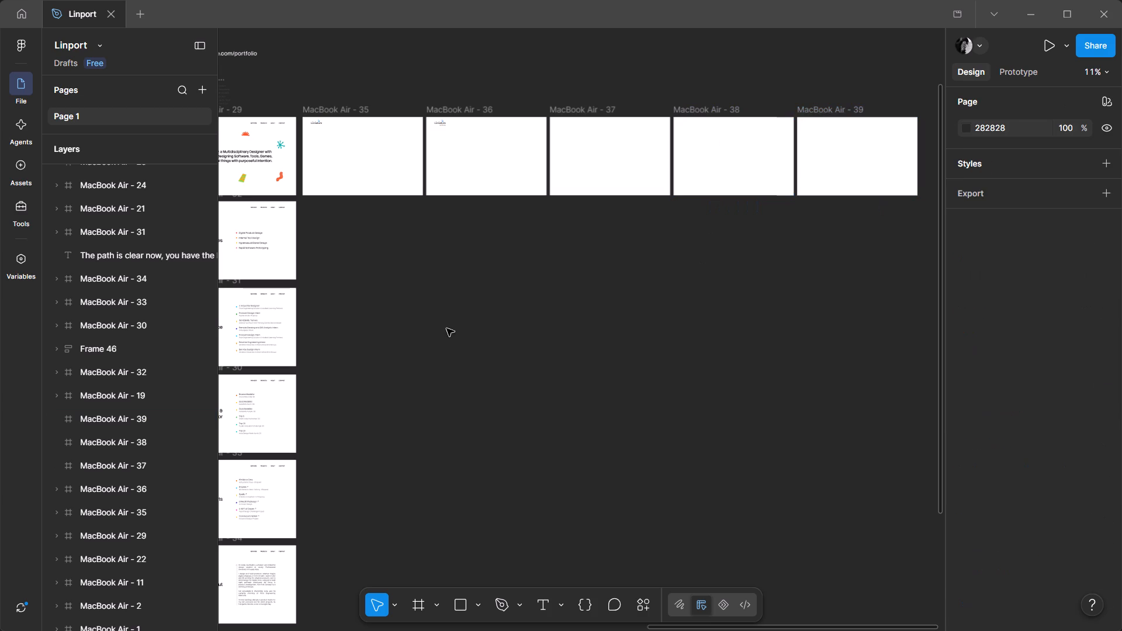
Copy the Atomwood logo from the logo collection in the MacBook Air - 1 frame.
{"action": "middle_click_drag", "start_coordinate": [406, 331], "coordinate": [921, 354]}
{"action": "middle_click_drag", "start_coordinate": [478, 382], "coordinate": [915, 398]}
{"action": "middle_click", "coordinate": [915, 398]}
{"action": "scroll", "coordinate": [455, 213], "scroll_direction": "up", "scroll_amount": 1, "text": "ctrl"}
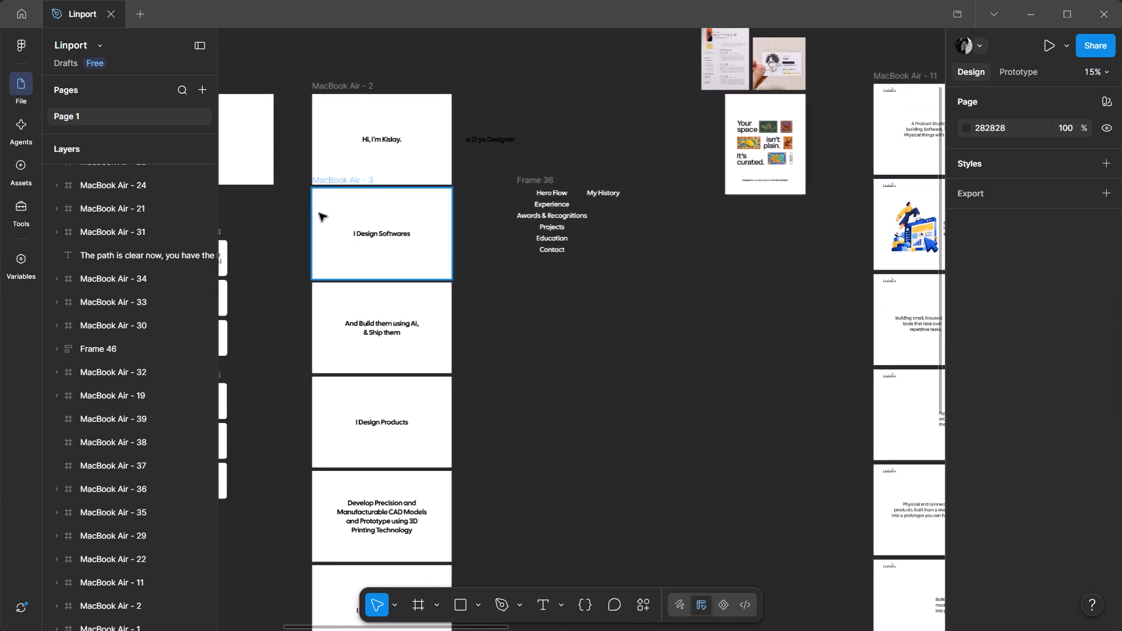
{"action": "middle_click_drag", "start_coordinate": [319, 213], "coordinate": [652, 238]}
{"action": "scroll", "coordinate": [362, 156], "scroll_direction": "up", "scroll_amount": 7, "text": "ctrl"}
{"action": "scroll", "coordinate": [565, 352], "scroll_direction": "up", "scroll_amount": 2}
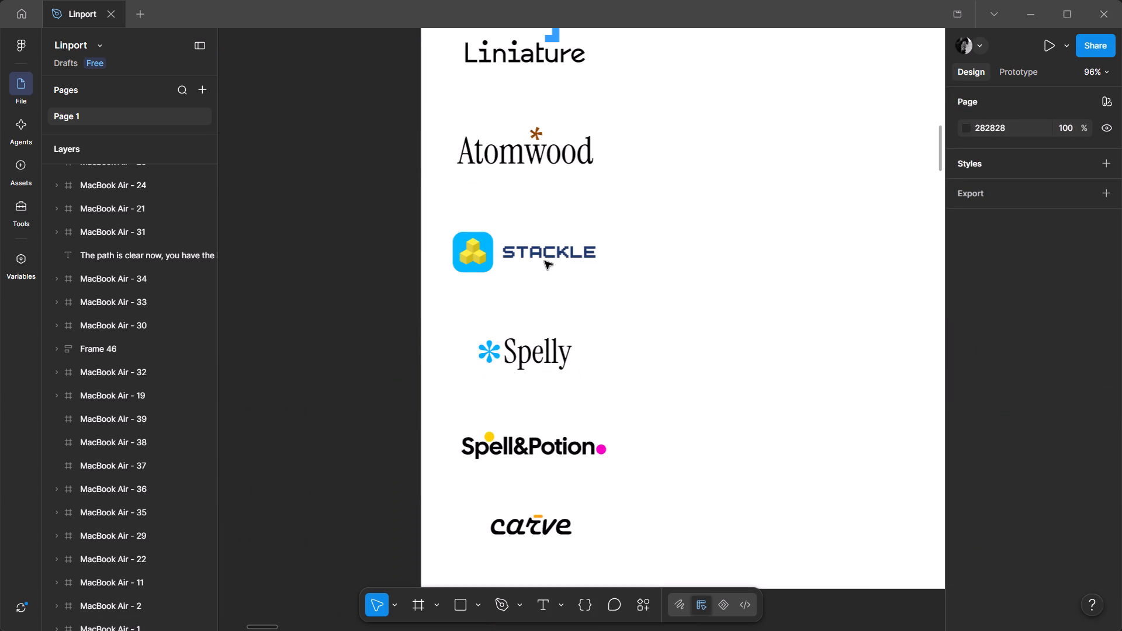
{"action": "left_click", "coordinate": [570, 165]}
{"action": "key", "text": "ctrl+c"}
Paste the Atomwood logo into the blank MacBook Air - 37 frame.
{"action": "scroll", "coordinate": [390, 190], "scroll_direction": "down", "scroll_amount": 5, "text": "ctrl"}
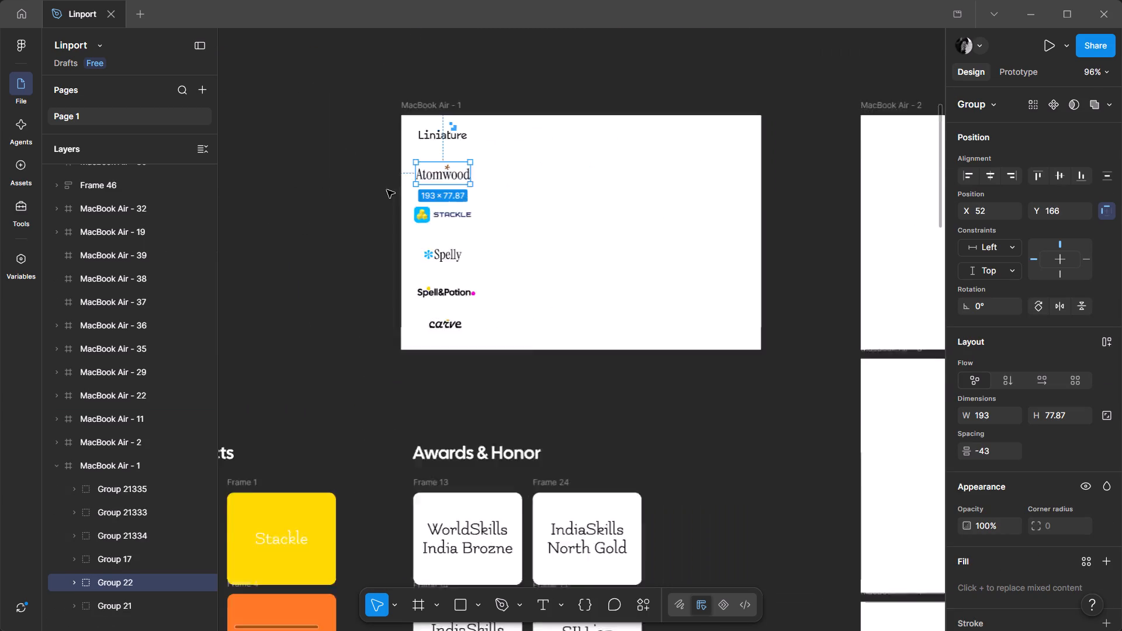
{"action": "scroll", "coordinate": [387, 190], "scroll_direction": "down", "scroll_amount": 7, "text": "ctrl"}
{"action": "middle_click_drag", "start_coordinate": [736, 236], "coordinate": [372, 220]}
{"action": "middle_click_drag", "start_coordinate": [836, 265], "coordinate": [545, 250]}
{"action": "middle_click_drag", "start_coordinate": [867, 257], "coordinate": [716, 248]}
{"action": "scroll", "coordinate": [690, 193], "scroll_direction": "up", "scroll_amount": 4, "text": "ctrl"}
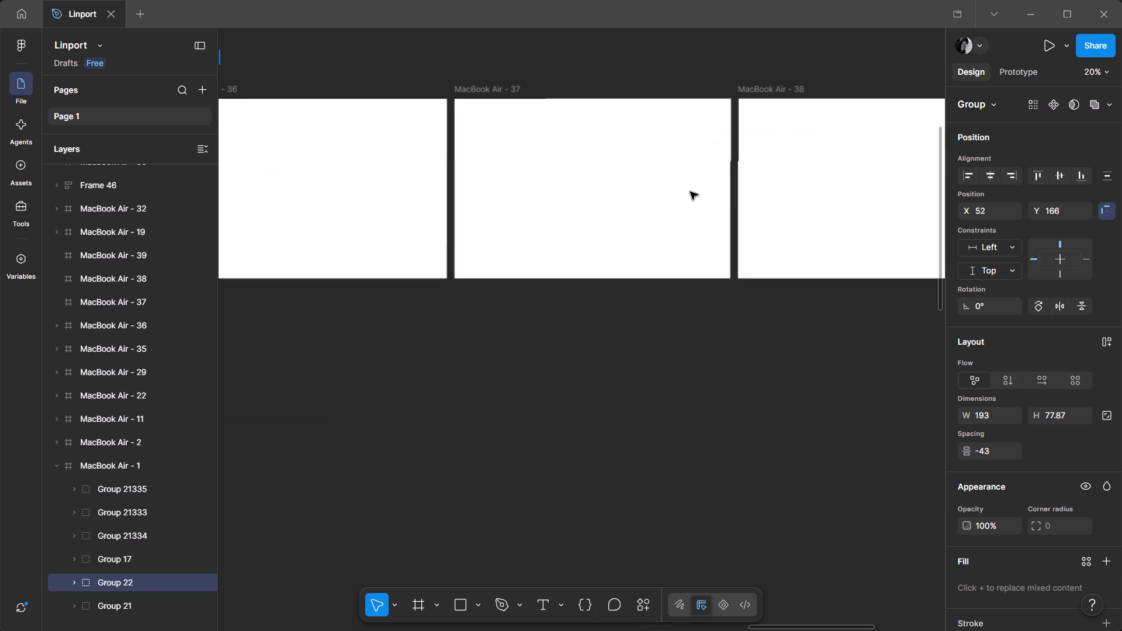
{"action": "left_click", "coordinate": [507, 80]}
{"action": "left_click", "coordinate": [505, 82]}
{"action": "left_click", "coordinate": [493, 89]}
{"action": "key", "text": "ctrl+v"}
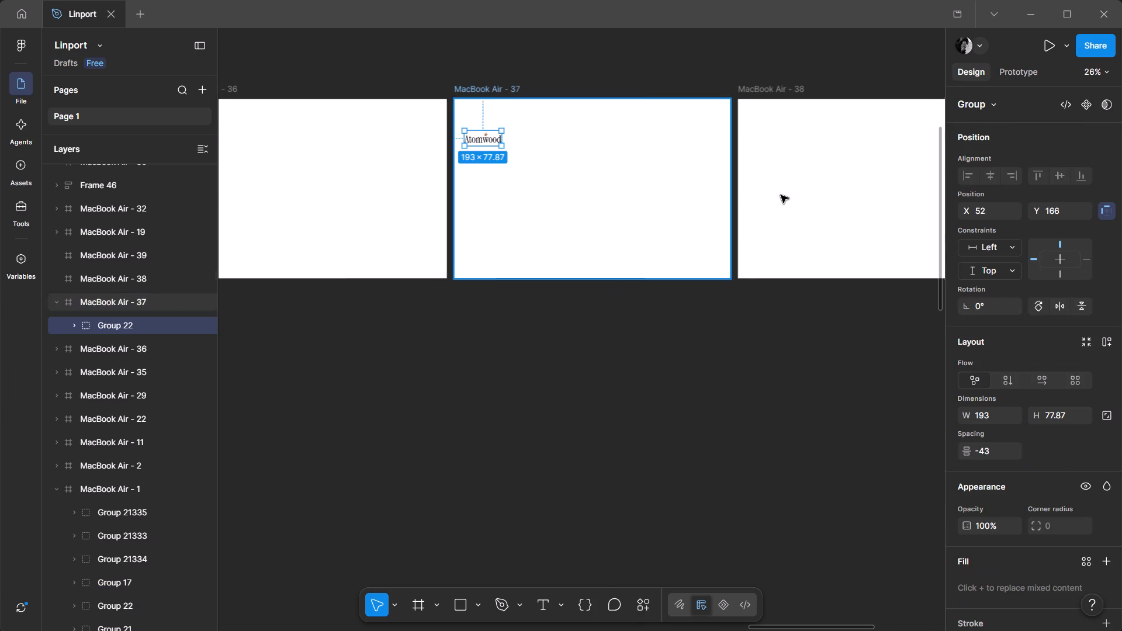
{"action": "left_click", "coordinate": [595, 269]}
Move the Atomwood logo into the MacBook Air - 36 frame, directly beside the Liniature logo, at about X 251, Y 40.
{"action": "scroll", "coordinate": [496, 140], "scroll_direction": "up", "scroll_amount": 3}
{"action": "scroll", "coordinate": [369, 295], "scroll_direction": "up", "scroll_amount": 1}
{"action": "middle_click_drag", "start_coordinate": [372, 295], "coordinate": [614, 173]}
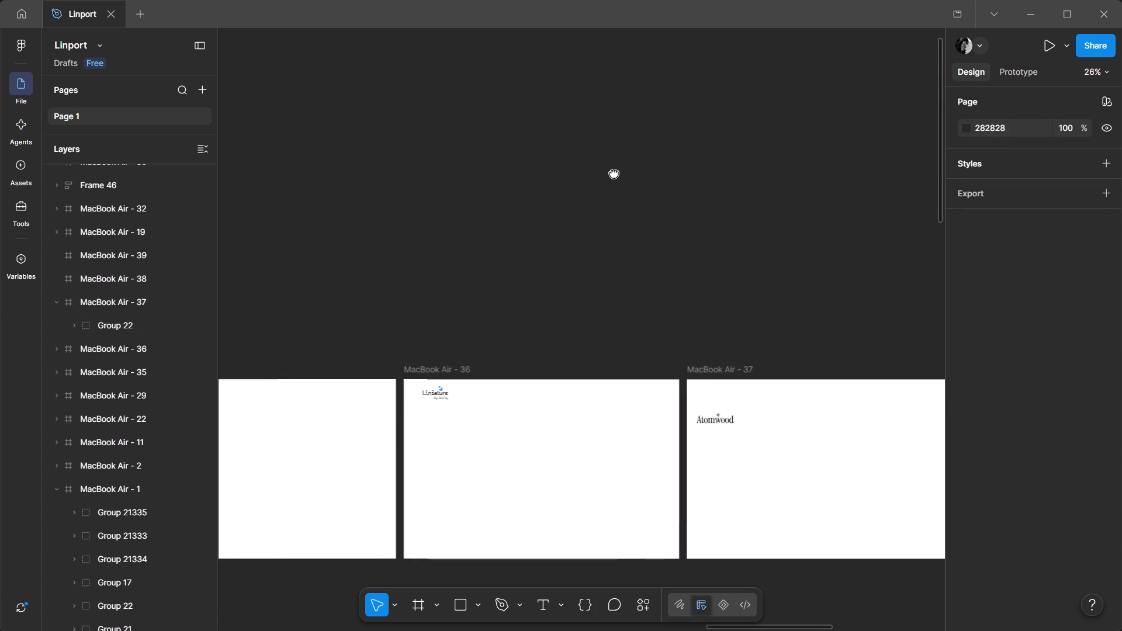
{"action": "middle_click_drag", "start_coordinate": [614, 173], "coordinate": [614, 171]}
{"action": "left_click_drag", "start_coordinate": [727, 363], "coordinate": [464, 362]}
{"action": "scroll", "coordinate": [445, 346], "scroll_direction": "up", "scroll_amount": 9, "text": "ctrl"}
{"action": "left_click_drag", "start_coordinate": [570, 477], "coordinate": [729, 276]}
Scale the Atomwood logo to about 125 × 50, compare it over the Liniature logo, and set it aside at X 316, Y 40.
{"action": "key", "text": "k"}
{"action": "left_click_drag", "start_coordinate": [916, 328], "coordinate": [856, 293], "text": "shift"}
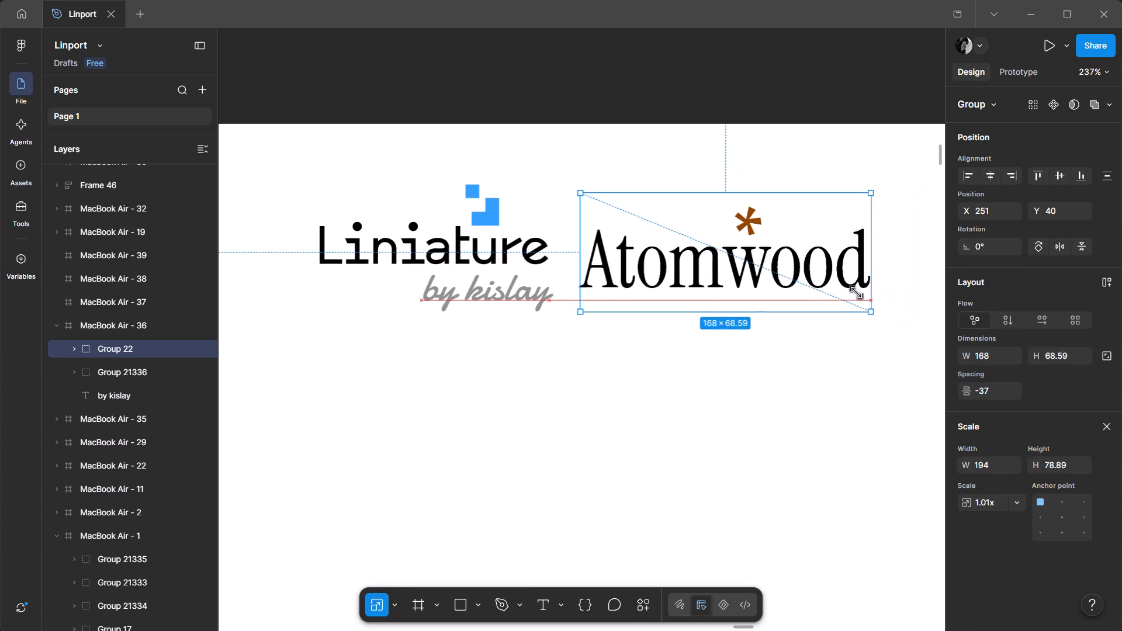
{"action": "left_click_drag", "start_coordinate": [856, 293], "coordinate": [783, 255], "text": "shift"}
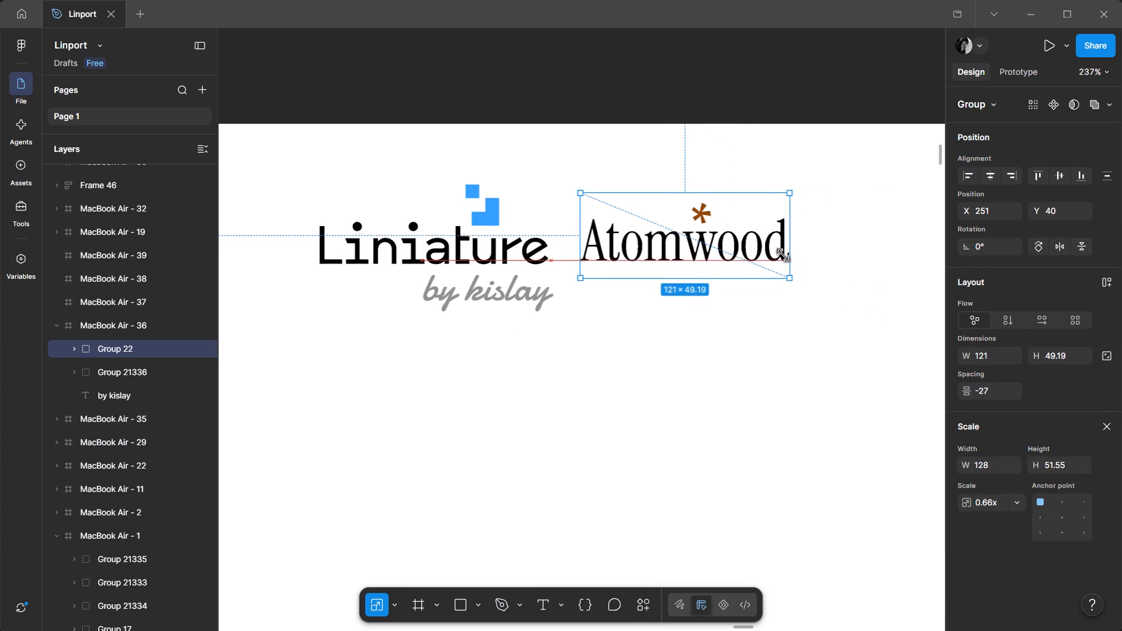
{"action": "left_click_drag", "start_coordinate": [783, 255], "coordinate": [798, 259], "text": "shift"}
{"action": "left_click_drag", "start_coordinate": [695, 259], "coordinate": [417, 262]}
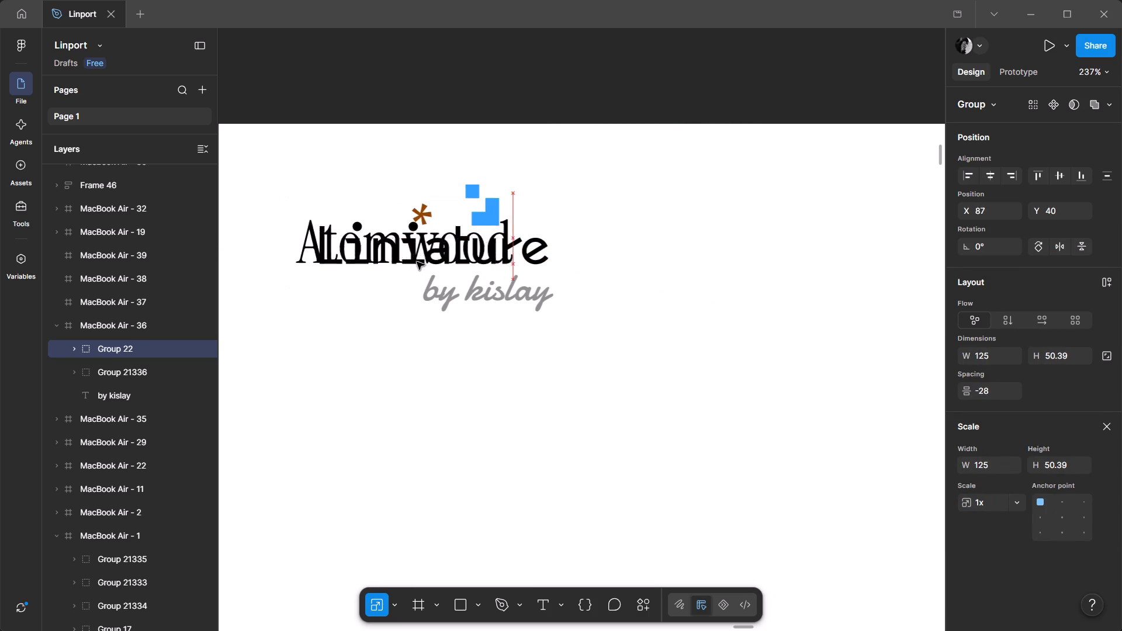
{"action": "left_click_drag", "start_coordinate": [417, 262], "coordinate": [808, 358]}
Transfer the scaled Atomwood logo back to the MacBook Air - 37 frame and position it near the frame's upper-left corner at Y 40.
{"action": "scroll", "coordinate": [519, 279], "scroll_direction": "down", "scroll_amount": 6, "text": "ctrl"}
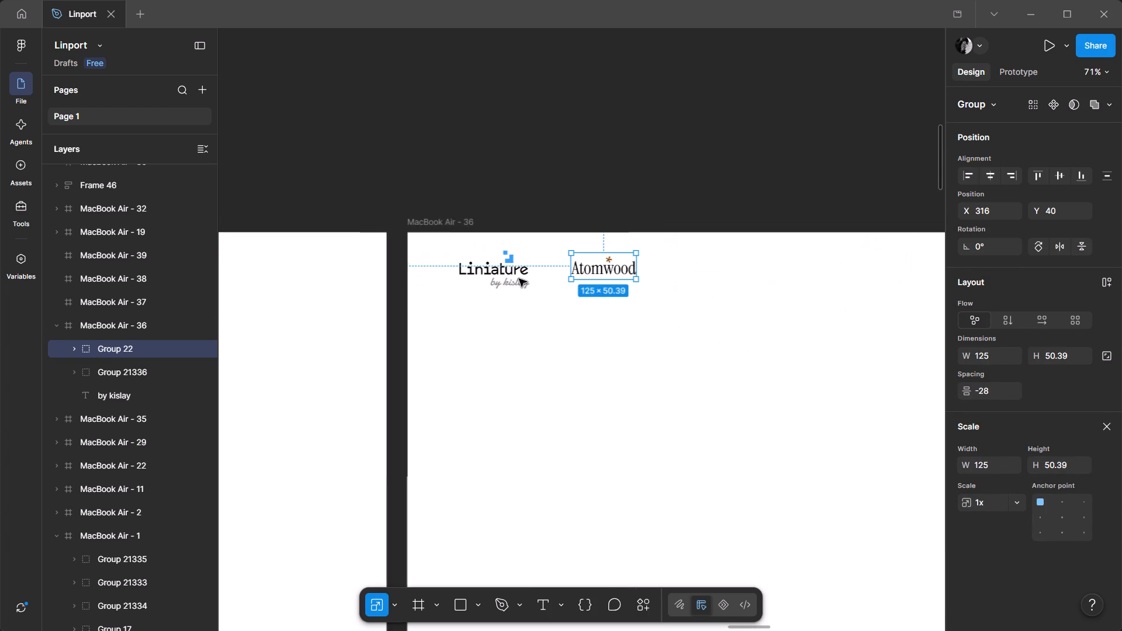
{"action": "key", "text": "ctrl+x"}
{"action": "scroll", "coordinate": [391, 263], "scroll_direction": "down", "scroll_amount": 4, "text": "ctrl"}
{"action": "left_click", "coordinate": [713, 249]}
{"action": "key", "text": "ctrl+v"}
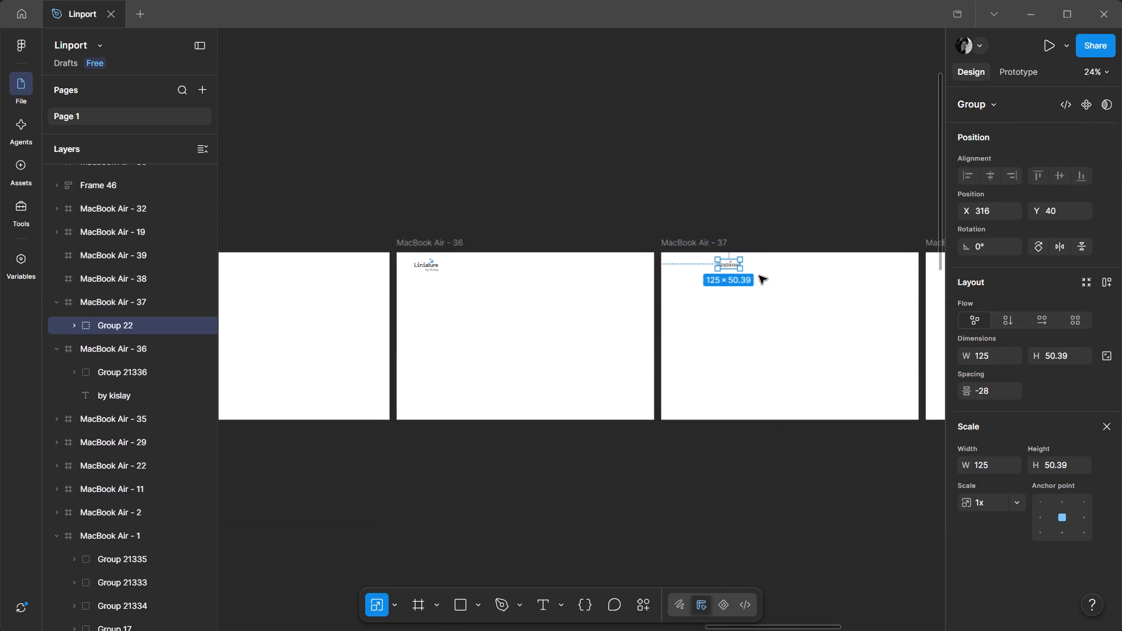
{"action": "scroll", "coordinate": [746, 270], "scroll_direction": "up", "scroll_amount": 5, "text": "ctrl"}
{"action": "left_click_drag", "start_coordinate": [701, 251], "coordinate": [569, 249], "text": "shift"}
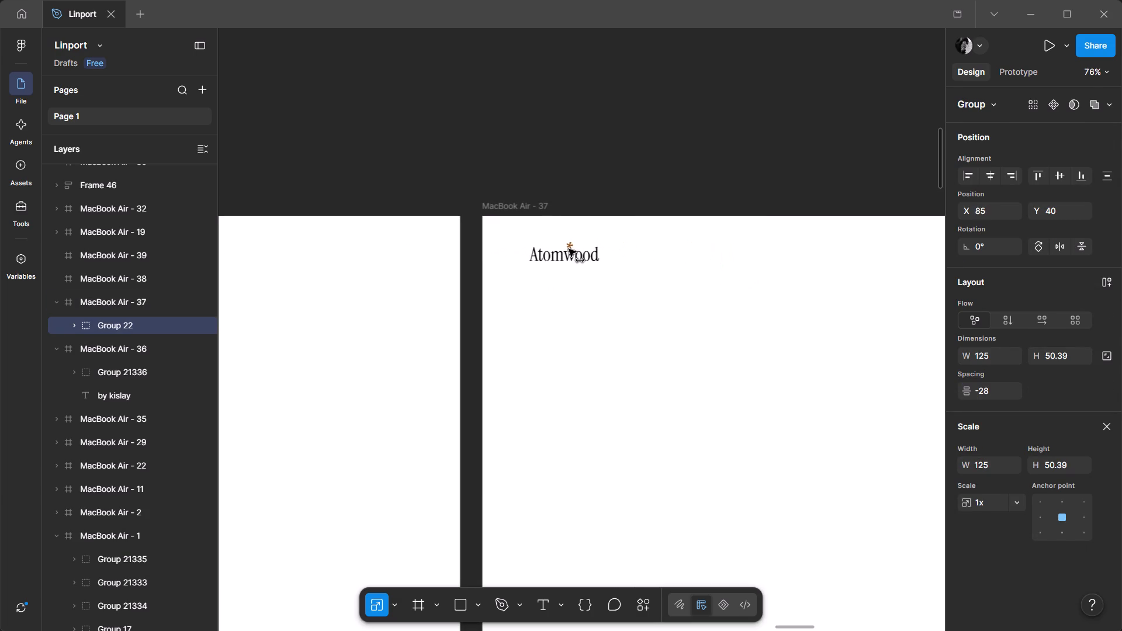
{"action": "left_click_drag", "start_coordinate": [569, 249], "coordinate": [569, 249], "text": "shift"}
{"action": "left_click", "coordinate": [606, 131]}
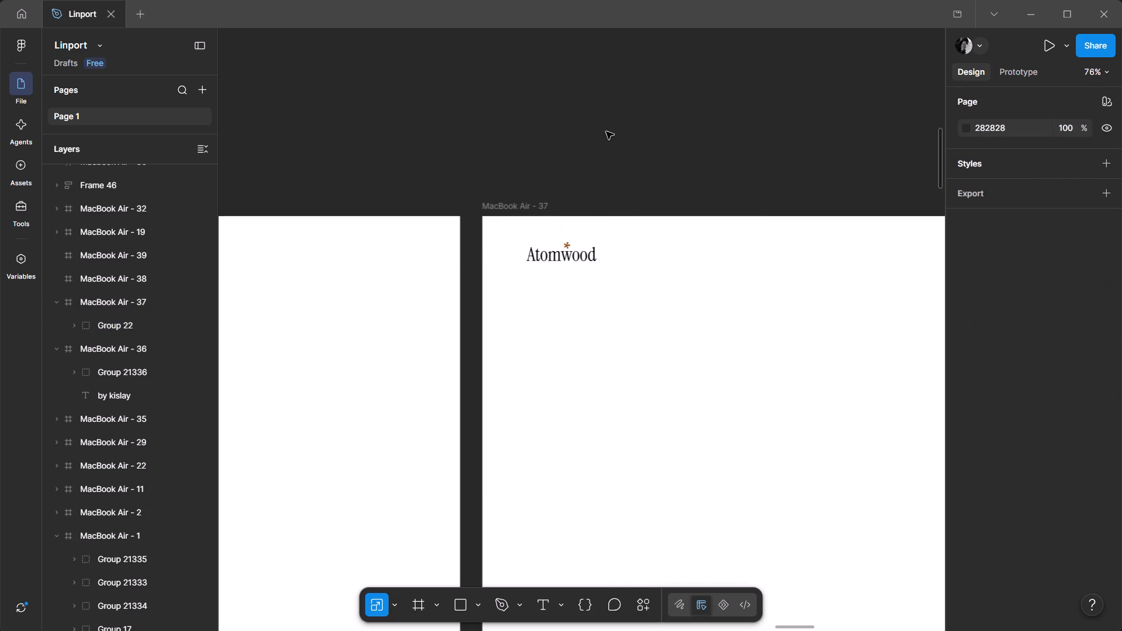
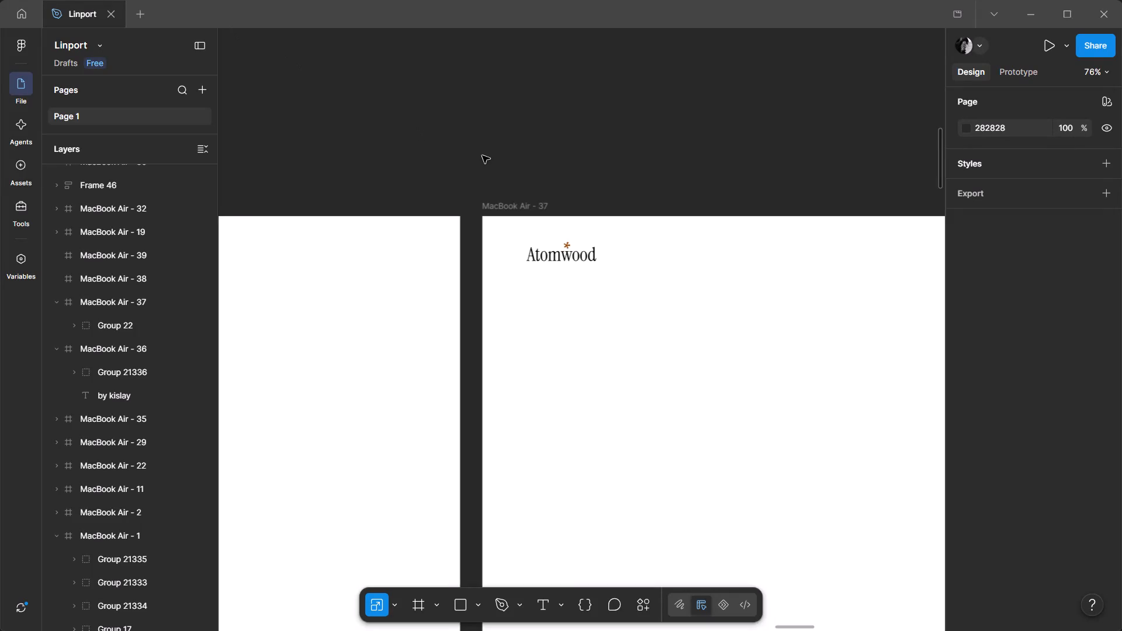
Copy the Spell&Potion logo from the MacBook Air - 1 frame and paste it into the blank MacBook Air - 38 frame.
{"action": "scroll", "coordinate": [482, 155], "scroll_direction": "down", "scroll_amount": 6, "text": "ctrl"}
{"action": "middle_click_drag", "start_coordinate": [624, 199], "coordinate": [562, 212]}
{"action": "middle_click_drag", "start_coordinate": [562, 212], "coordinate": [1076, 249]}
{"action": "middle_click_drag", "start_coordinate": [500, 313], "coordinate": [991, 233]}
{"action": "middle_click_drag", "start_coordinate": [520, 304], "coordinate": [1046, 297]}
{"action": "middle_click_drag", "start_coordinate": [375, 318], "coordinate": [986, 390]}
{"action": "middle_click_drag", "start_coordinate": [362, 369], "coordinate": [389, 363]}
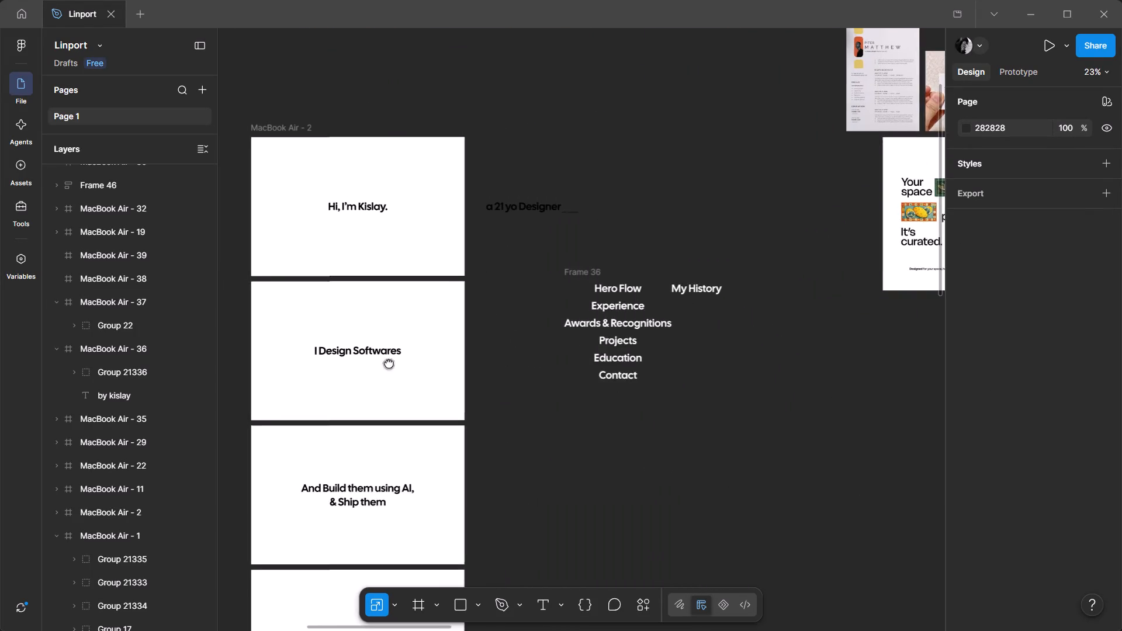
{"action": "middle_click_drag", "start_coordinate": [389, 363], "coordinate": [902, 300]}
{"action": "scroll", "coordinate": [593, 168], "scroll_direction": "up", "scroll_amount": 6, "text": "ctrl"}
{"action": "left_click_drag", "start_coordinate": [500, 172], "coordinate": [333, 207]}
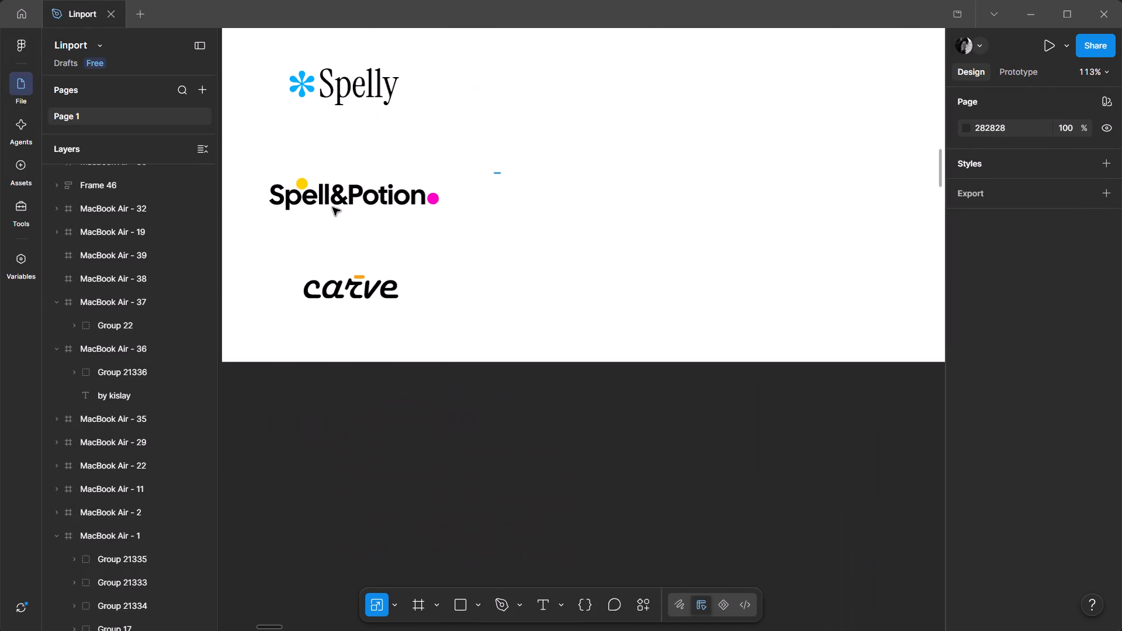
{"action": "left_click_drag", "start_coordinate": [333, 207], "coordinate": [264, 215]}
{"action": "key", "text": "ctrl+c"}
{"action": "scroll", "coordinate": [264, 215], "scroll_direction": "down", "scroll_amount": 14, "text": "ctrl"}
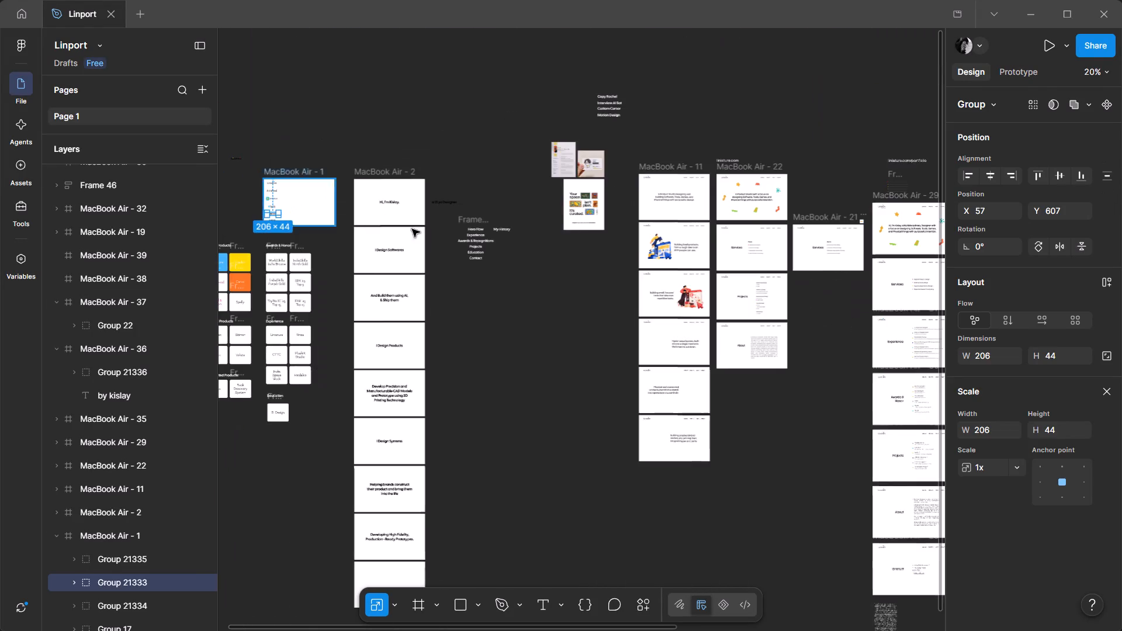
{"action": "middle_click_drag", "start_coordinate": [809, 346], "coordinate": [116, 307]}
{"action": "scroll", "coordinate": [498, 158], "scroll_direction": "up", "scroll_amount": 2, "text": "ctrl"}
{"action": "left_click", "coordinate": [542, 148]}
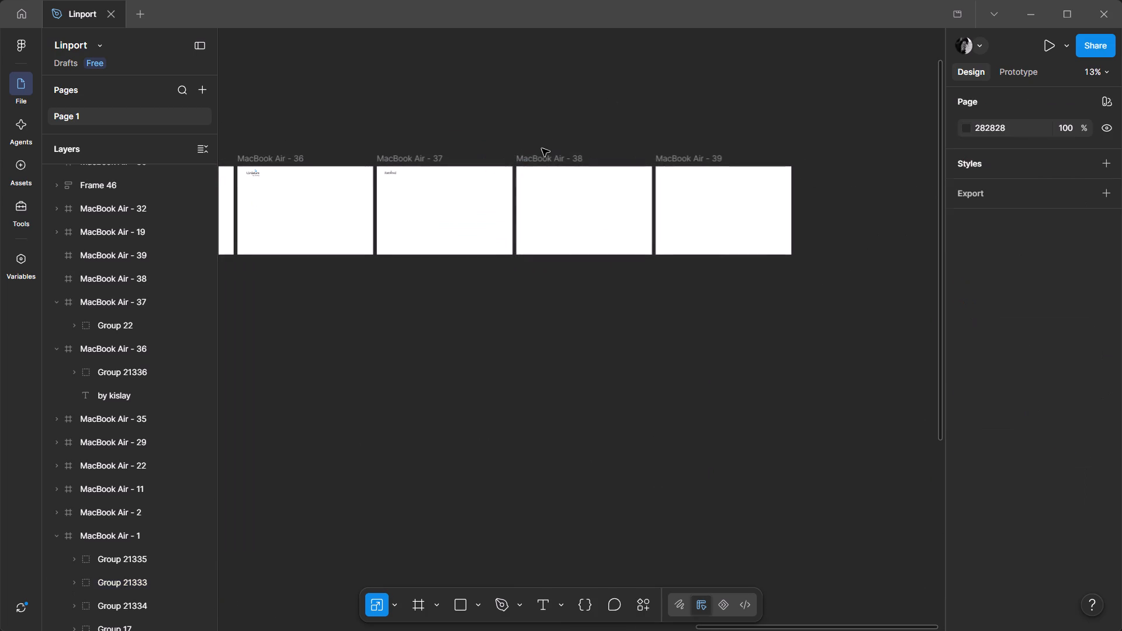
{"action": "left_click", "coordinate": [542, 154]}
{"action": "key", "text": "ctrl+v"}
Position the Spell&Potion logo near the upper-left corner of the MacBook Air - 38 frame.
{"action": "scroll", "coordinate": [537, 166], "scroll_direction": "up", "scroll_amount": 4, "text": "ctrl"}
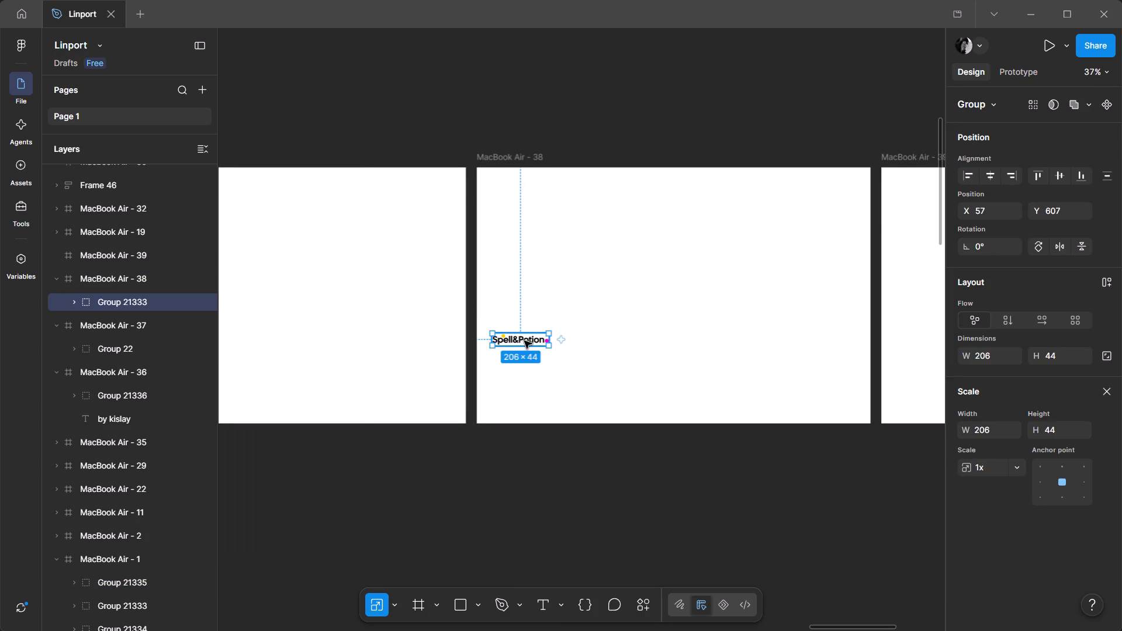
{"action": "left_click_drag", "start_coordinate": [524, 341], "coordinate": [528, 182]}
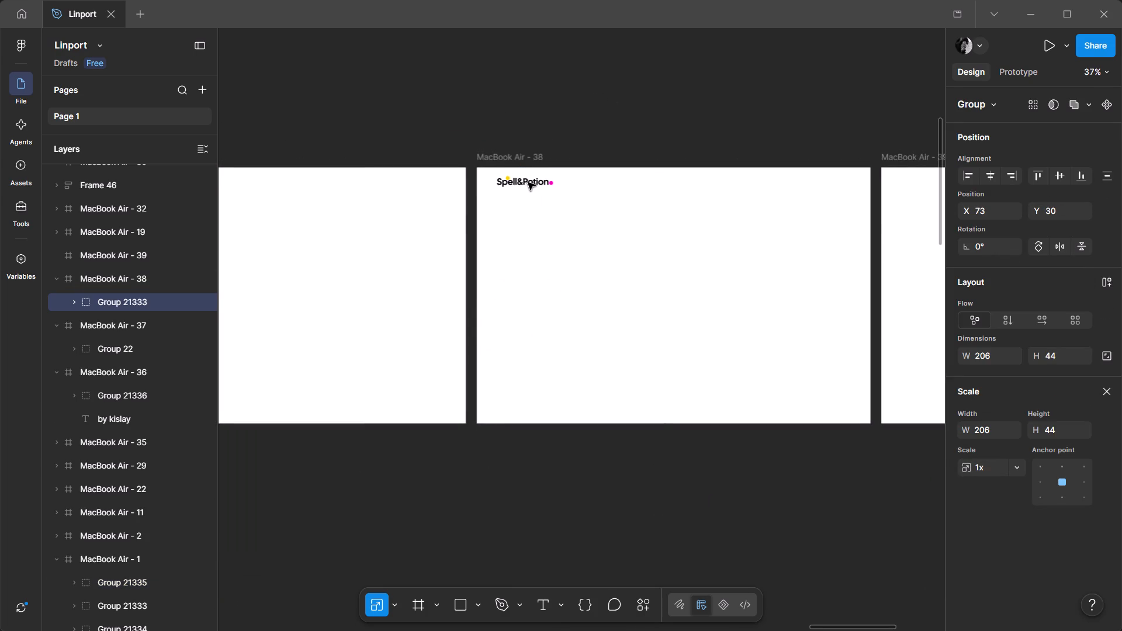
{"action": "left_click_drag", "start_coordinate": [528, 182], "coordinate": [529, 186]}
{"action": "double_click", "coordinate": [545, 117]}
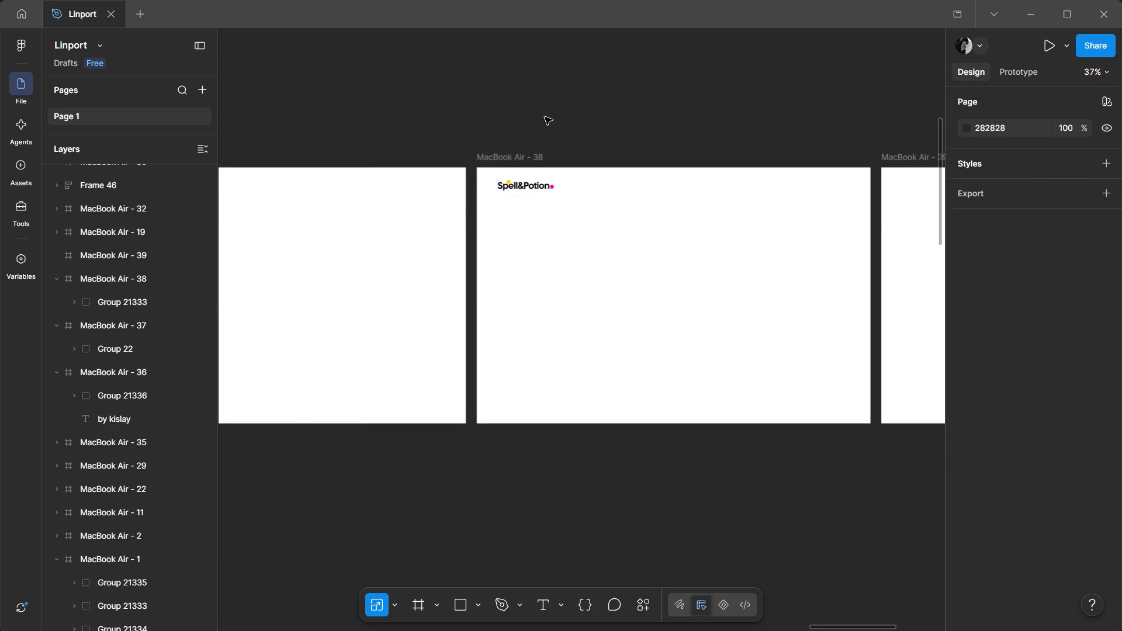
Copy the carve logo from the MacBook Air - 1 frame and paste it into the blank MacBook Air - 39 frame.
{"action": "scroll", "coordinate": [545, 117], "scroll_direction": "down", "scroll_amount": 7, "text": "ctrl"}
{"action": "middle_click_drag", "start_coordinate": [262, 400], "coordinate": [1069, 438]}
{"action": "middle_click_drag", "start_coordinate": [468, 404], "coordinate": [920, 377]}
{"action": "scroll", "coordinate": [785, 265], "scroll_direction": "up", "scroll_amount": 7, "text": "ctrl"}
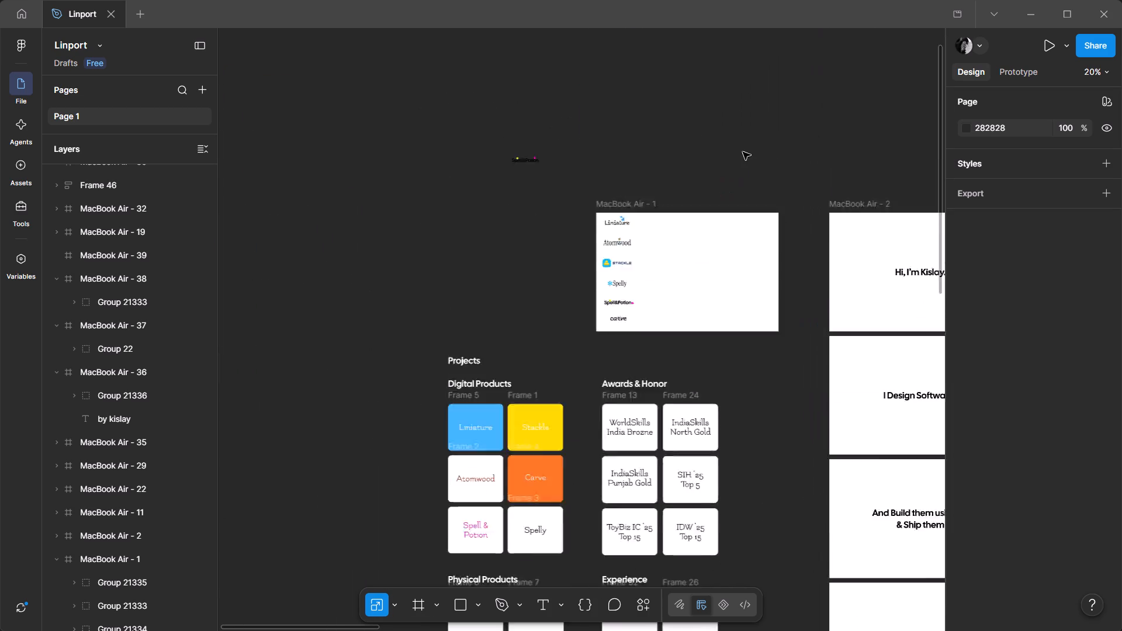
{"action": "scroll", "coordinate": [743, 152], "scroll_direction": "up", "scroll_amount": 1, "text": "ctrl"}
{"action": "scroll", "coordinate": [557, 469], "scroll_direction": "up", "scroll_amount": 5, "text": "ctrl"}
{"action": "middle_click_drag", "start_coordinate": [752, 551], "coordinate": [520, 401]}
{"action": "scroll", "coordinate": [583, 394], "scroll_direction": "up", "scroll_amount": 2, "text": "ctrl"}
{"action": "left_click_drag", "start_coordinate": [660, 479], "coordinate": [537, 412]}
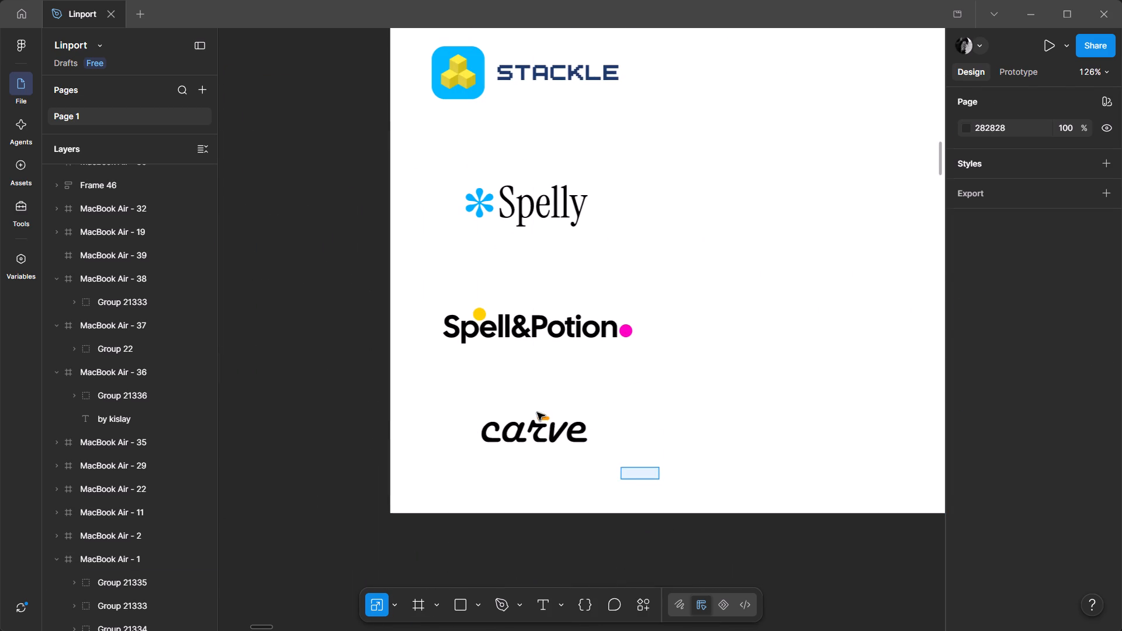
{"action": "left_click_drag", "start_coordinate": [537, 412], "coordinate": [459, 390]}
{"action": "key", "text": "ctrl+c"}
{"action": "scroll", "coordinate": [349, 340], "scroll_direction": "down", "scroll_amount": 18, "text": "ctrl"}
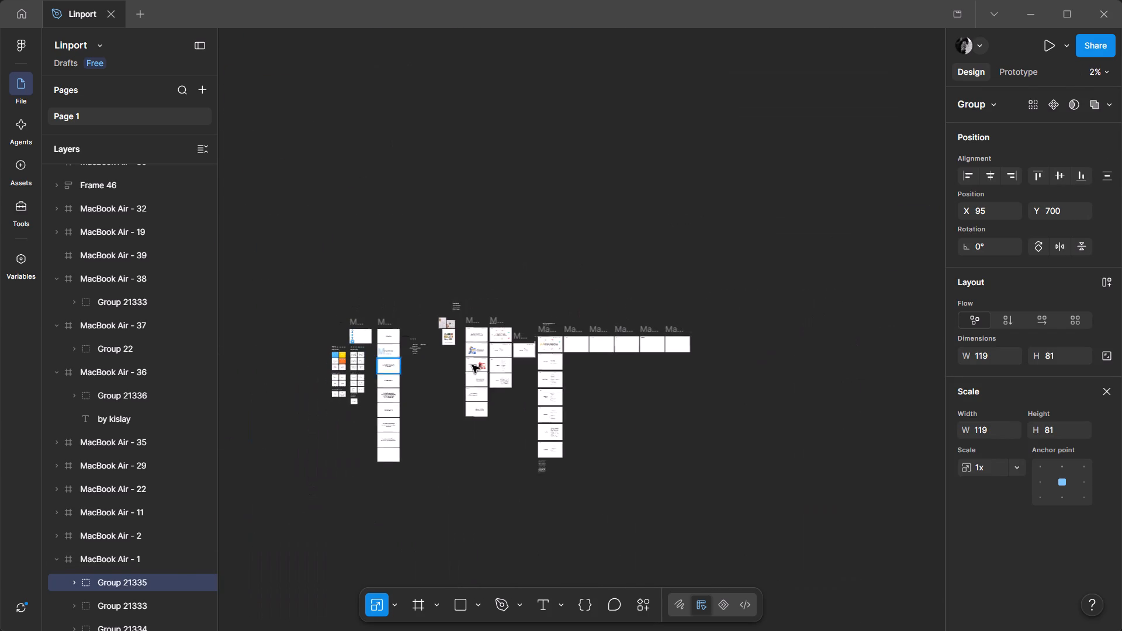
{"action": "double_click", "coordinate": [742, 394]}
{"action": "scroll", "coordinate": [642, 335], "scroll_direction": "up", "scroll_amount": 4, "text": "ctrl"}
{"action": "left_click", "coordinate": [732, 333], "text": "ctrl"}
{"action": "key", "text": "ctrl+v"}
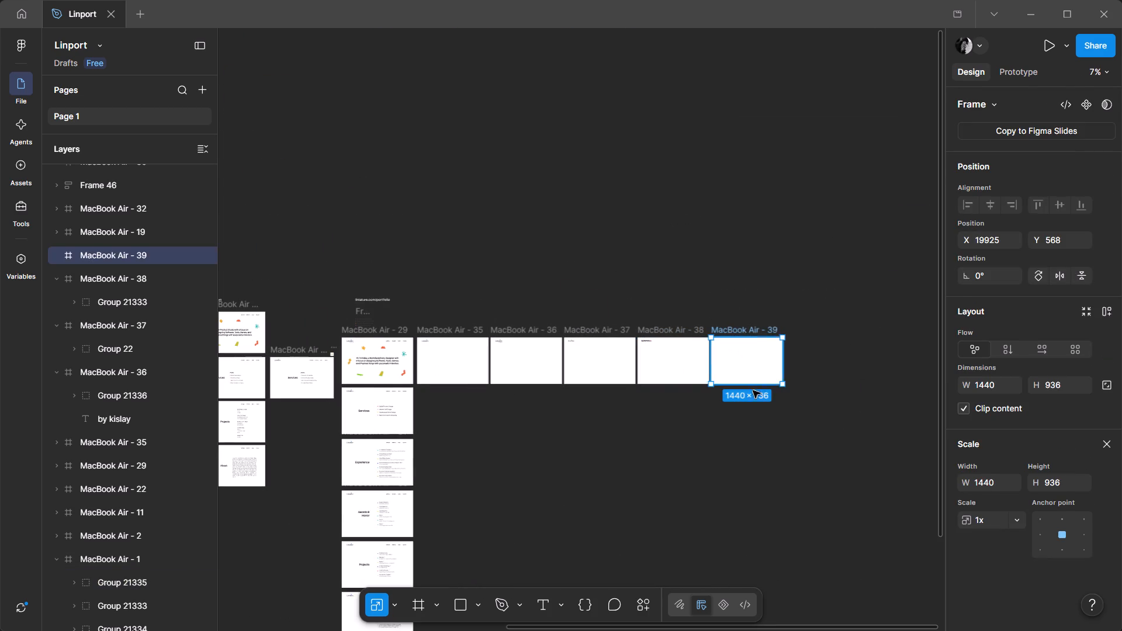
Position the carve logo near the upper-left corner of the MacBook Air - 39 frame at about X 51, Y 18.
{"action": "scroll", "coordinate": [719, 374], "scroll_direction": "up", "scroll_amount": 9, "text": "ctrl"}
{"action": "left_click_drag", "start_coordinate": [723, 379], "coordinate": [735, 183]}
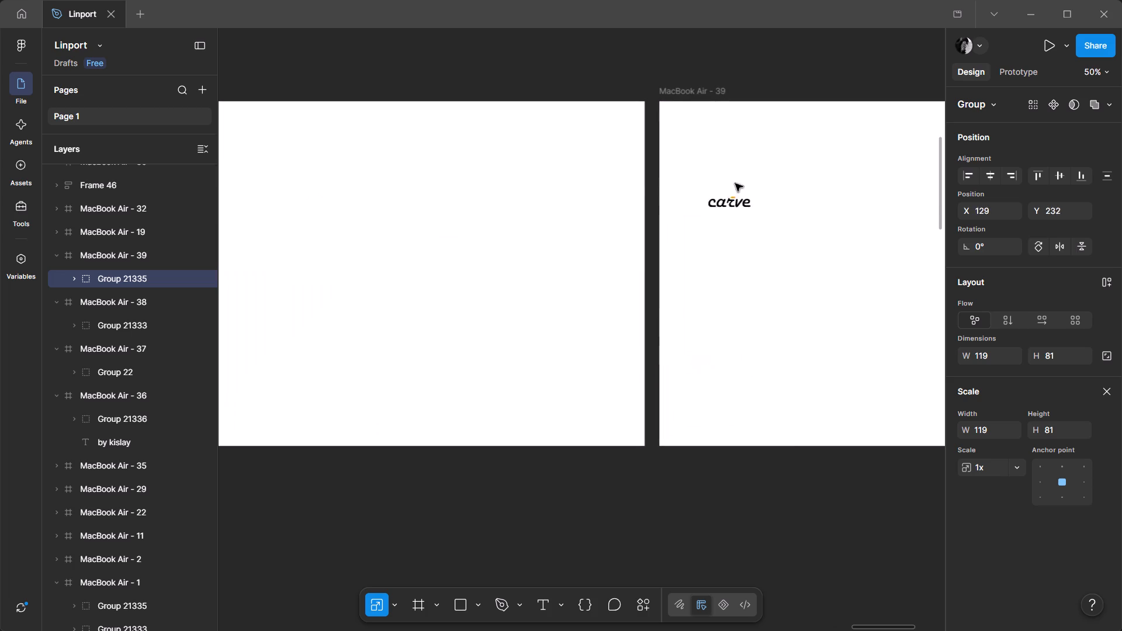
{"action": "left_click_drag", "start_coordinate": [735, 183], "coordinate": [707, 127]}
{"action": "scroll", "coordinate": [707, 112], "scroll_direction": "up", "scroll_amount": 7, "text": "ctrl"}
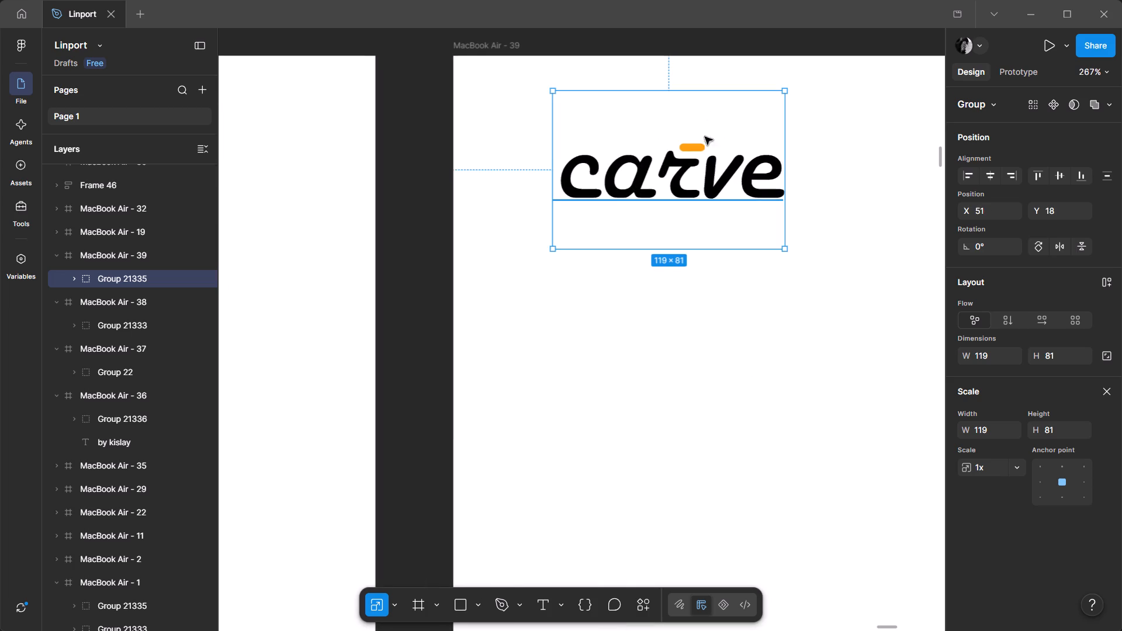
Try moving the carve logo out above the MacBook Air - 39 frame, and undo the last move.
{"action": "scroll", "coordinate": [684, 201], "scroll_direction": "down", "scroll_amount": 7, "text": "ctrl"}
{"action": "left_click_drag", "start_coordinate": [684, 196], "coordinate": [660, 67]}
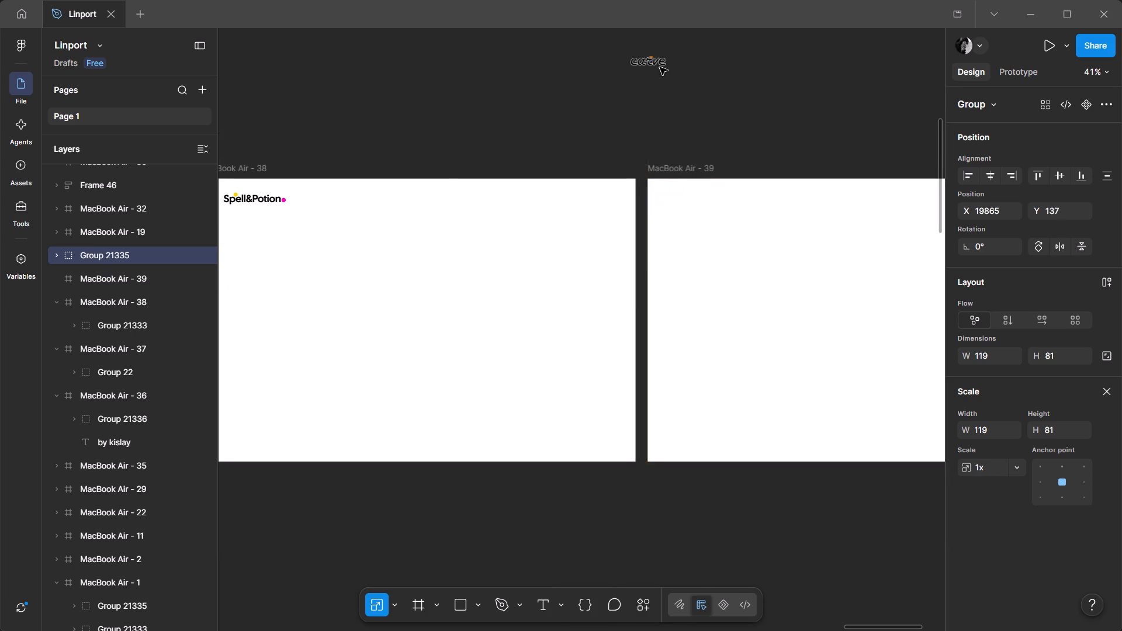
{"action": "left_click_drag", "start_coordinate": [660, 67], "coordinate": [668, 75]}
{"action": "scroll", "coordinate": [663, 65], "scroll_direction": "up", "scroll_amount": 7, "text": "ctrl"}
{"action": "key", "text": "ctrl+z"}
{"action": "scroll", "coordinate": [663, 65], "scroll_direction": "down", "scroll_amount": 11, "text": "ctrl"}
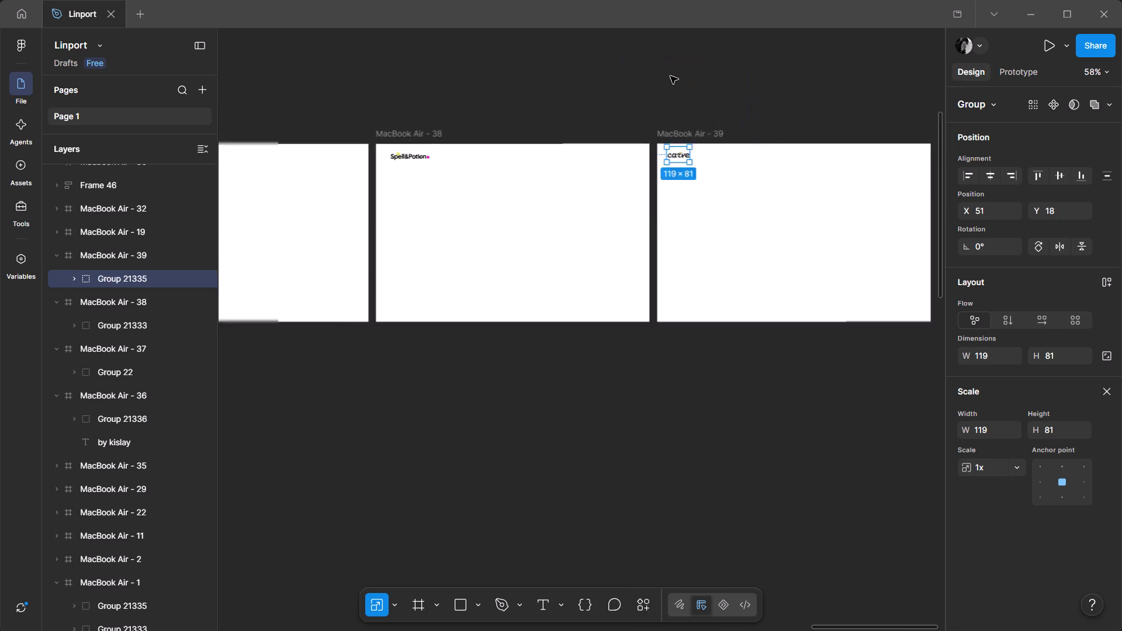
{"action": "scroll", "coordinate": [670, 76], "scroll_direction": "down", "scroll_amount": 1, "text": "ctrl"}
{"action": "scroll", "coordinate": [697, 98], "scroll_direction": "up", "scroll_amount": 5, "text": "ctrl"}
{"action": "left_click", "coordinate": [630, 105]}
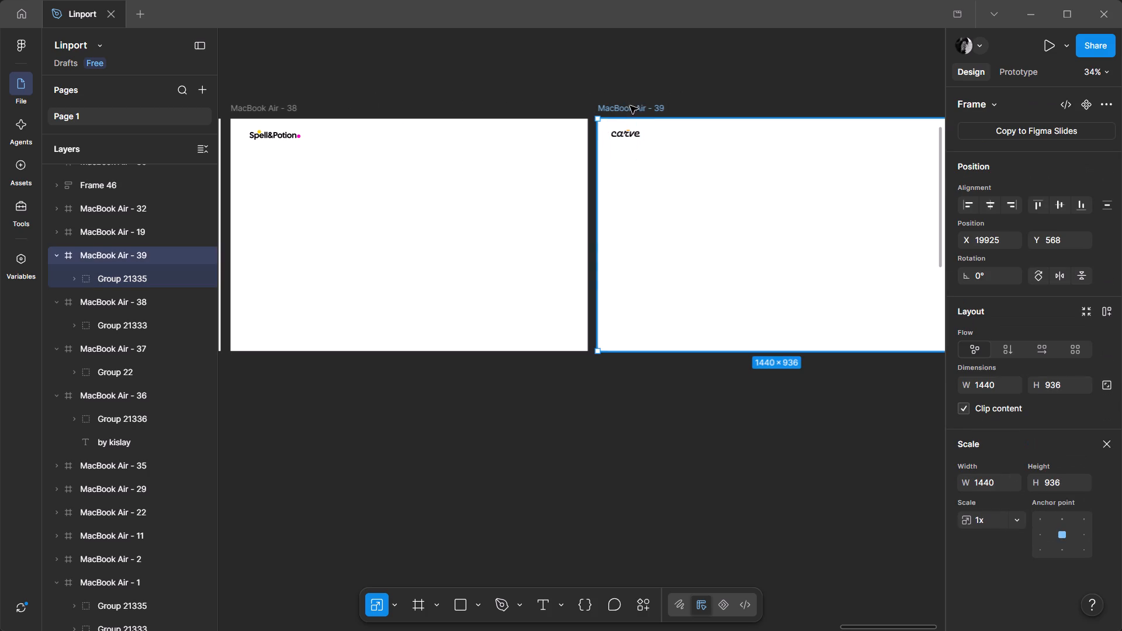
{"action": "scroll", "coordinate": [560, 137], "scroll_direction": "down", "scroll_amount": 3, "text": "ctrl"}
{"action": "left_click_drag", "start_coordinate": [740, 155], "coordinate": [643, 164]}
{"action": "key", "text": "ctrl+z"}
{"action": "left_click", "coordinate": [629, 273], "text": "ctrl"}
Look over the row of project frames and check the files available in Drafts.
{"action": "scroll", "coordinate": [560, 311], "scroll_direction": "down", "scroll_amount": 5, "text": "ctrl"}
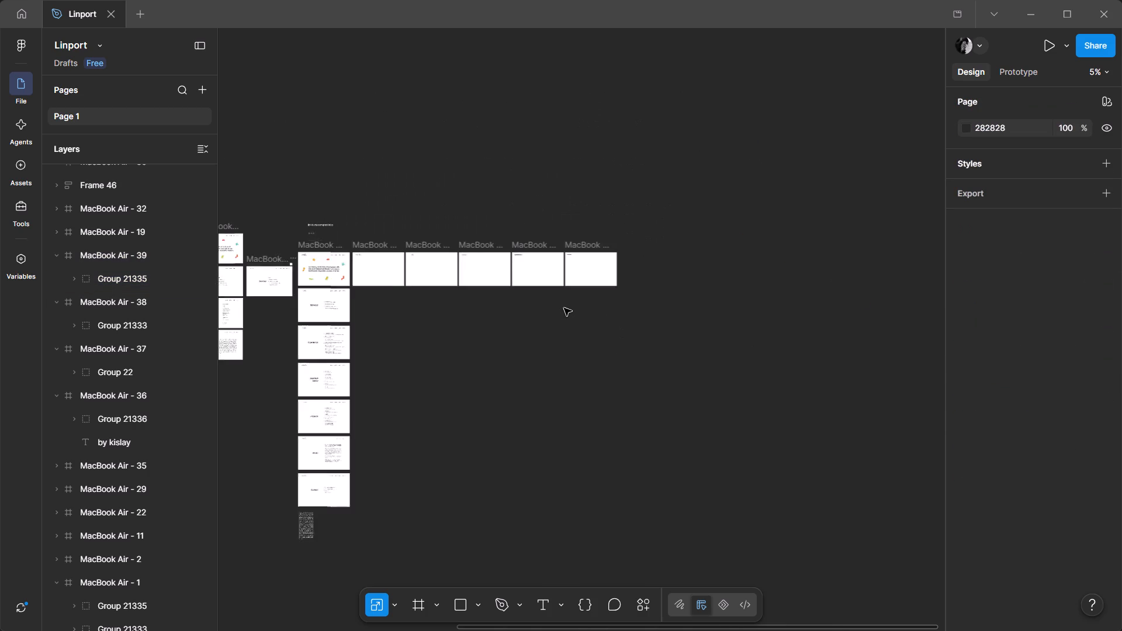
{"action": "scroll", "coordinate": [564, 308], "scroll_direction": "down", "scroll_amount": 4, "text": "ctrl"}
{"action": "middle_click_drag", "start_coordinate": [381, 313], "coordinate": [587, 258]}
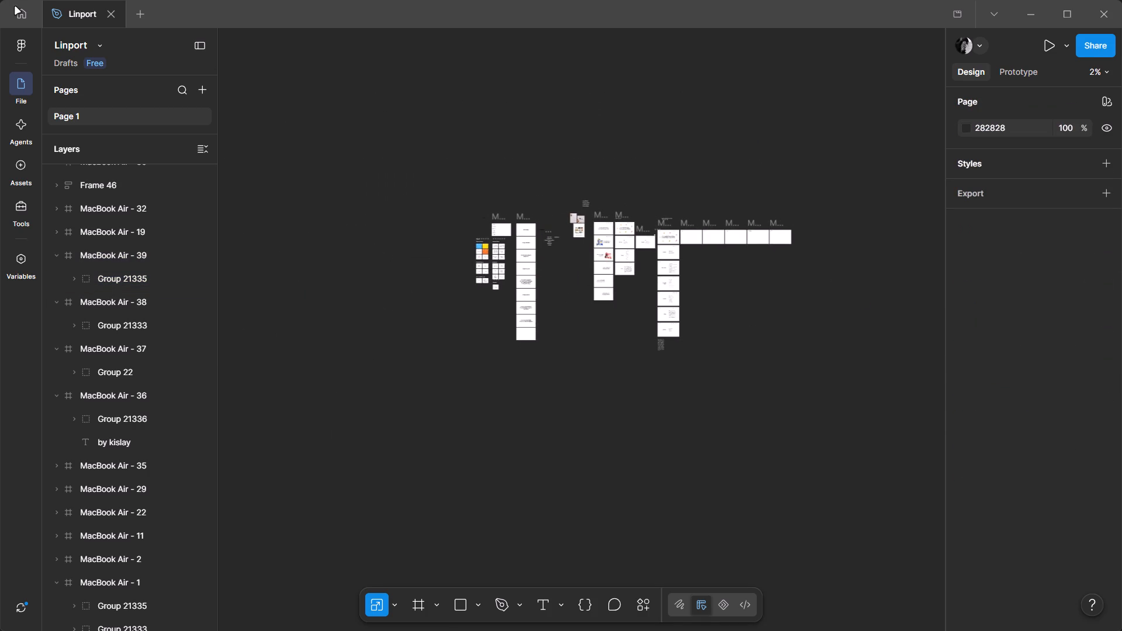
{"action": "scroll", "coordinate": [806, 217], "scroll_direction": "up", "scroll_amount": 8, "text": "ctrl"}
{"action": "scroll", "coordinate": [777, 318], "scroll_direction": "up", "scroll_amount": 1, "text": "ctrl"}
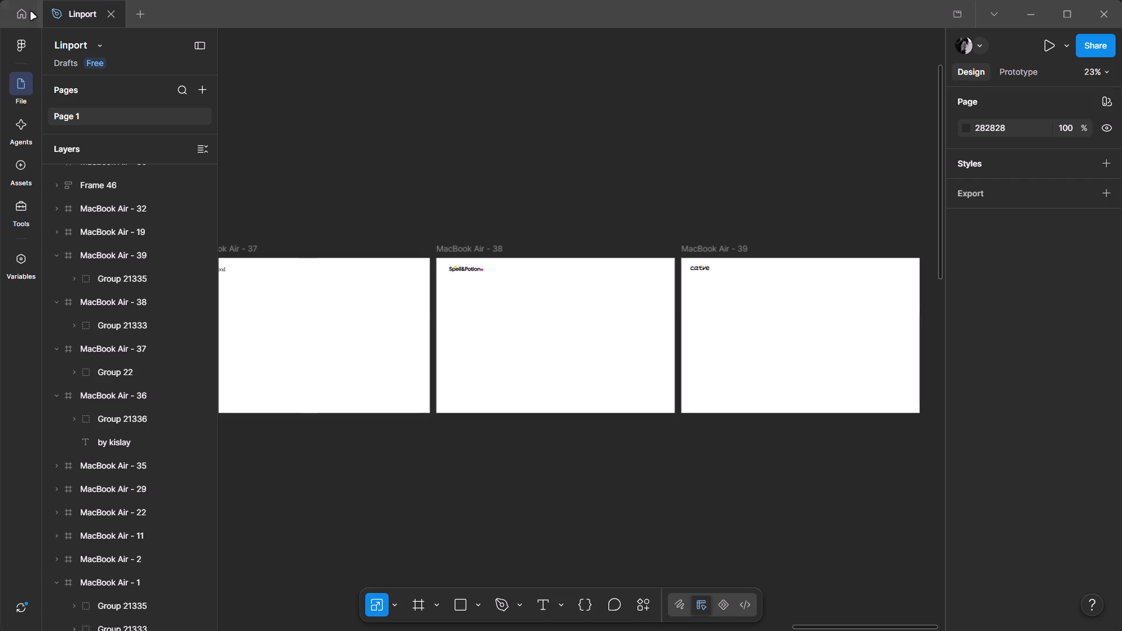
{"action": "left_click", "coordinate": [25, 14]}
{"action": "scroll", "coordinate": [598, 271], "scroll_direction": "down", "scroll_amount": 1}
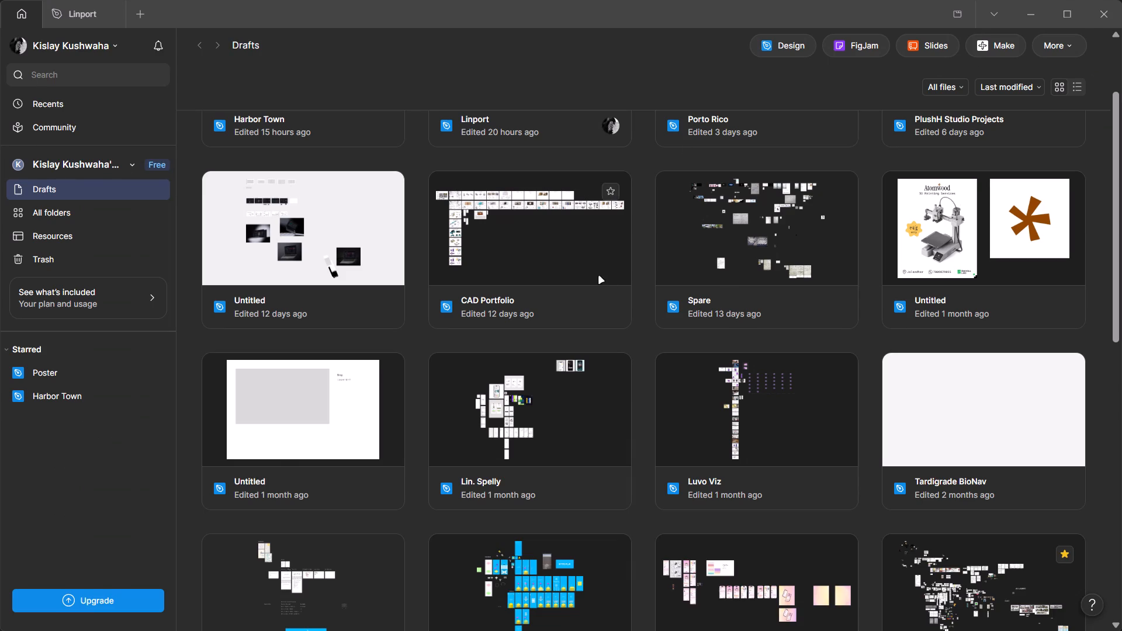
{"action": "left_click", "coordinate": [69, 1]}
{"action": "left_click", "coordinate": [75, 10]}
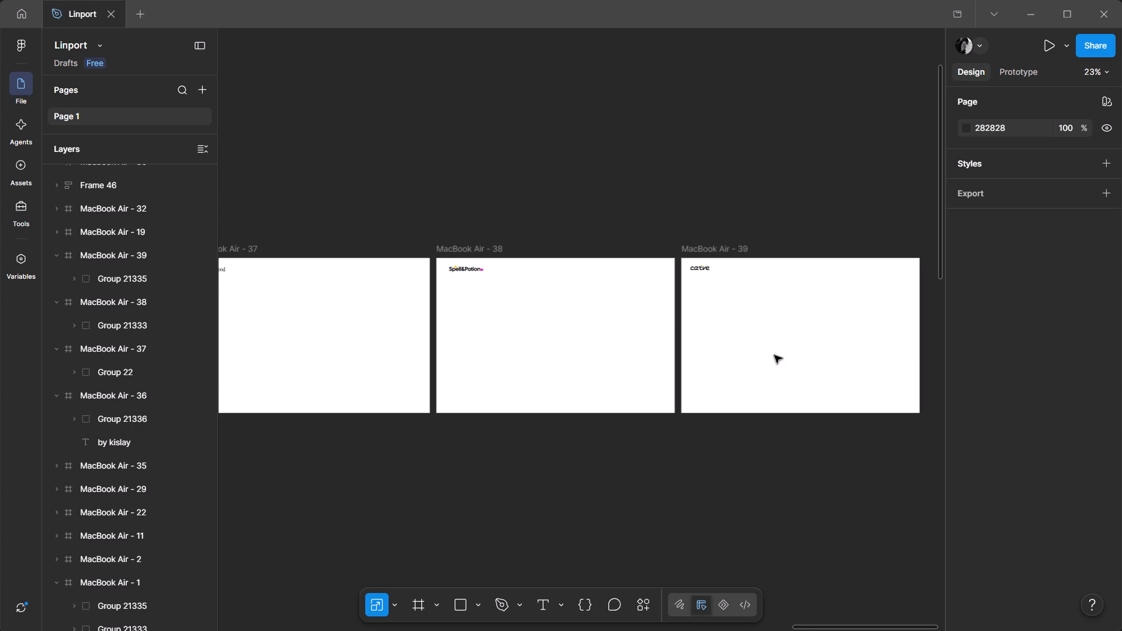
Browse the Social media and Phone frame size presets of the Frame tool.
{"action": "scroll", "coordinate": [782, 351], "scroll_direction": "up", "scroll_amount": 2, "text": "ctrl"}
{"action": "middle_click_drag", "start_coordinate": [850, 349], "coordinate": [707, 350]}
{"action": "middle_click", "coordinate": [705, 351]}
{"action": "left_click", "coordinate": [510, 170]}
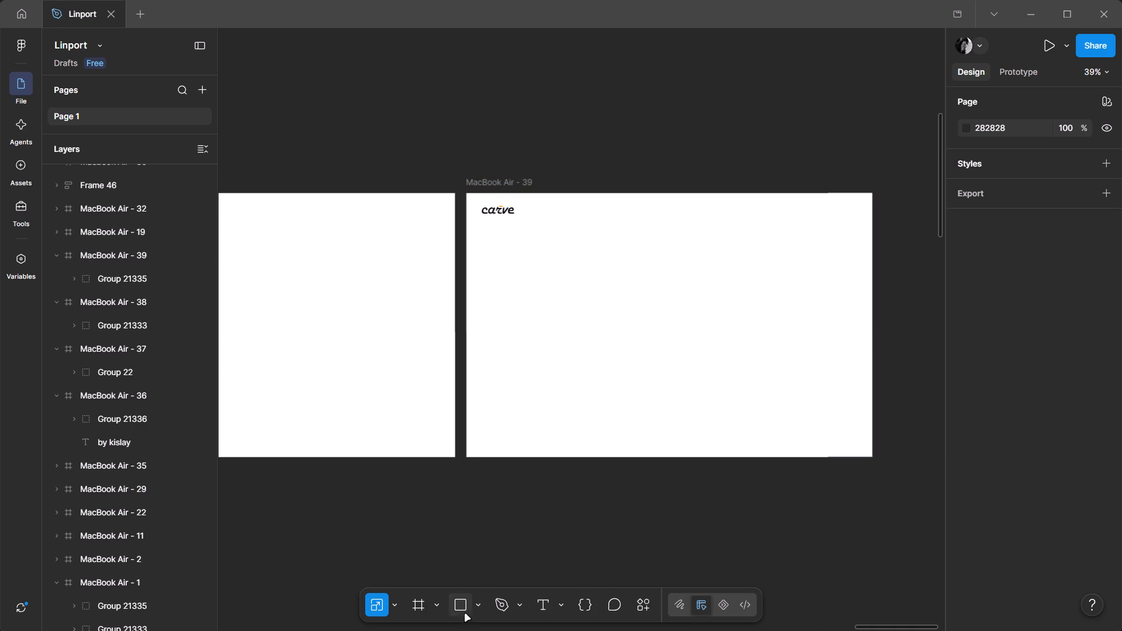
{"action": "left_click", "coordinate": [408, 601]}
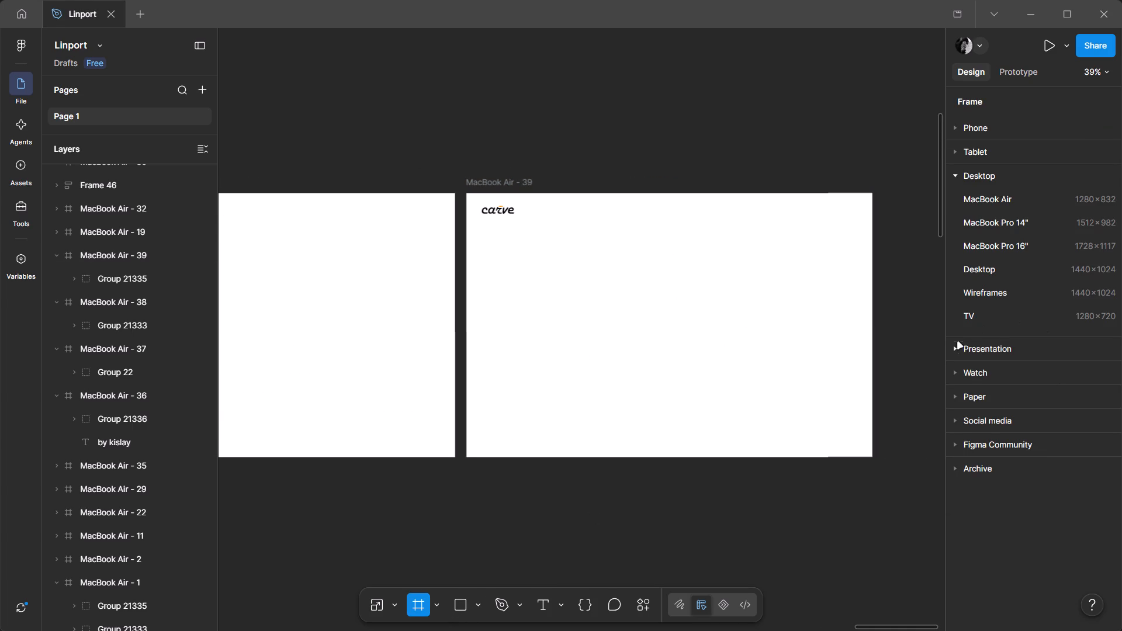
{"action": "double_click", "coordinate": [958, 423]}
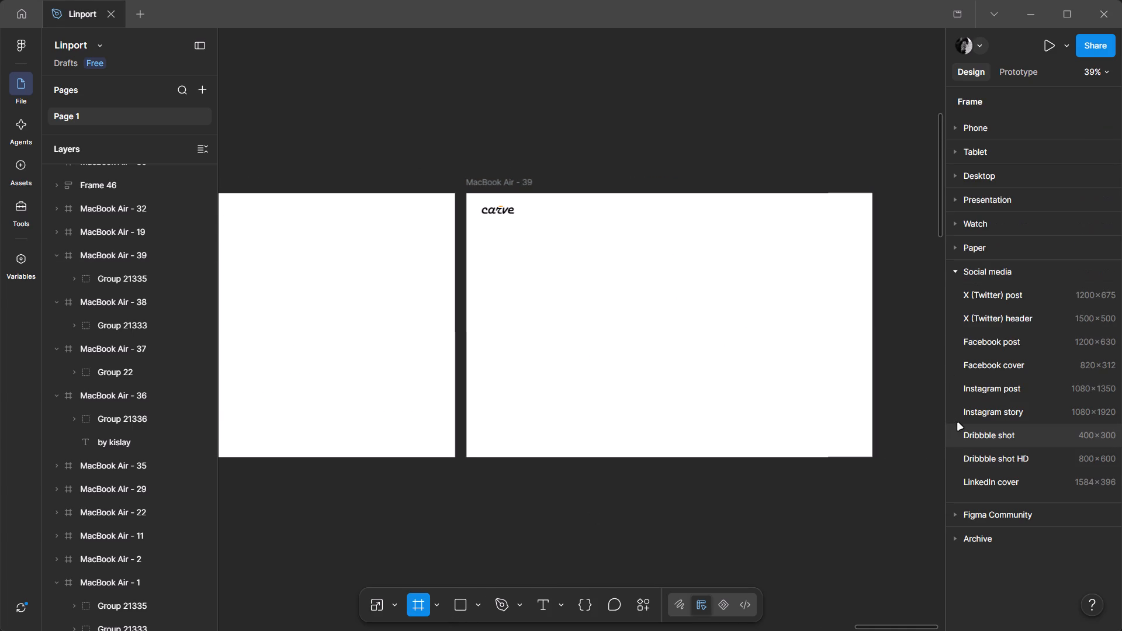
{"action": "left_click", "coordinate": [958, 273]}
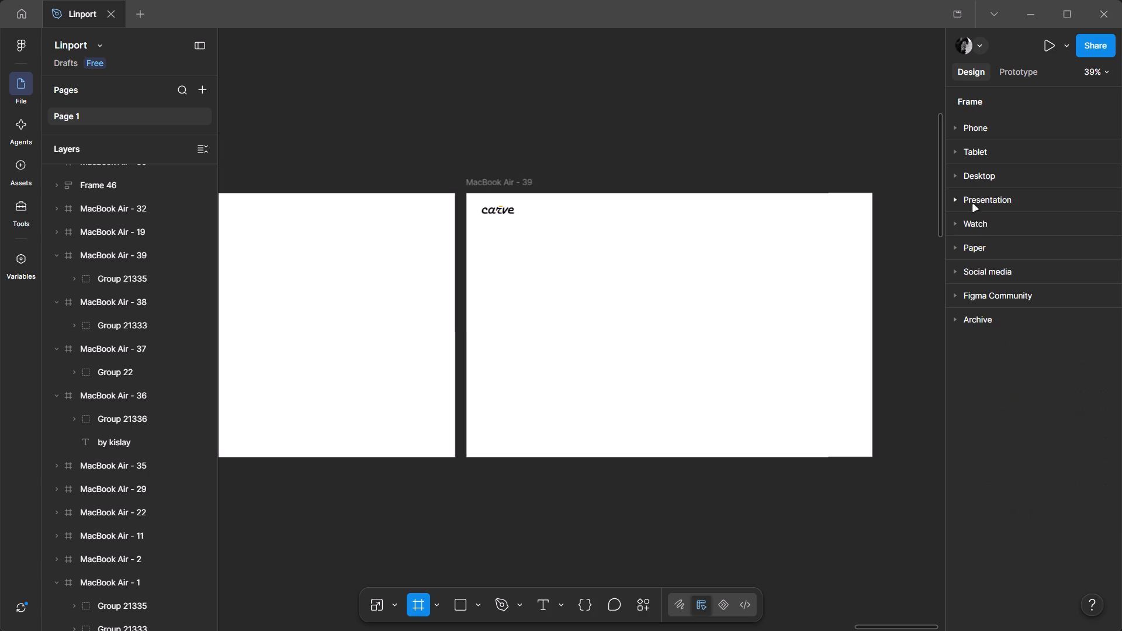
{"action": "left_click", "coordinate": [968, 128]}
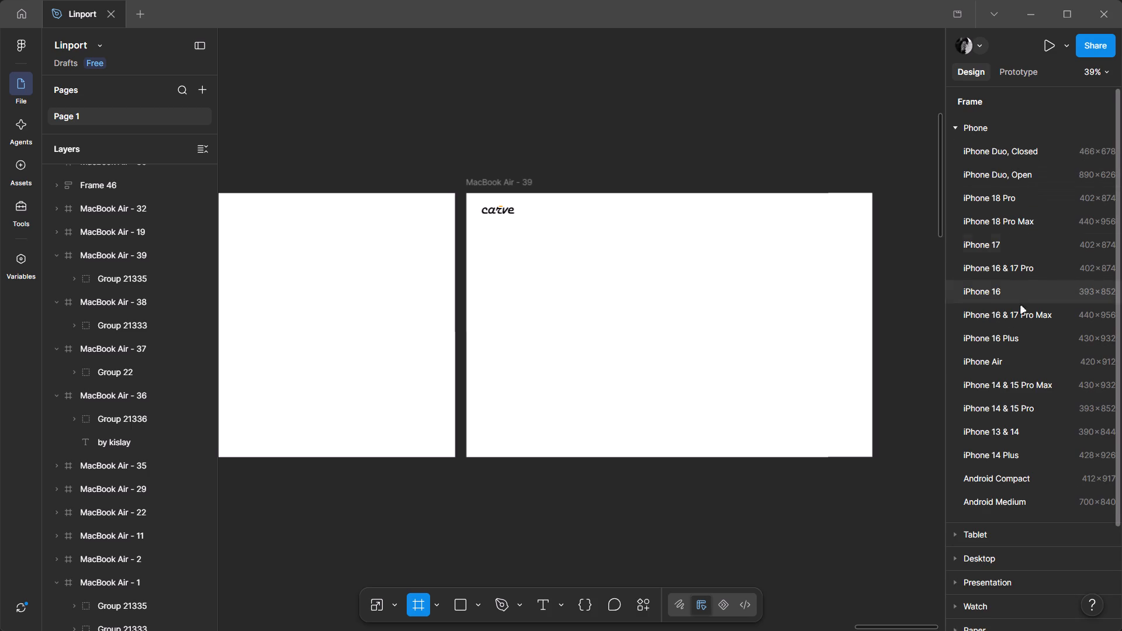
{"action": "left_click_drag", "start_coordinate": [944, 351], "coordinate": [942, 341]}
{"action": "scroll", "coordinate": [1003, 496], "scroll_direction": "down", "scroll_amount": 2}
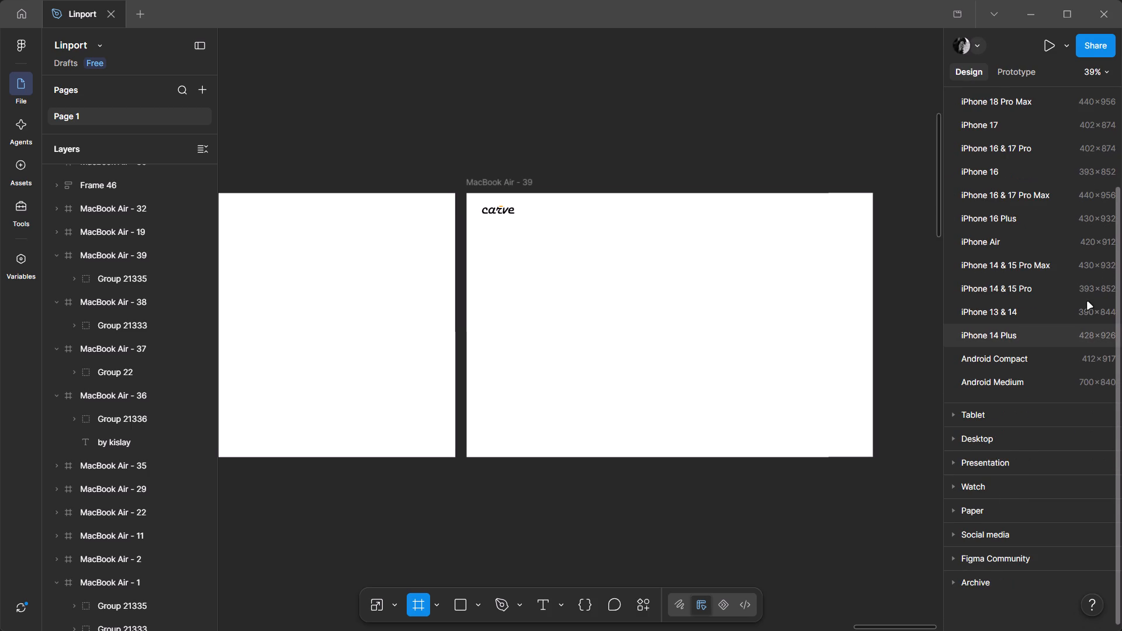
Open the Stackle design file from Drafts.
{"action": "left_click", "coordinate": [21, 19]}
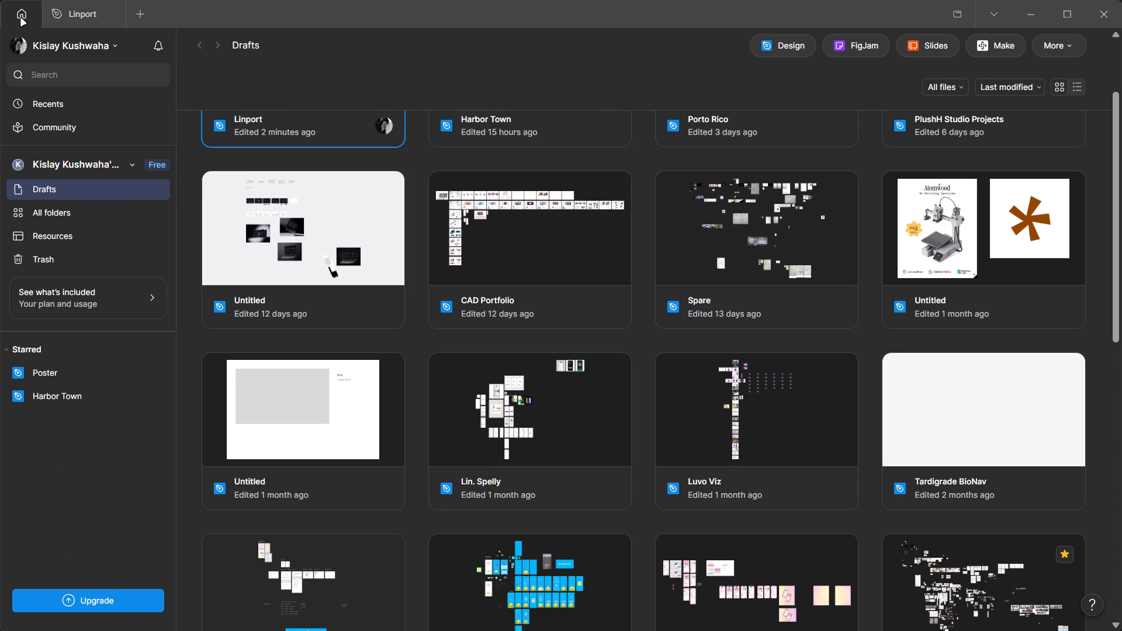
{"action": "scroll", "coordinate": [400, 235], "scroll_direction": "up", "scroll_amount": 2}
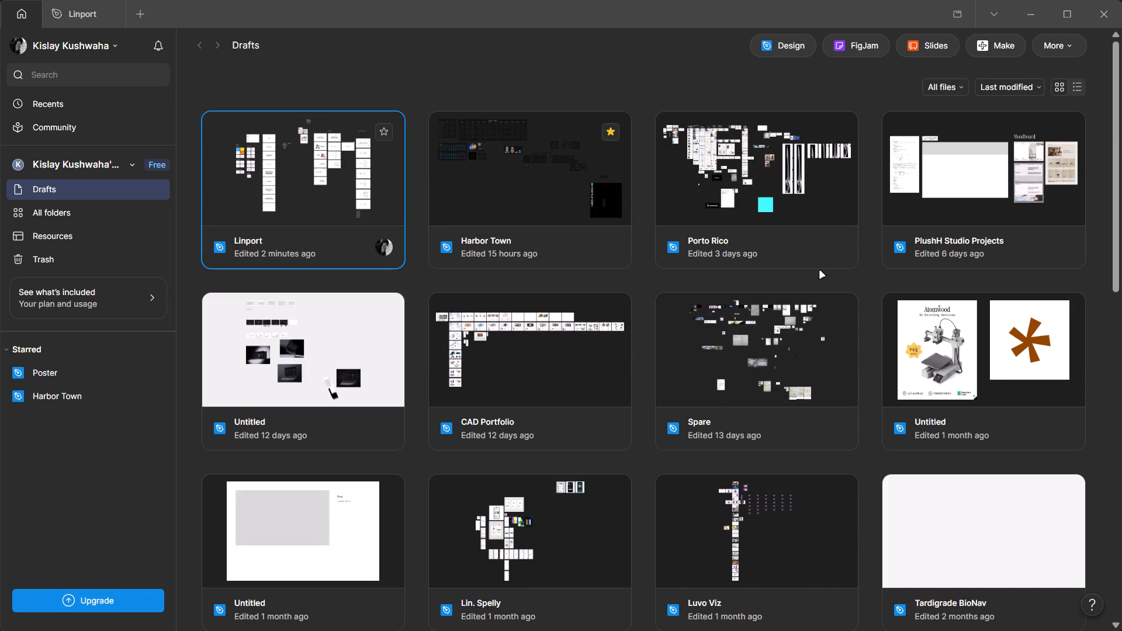
{"action": "scroll", "coordinate": [823, 289], "scroll_direction": "down", "scroll_amount": 2}
{"action": "double_click", "coordinate": [560, 483]}
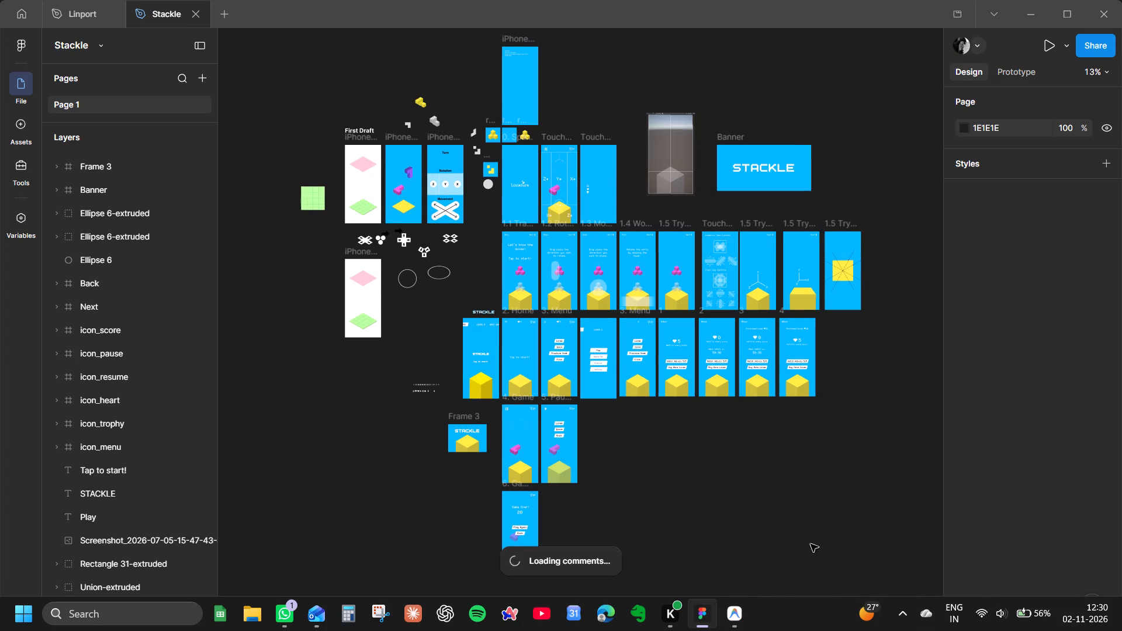
Look over the Stackle screens, first drafts and loose shapes to find a phone frame worth reusing.
{"action": "scroll", "coordinate": [398, 241], "scroll_direction": "up", "scroll_amount": 4, "text": "ctrl"}
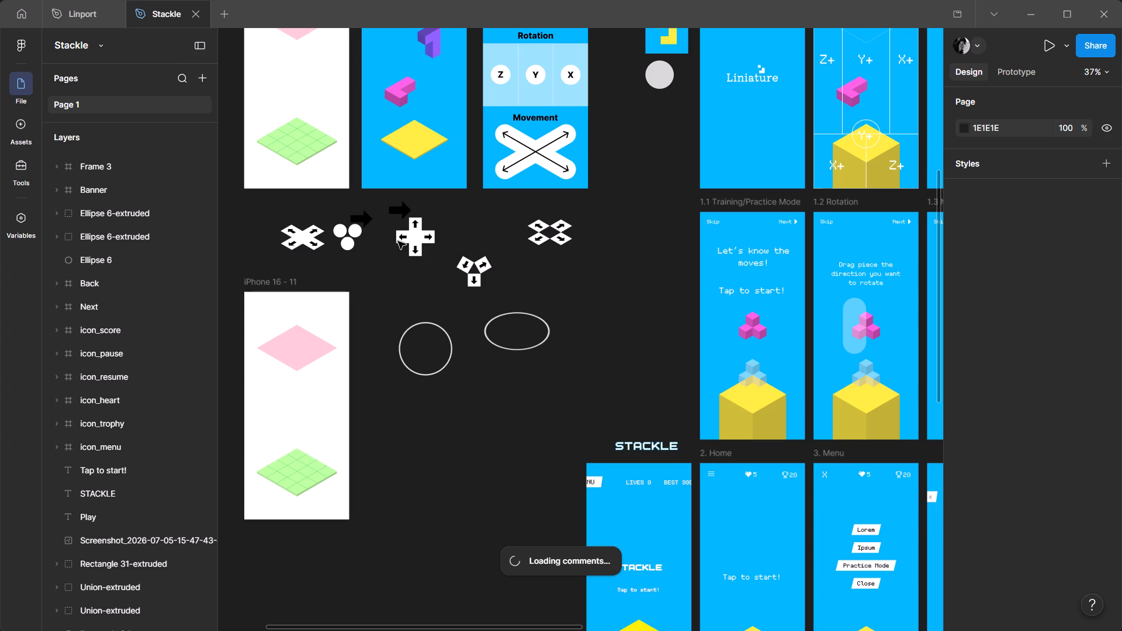
{"action": "scroll", "coordinate": [642, 285], "scroll_direction": "down", "scroll_amount": 4}
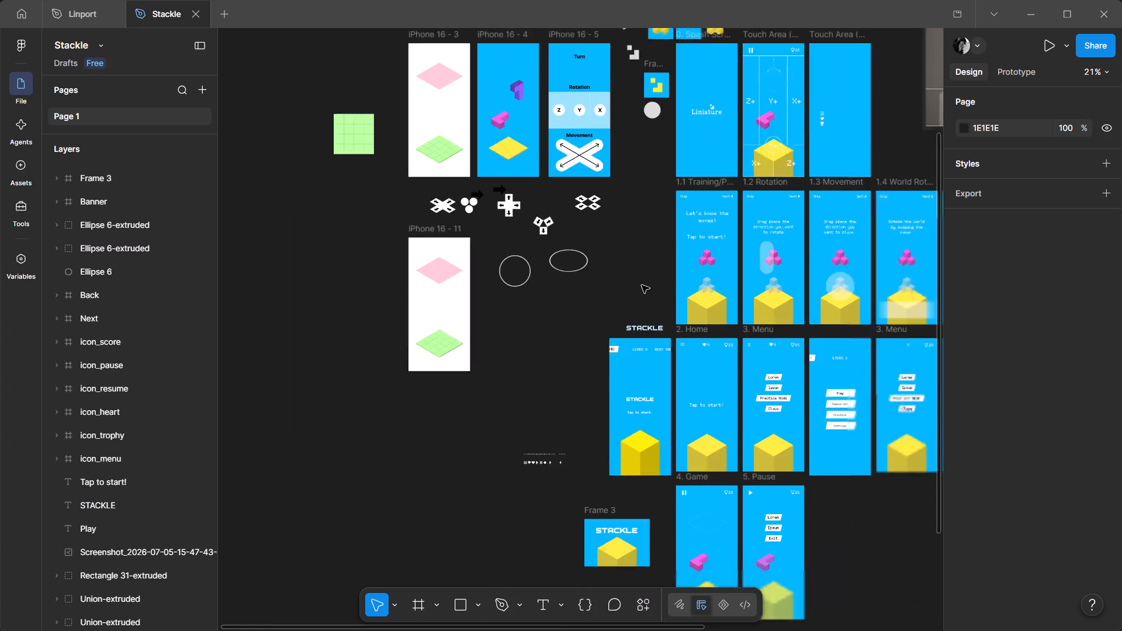
{"action": "scroll", "coordinate": [776, 243], "scroll_direction": "up", "scroll_amount": 5, "text": "ctrl"}
{"action": "scroll", "coordinate": [776, 243], "scroll_direction": "down", "scroll_amount": 4, "text": "ctrl"}
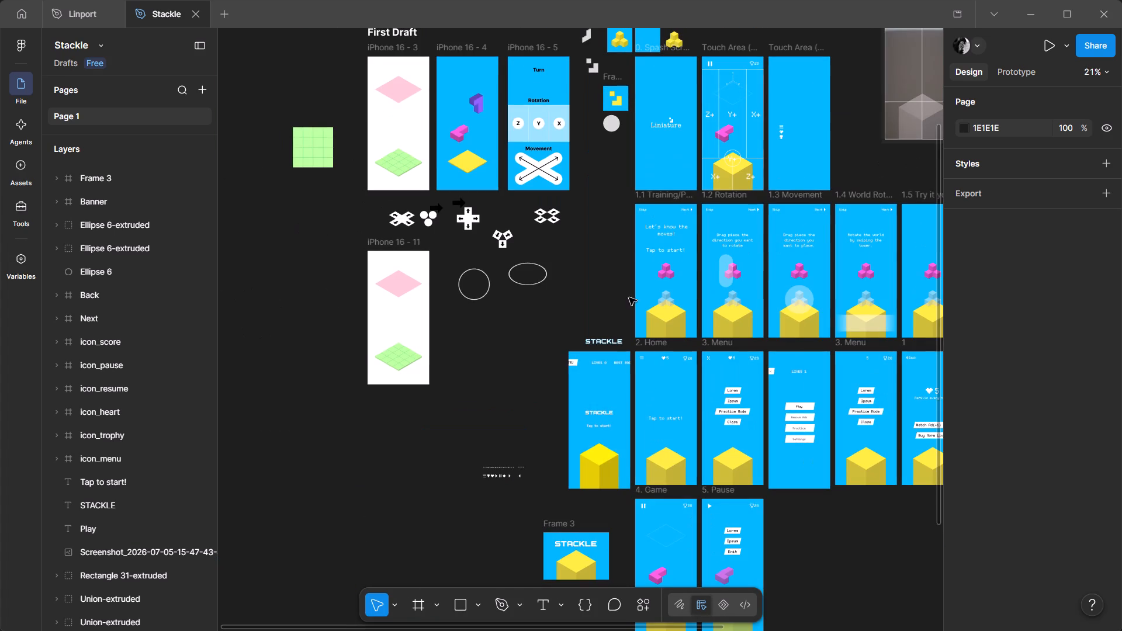
{"action": "middle_click_drag", "start_coordinate": [430, 488], "coordinate": [275, 590]}
{"action": "middle_click_drag", "start_coordinate": [679, 195], "coordinate": [948, 0]}
{"action": "scroll", "coordinate": [568, 360], "scroll_direction": "down", "scroll_amount": 3}
{"action": "scroll", "coordinate": [568, 360], "scroll_direction": "up", "scroll_amount": 4}
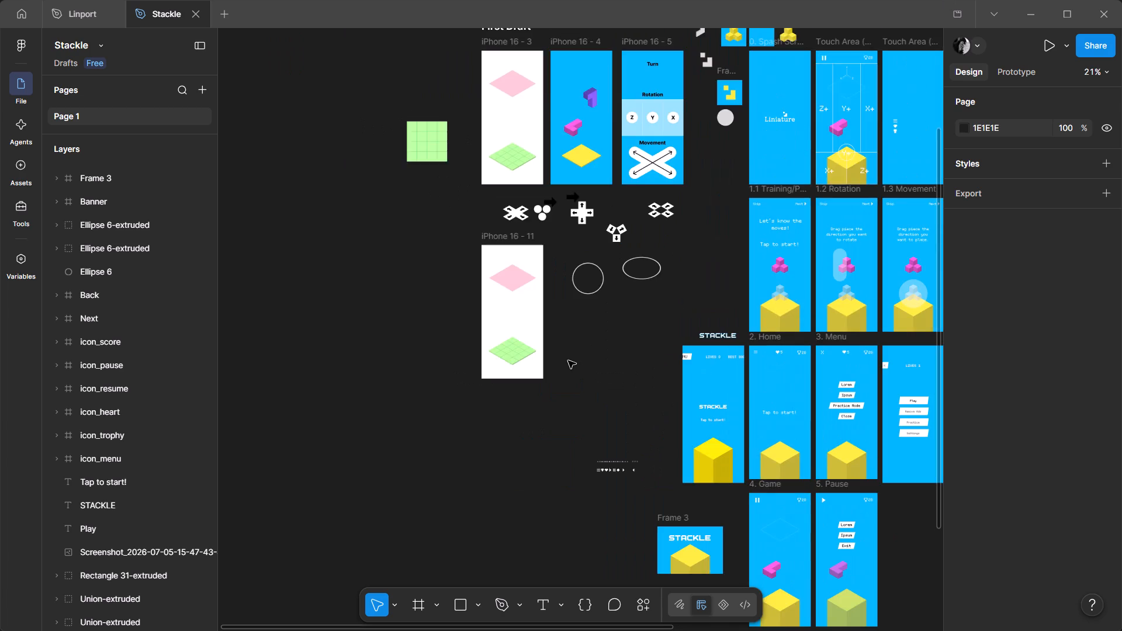
{"action": "scroll", "coordinate": [568, 360], "scroll_direction": "down", "scroll_amount": 2}
{"action": "scroll", "coordinate": [577, 360], "scroll_direction": "up", "scroll_amount": 4, "text": "ctrl"}
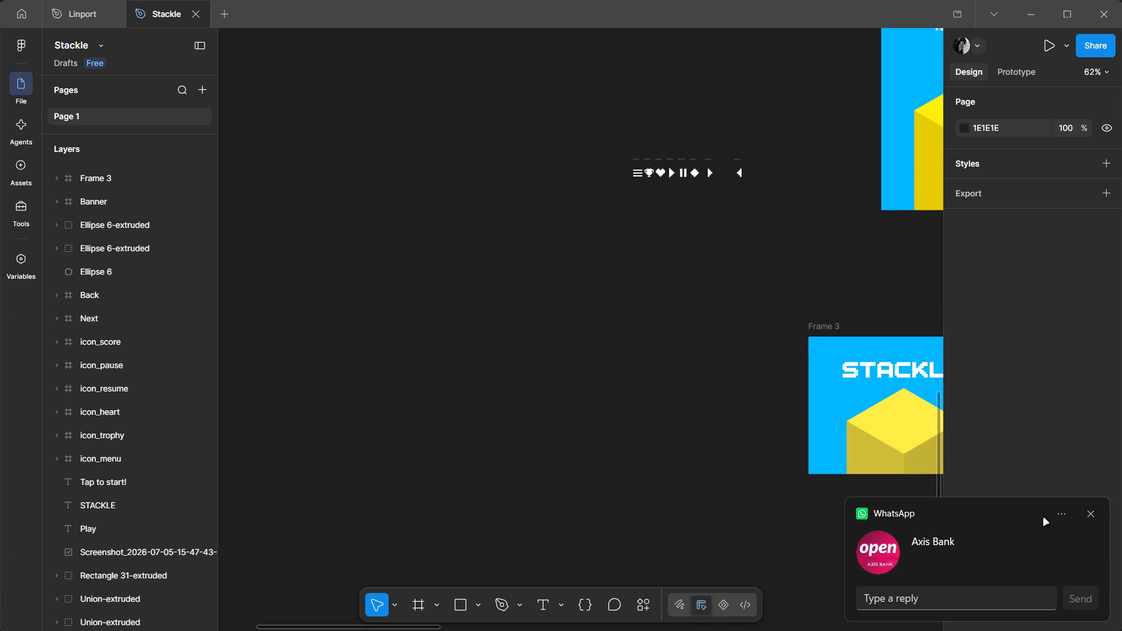
{"action": "left_click", "coordinate": [1095, 516]}
{"action": "scroll", "coordinate": [687, 438], "scroll_direction": "down", "scroll_amount": 6, "text": "ctrl"}
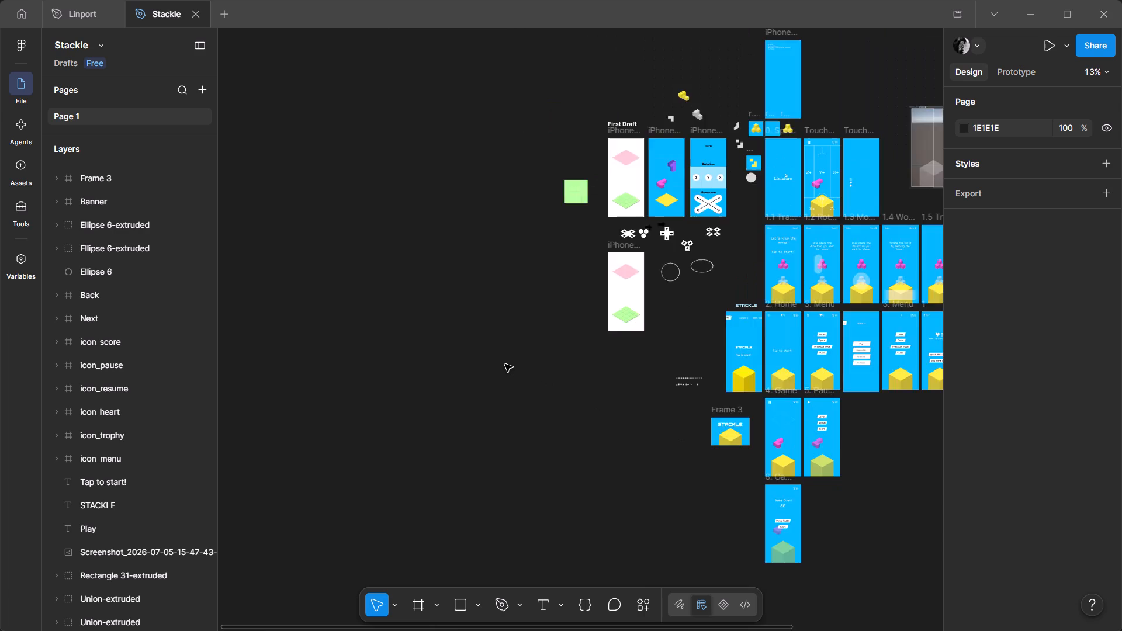
{"action": "scroll", "coordinate": [505, 364], "scroll_direction": "up", "scroll_amount": 3}
{"action": "scroll", "coordinate": [695, 365], "scroll_direction": "up", "scroll_amount": 3, "text": "ctrl"}
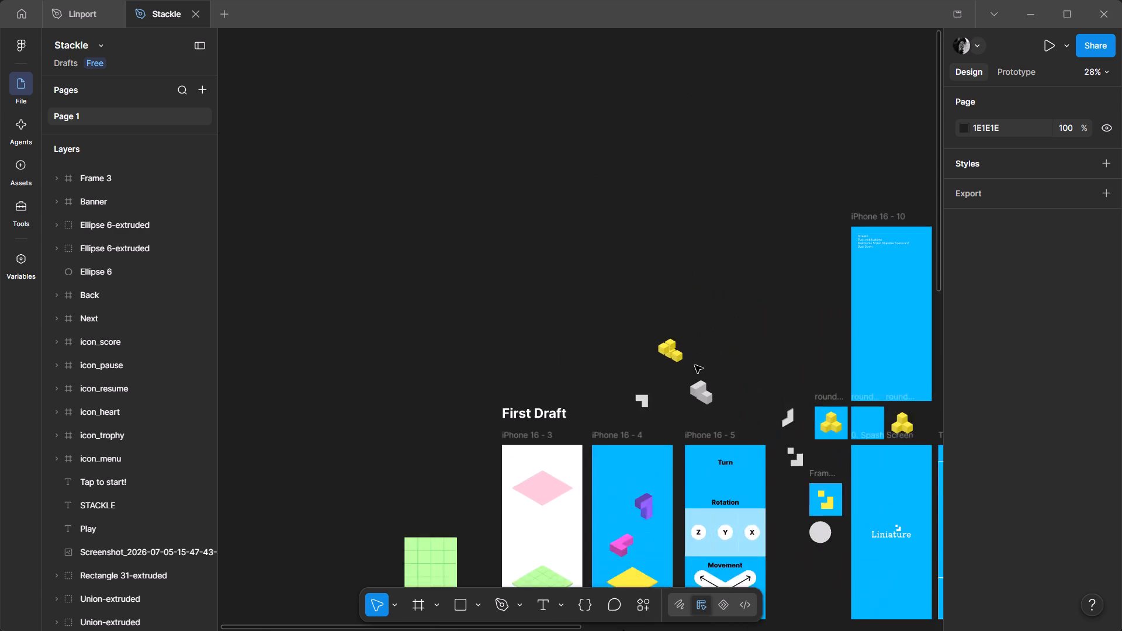
{"action": "scroll", "coordinate": [695, 365], "scroll_direction": "down", "scroll_amount": 2}
{"action": "middle_click_drag", "start_coordinate": [811, 427], "coordinate": [606, 379]}
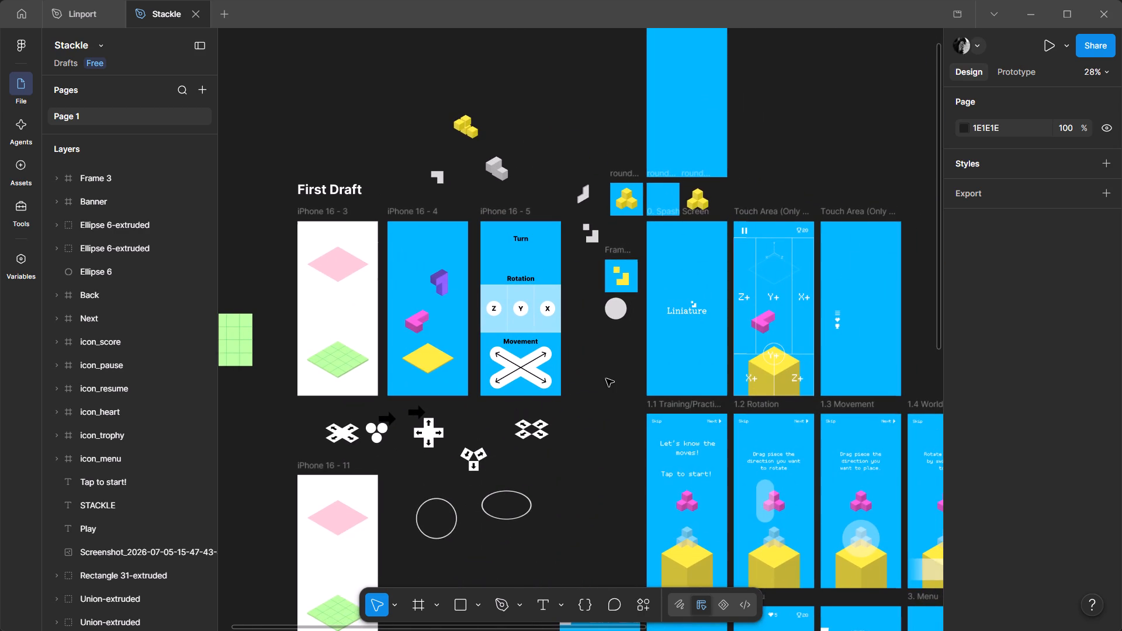
{"action": "scroll", "coordinate": [606, 379], "scroll_direction": "up", "scroll_amount": 1}
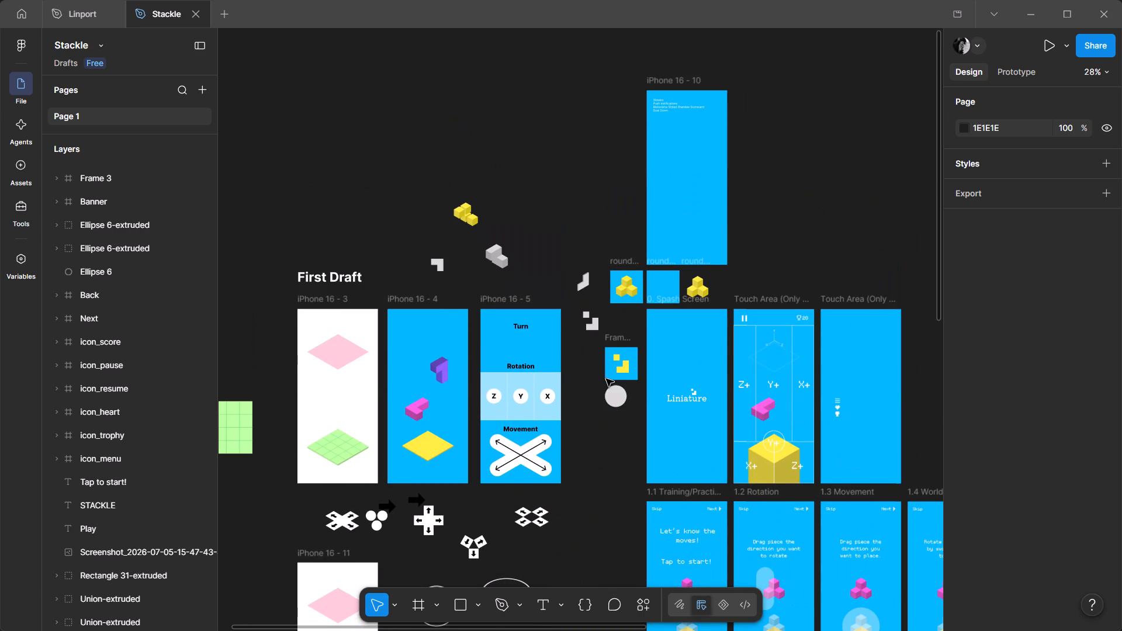
Copy the blue iPhone 16 - 10 frame from Stackle and paste it into the Linport file.
{"action": "scroll", "coordinate": [606, 379], "scroll_direction": "down", "scroll_amount": 1, "text": "ctrl"}
{"action": "left_click", "coordinate": [664, 153]}
{"action": "key", "text": "ctrl+c"}
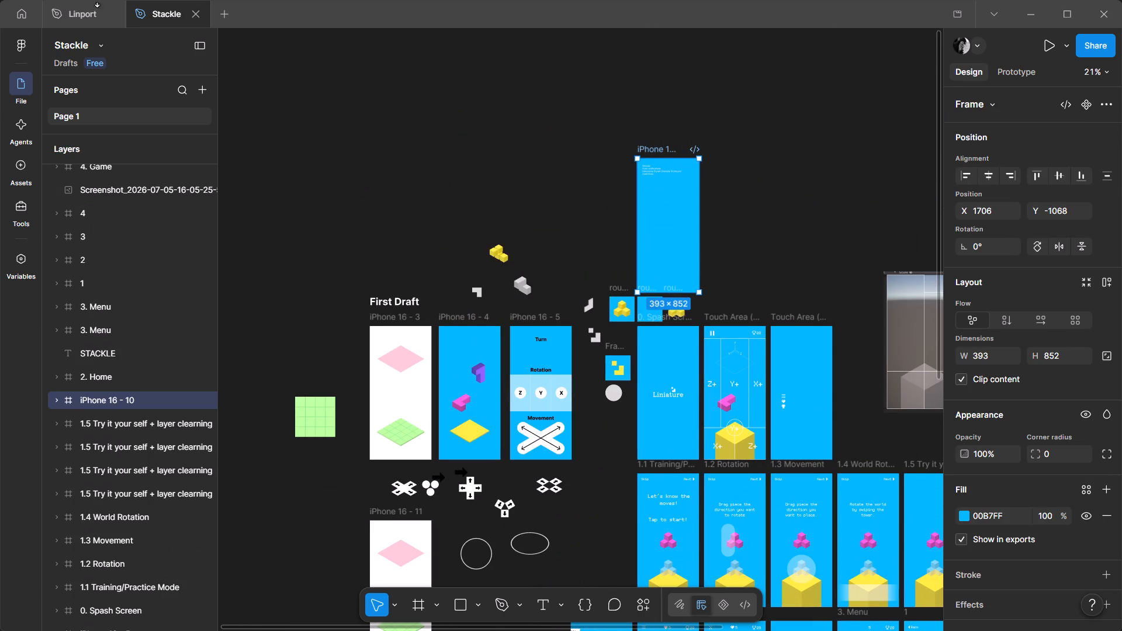
{"action": "left_click", "coordinate": [51, 0]}
{"action": "left_click", "coordinate": [78, 7]}
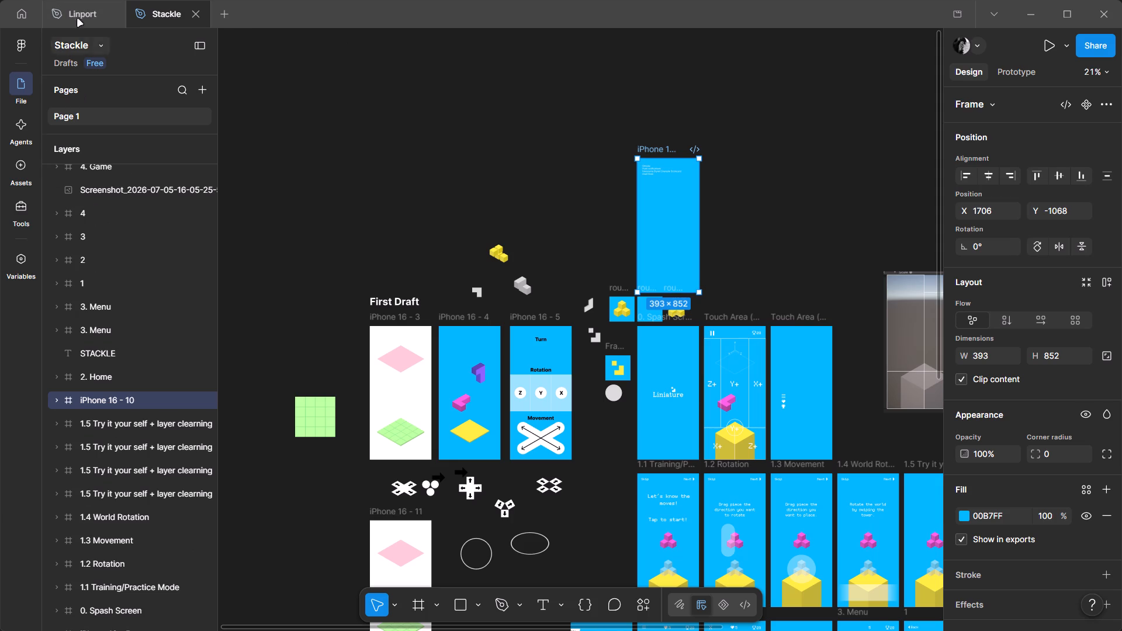
{"action": "left_click", "coordinate": [83, 13]}
{"action": "key", "text": "ctrl+v"}
Move the pasted iPhone 16 - 10 frame out of MacBook Air - 39 to just below it, lined up with its left edge.
{"action": "scroll", "coordinate": [671, 359], "scroll_direction": "down", "scroll_amount": 2, "text": "ctrl"}
{"action": "left_click_drag", "start_coordinate": [612, 351], "coordinate": [607, 366]}
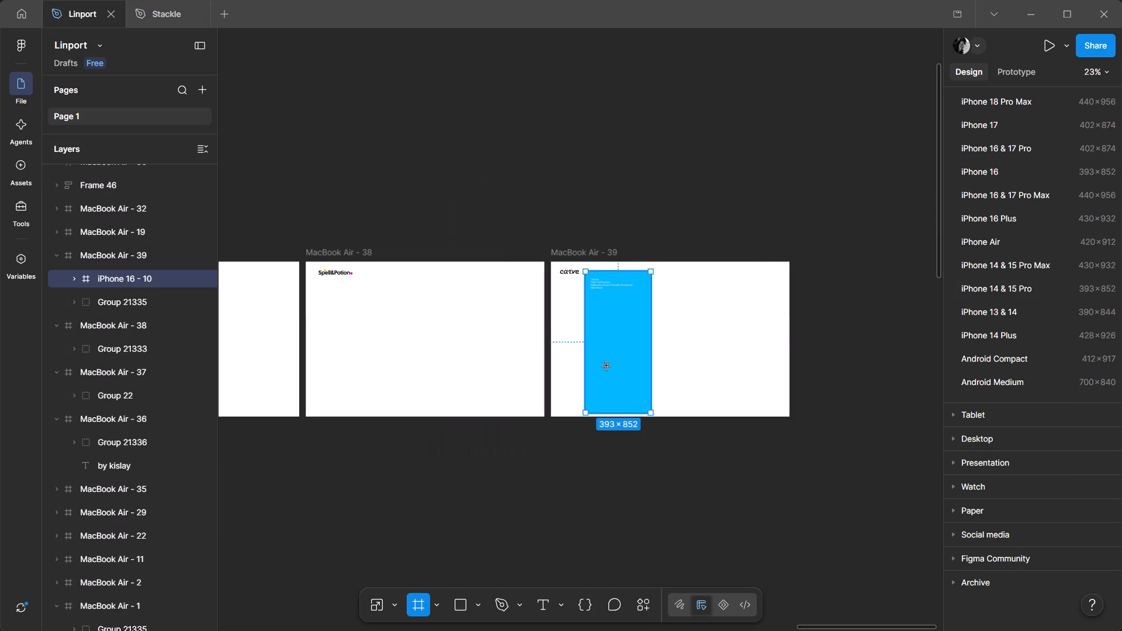
{"action": "left_click_drag", "start_coordinate": [607, 366], "coordinate": [576, 527]}
{"action": "key", "text": "ctrl+z"}
{"action": "left_click_drag", "start_coordinate": [617, 359], "coordinate": [585, 536]}
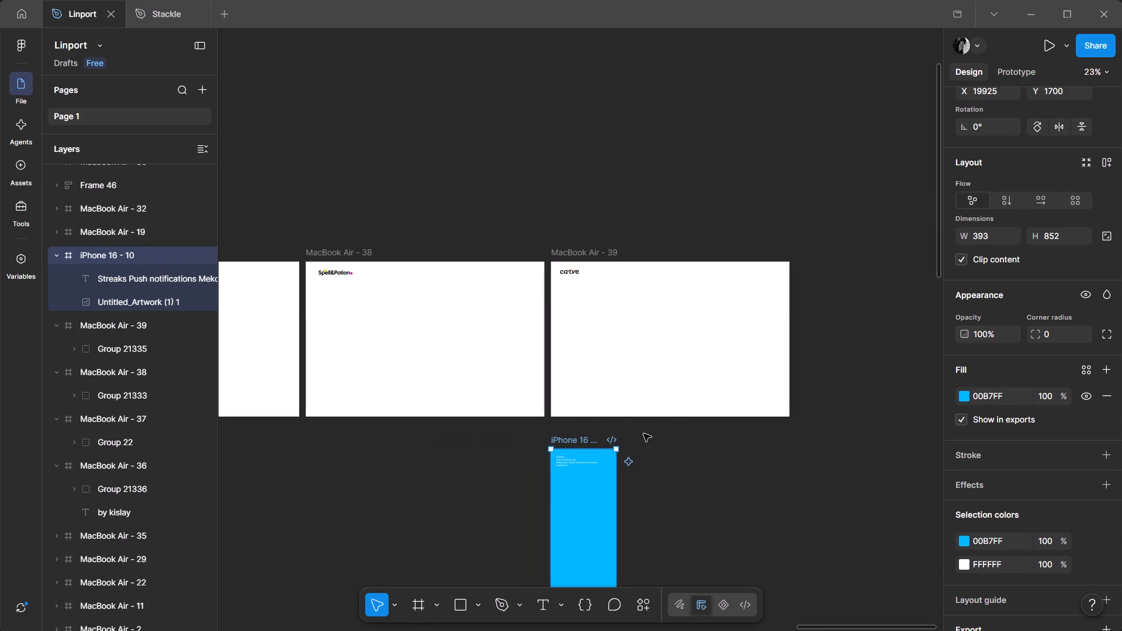
Change the 00B7FF selection colour of the iPhone 16 - 10 frame to white (FFFFFF).
{"action": "left_click", "coordinate": [573, 269]}
{"action": "left_click", "coordinate": [564, 439]}
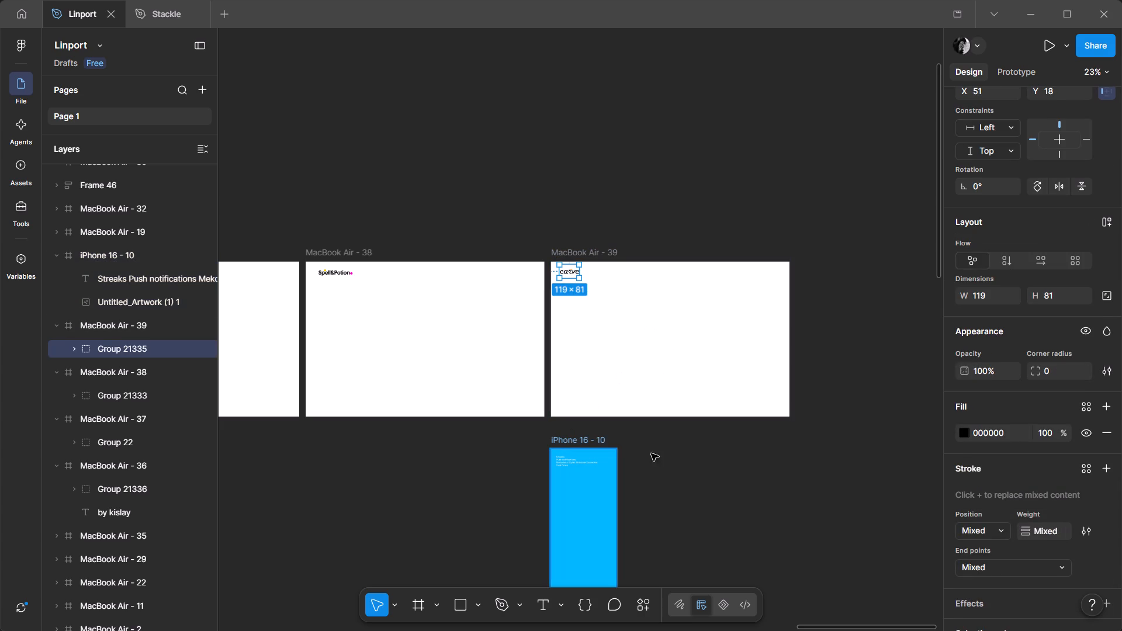
{"action": "left_click", "coordinate": [1010, 540]}
{"action": "key", "text": "f"}
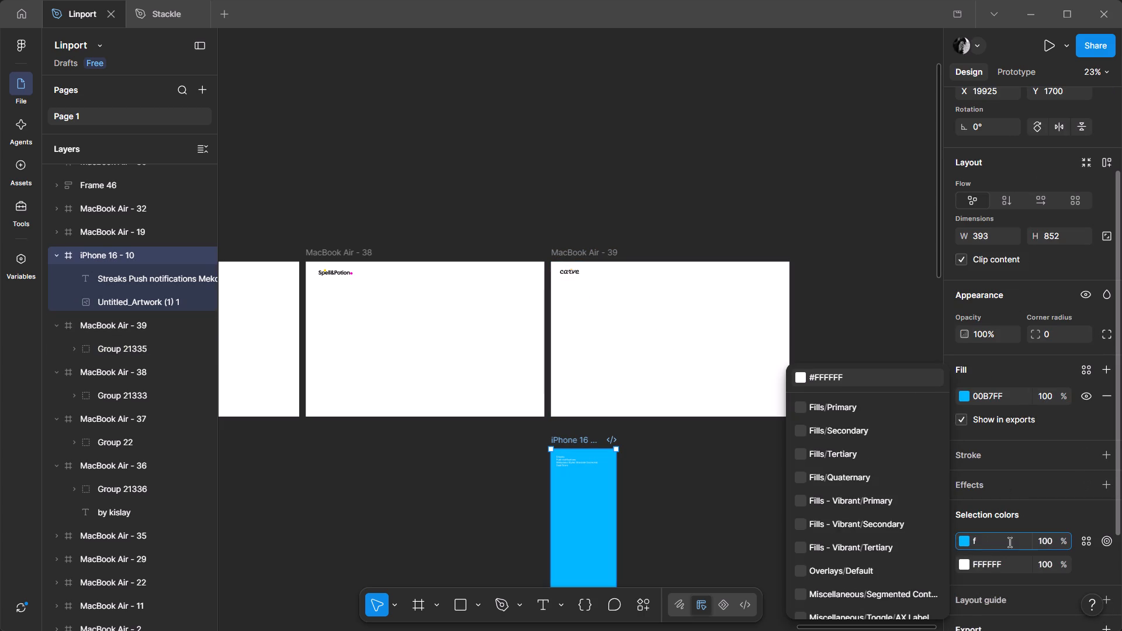
{"action": "key", "text": "Return"}
Pull the white "Streaks, Push notifications" text block out of the iPhone 16 - 10 frame and delete it.
{"action": "left_click", "coordinate": [566, 465]}
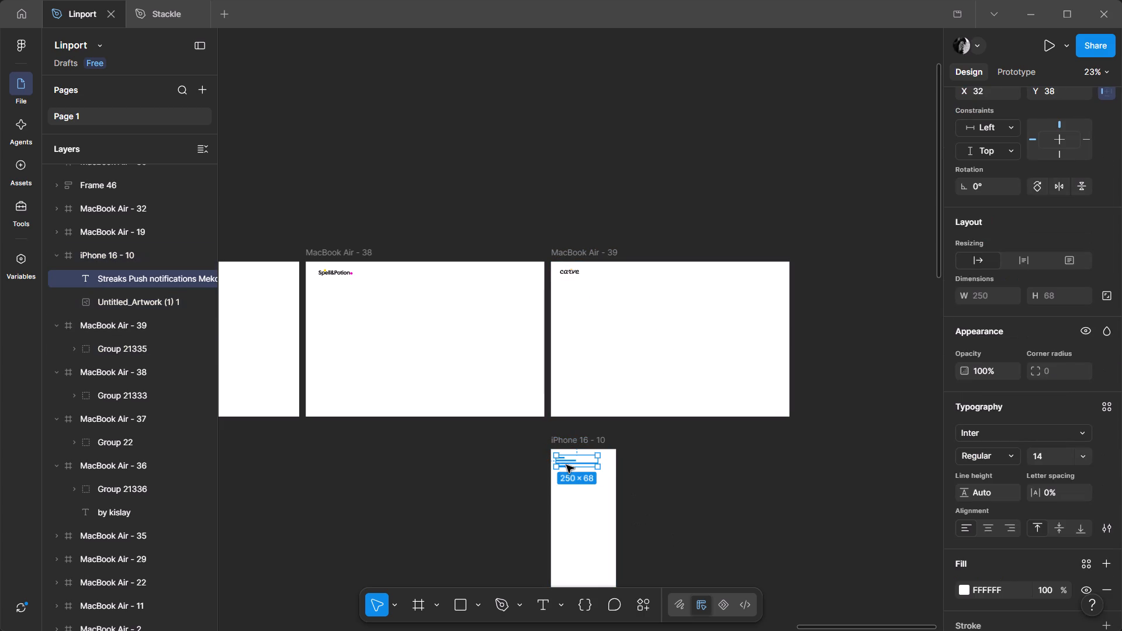
{"action": "scroll", "coordinate": [566, 465], "scroll_direction": "up", "scroll_amount": 7, "text": "ctrl"}
{"action": "left_click_drag", "start_coordinate": [565, 465], "coordinate": [333, 469]}
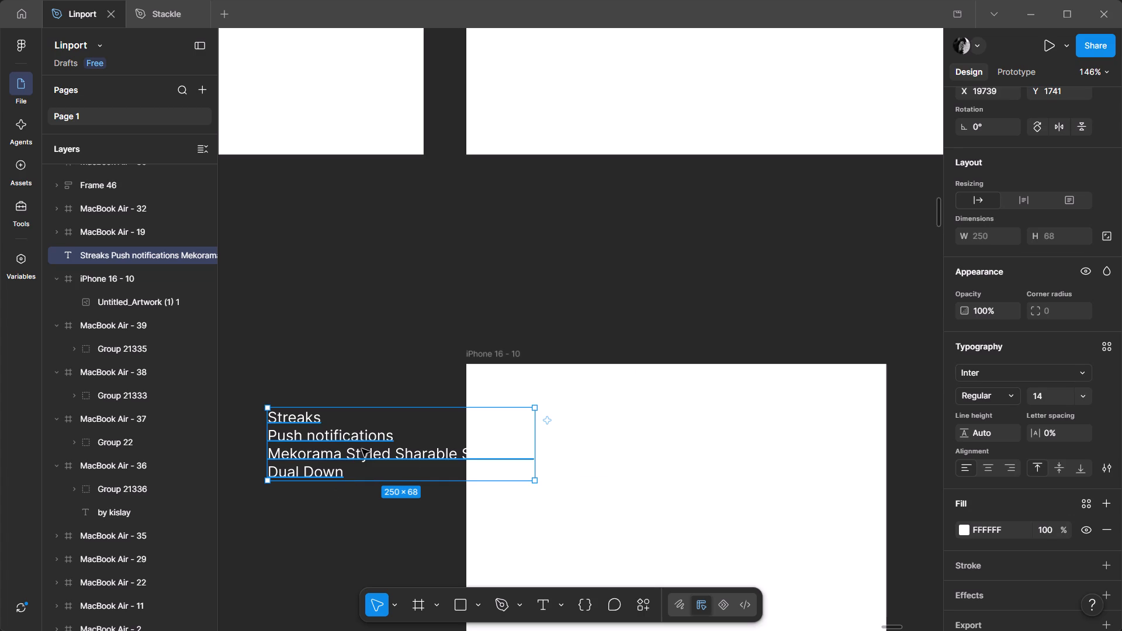
{"action": "key", "text": "Delete"}
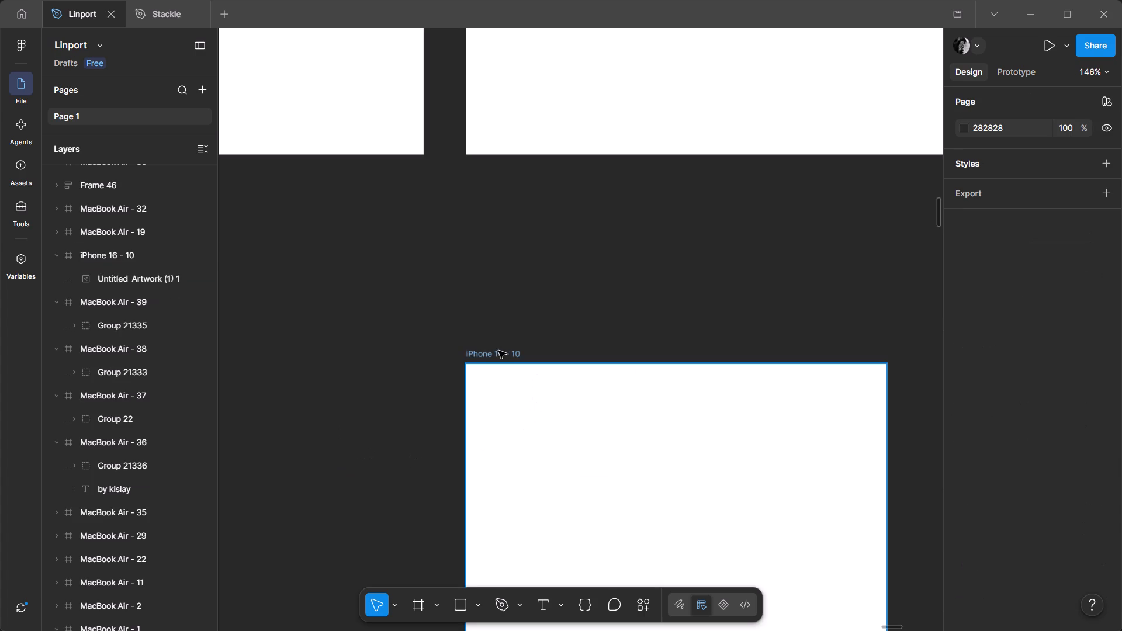
Move the iPhone 16 - 10 frame up into the frame row, beyond MacBook Air - 39, at about X 21584, Y 568.
{"action": "left_click_drag", "start_coordinate": [498, 351], "coordinate": [497, 170]}
{"action": "scroll", "coordinate": [497, 170], "scroll_direction": "down", "scroll_amount": 8, "text": "ctrl"}
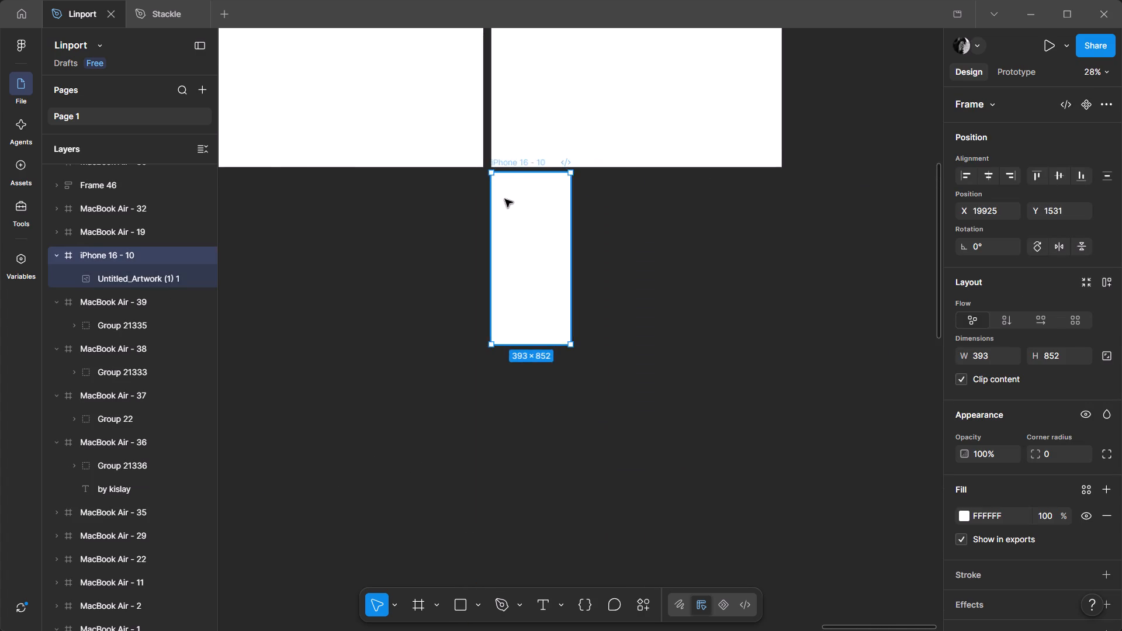
{"action": "scroll", "coordinate": [505, 199], "scroll_direction": "down", "scroll_amount": 1, "text": "ctrl"}
{"action": "left_click_drag", "start_coordinate": [509, 226], "coordinate": [705, 114]}
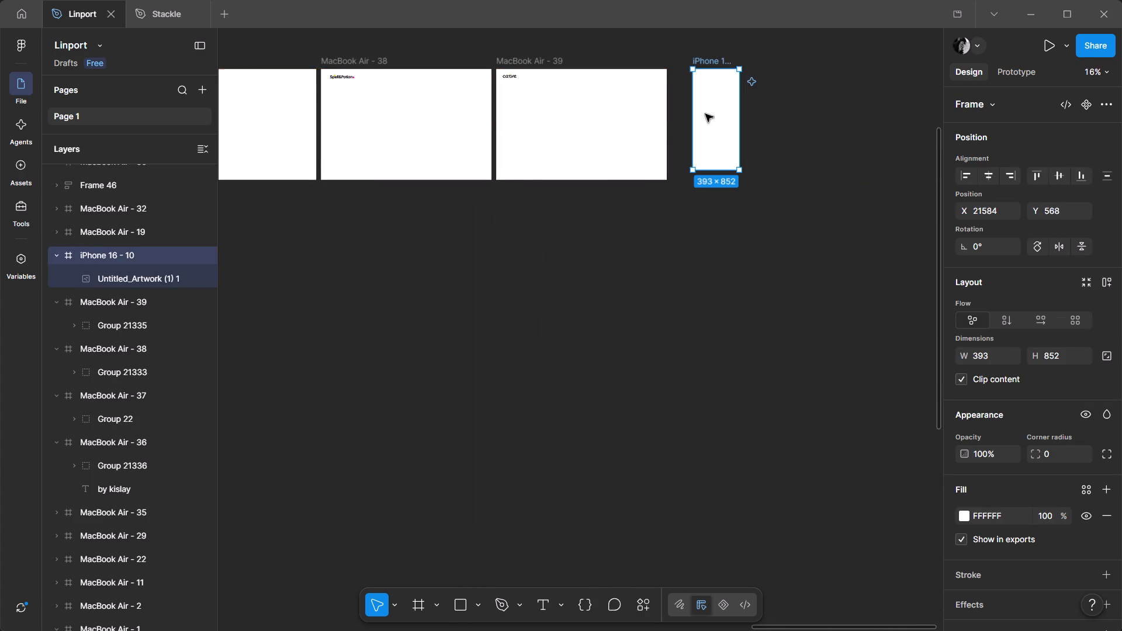
Move the carve logo group out of MacBook Air - 39 into the top of the iPhone 16 - 10 frame.
{"action": "scroll", "coordinate": [507, 79], "scroll_direction": "up", "scroll_amount": 6, "text": "ctrl"}
{"action": "left_click_drag", "start_coordinate": [605, 35], "coordinate": [501, 94]}
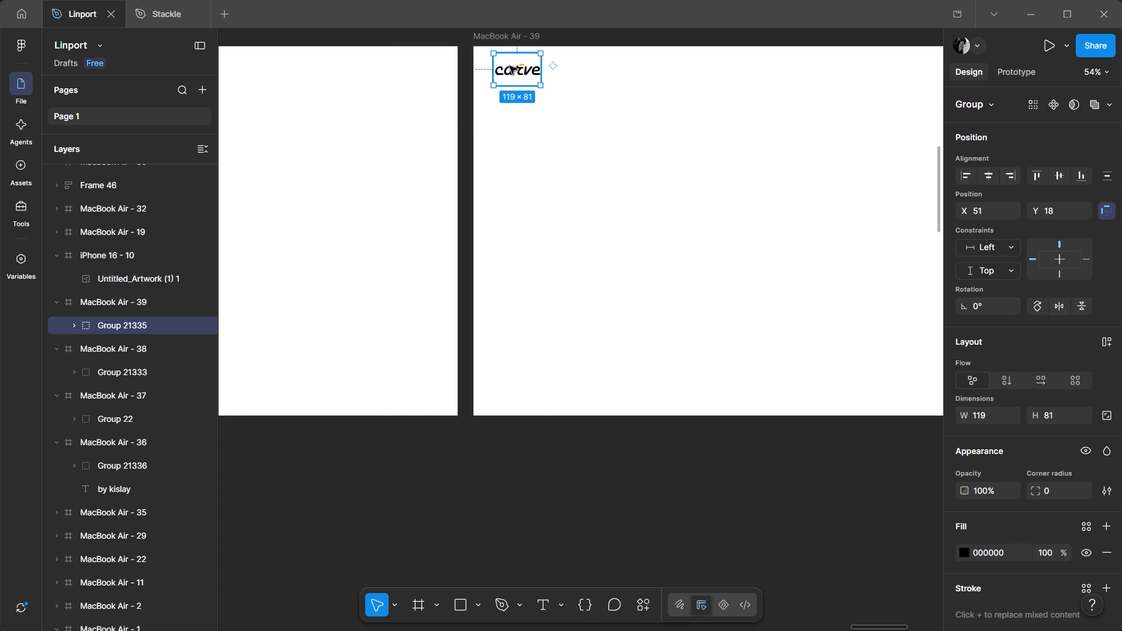
{"action": "left_click_drag", "start_coordinate": [510, 66], "coordinate": [763, 173]}
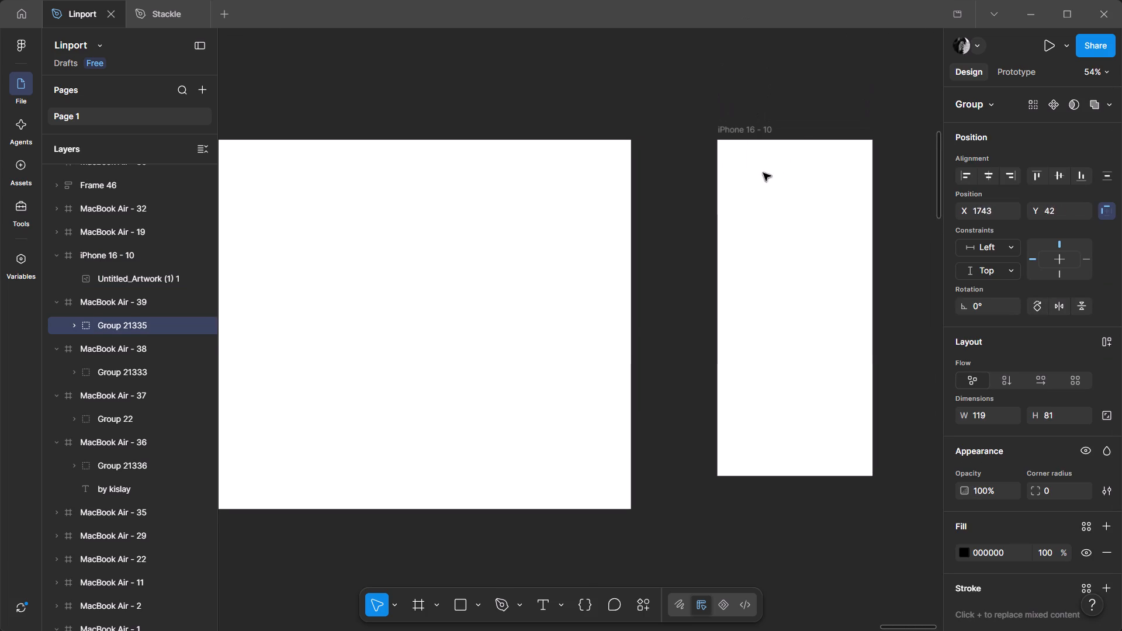
{"action": "left_click_drag", "start_coordinate": [763, 173], "coordinate": [749, 156]}
Delete the emptied MacBook Air - 39 frame.
{"action": "scroll", "coordinate": [659, 226], "scroll_direction": "down", "scroll_amount": 3, "text": "ctrl"}
{"action": "left_click", "coordinate": [424, 176]}
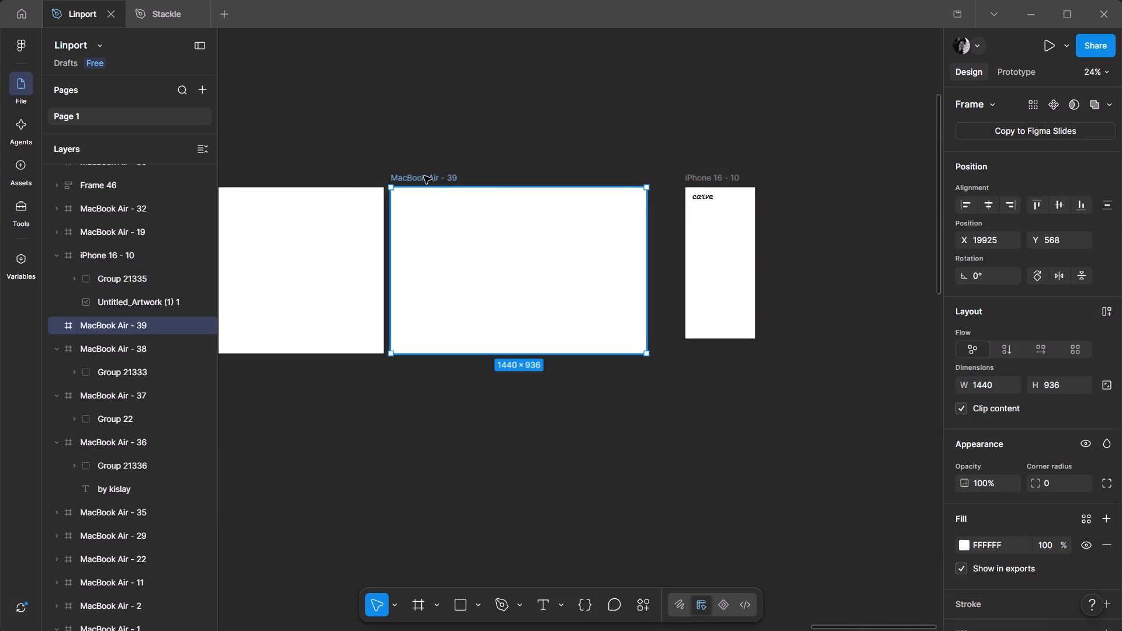
{"action": "key", "text": "Delete"}
Move the iPhone 16 - 10 frame into the freed spot beside MacBook Air - 38, at about X 19967, Y 568.
{"action": "left_click_drag", "start_coordinate": [699, 123], "coordinate": [837, 417]}
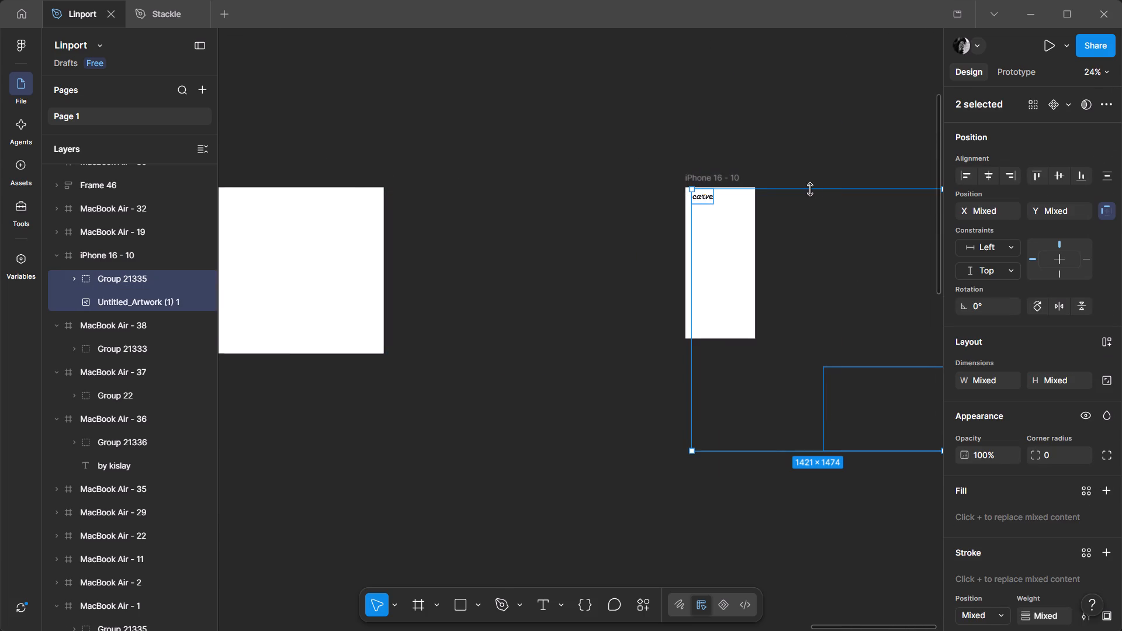
{"action": "left_click", "coordinate": [811, 189]}
{"action": "left_click_drag", "start_coordinate": [838, 122], "coordinate": [601, 401]}
{"action": "left_click_drag", "start_coordinate": [712, 174], "coordinate": [523, 178]}
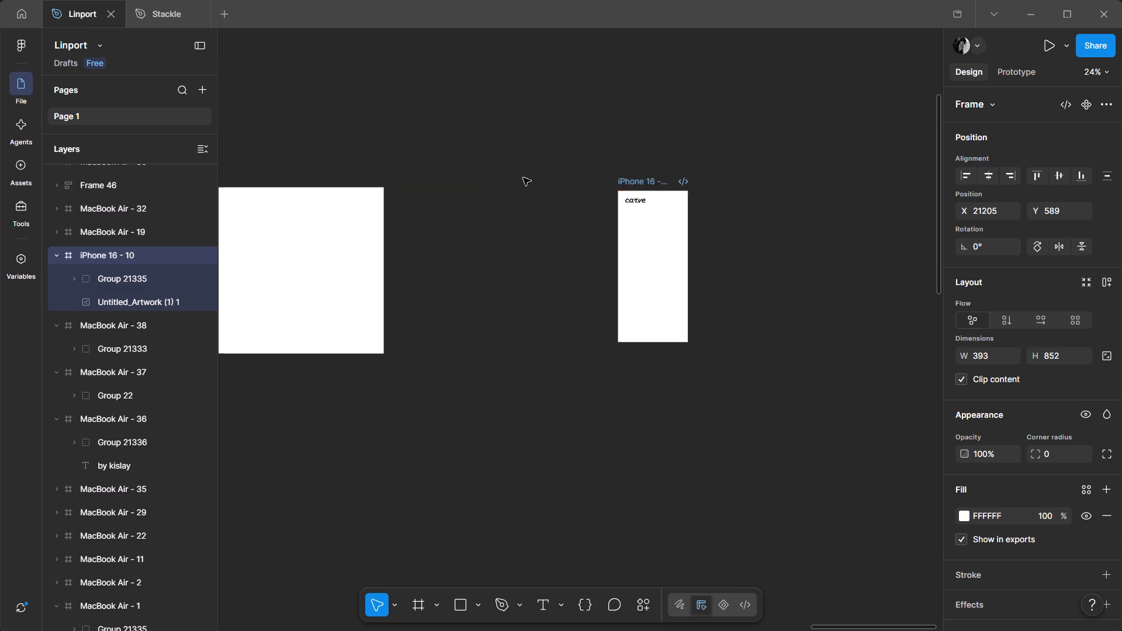
{"action": "left_click_drag", "start_coordinate": [523, 178], "coordinate": [425, 176]}
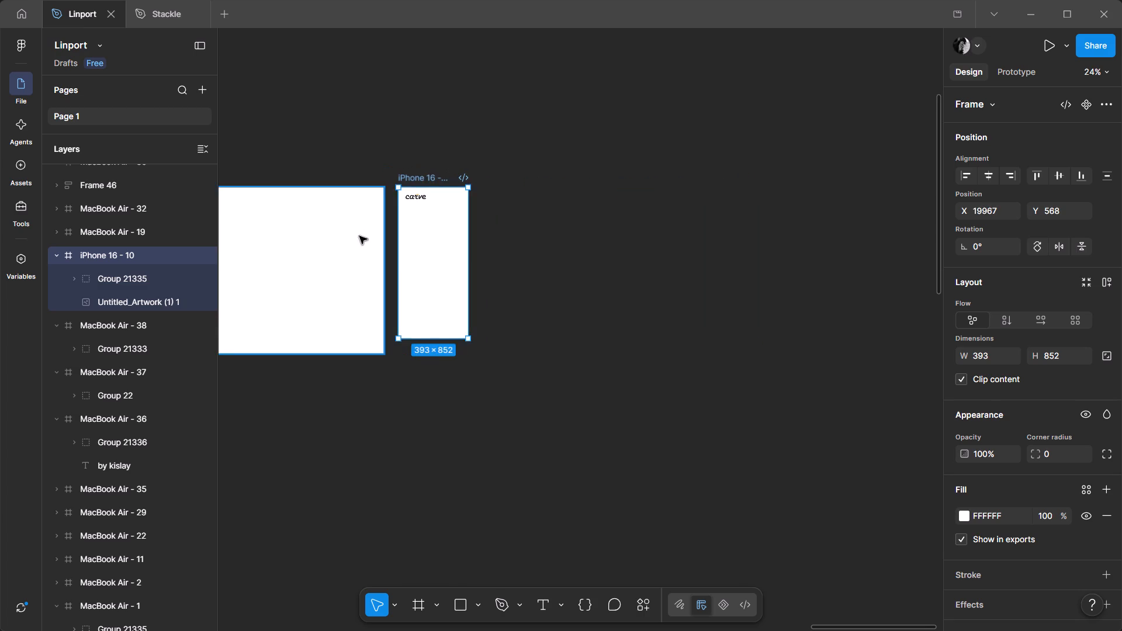
Check the spacing between the MacBook Air - 37, MacBook Air - 38 and iPhone 16 - 10 frames.
{"action": "scroll", "coordinate": [366, 233], "scroll_direction": "down", "scroll_amount": 6, "text": "ctrl"}
{"action": "middle_click_drag", "start_coordinate": [351, 249], "coordinate": [487, 243]}
{"action": "scroll", "coordinate": [487, 243], "scroll_direction": "up", "scroll_amount": 5, "text": "ctrl"}
{"action": "scroll", "coordinate": [304, 192], "scroll_direction": "up", "scroll_amount": 1}
{"action": "middle_click_drag", "start_coordinate": [304, 192], "coordinate": [874, 213]}
{"action": "left_click", "coordinate": [587, 232]}
{"action": "scroll", "coordinate": [430, 314], "scroll_direction": "down", "scroll_amount": 5, "text": "ctrl"}
{"action": "scroll", "coordinate": [615, 304], "scroll_direction": "up", "scroll_amount": 2, "text": "ctrl"}
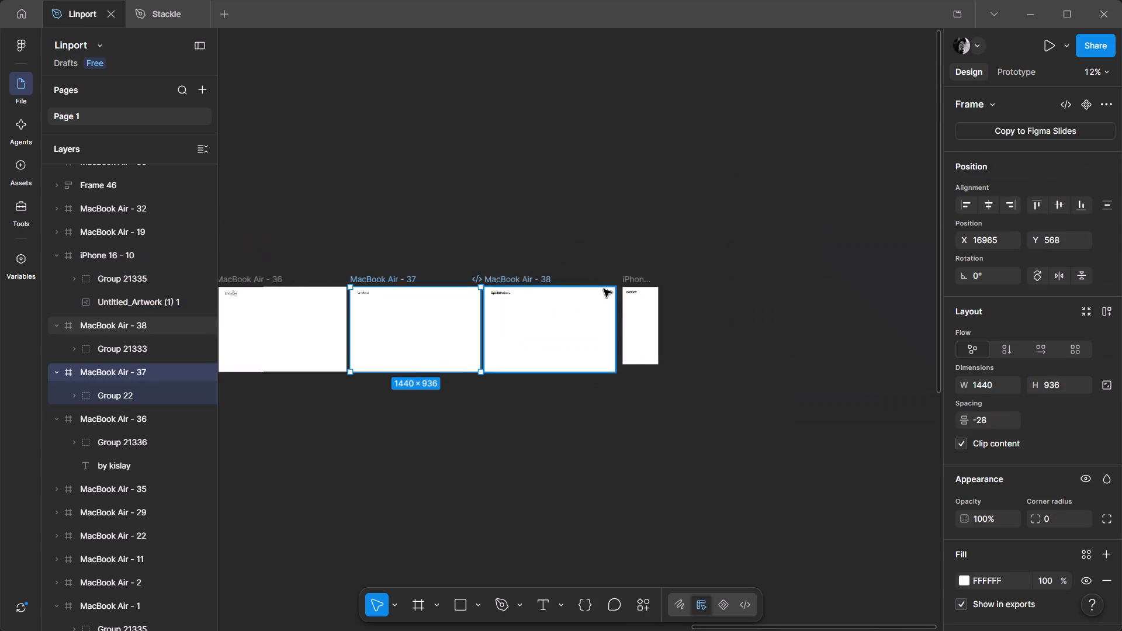
{"action": "left_click", "coordinate": [508, 279]}
{"action": "scroll", "coordinate": [477, 333], "scroll_direction": "up", "scroll_amount": 4, "text": "ctrl"}
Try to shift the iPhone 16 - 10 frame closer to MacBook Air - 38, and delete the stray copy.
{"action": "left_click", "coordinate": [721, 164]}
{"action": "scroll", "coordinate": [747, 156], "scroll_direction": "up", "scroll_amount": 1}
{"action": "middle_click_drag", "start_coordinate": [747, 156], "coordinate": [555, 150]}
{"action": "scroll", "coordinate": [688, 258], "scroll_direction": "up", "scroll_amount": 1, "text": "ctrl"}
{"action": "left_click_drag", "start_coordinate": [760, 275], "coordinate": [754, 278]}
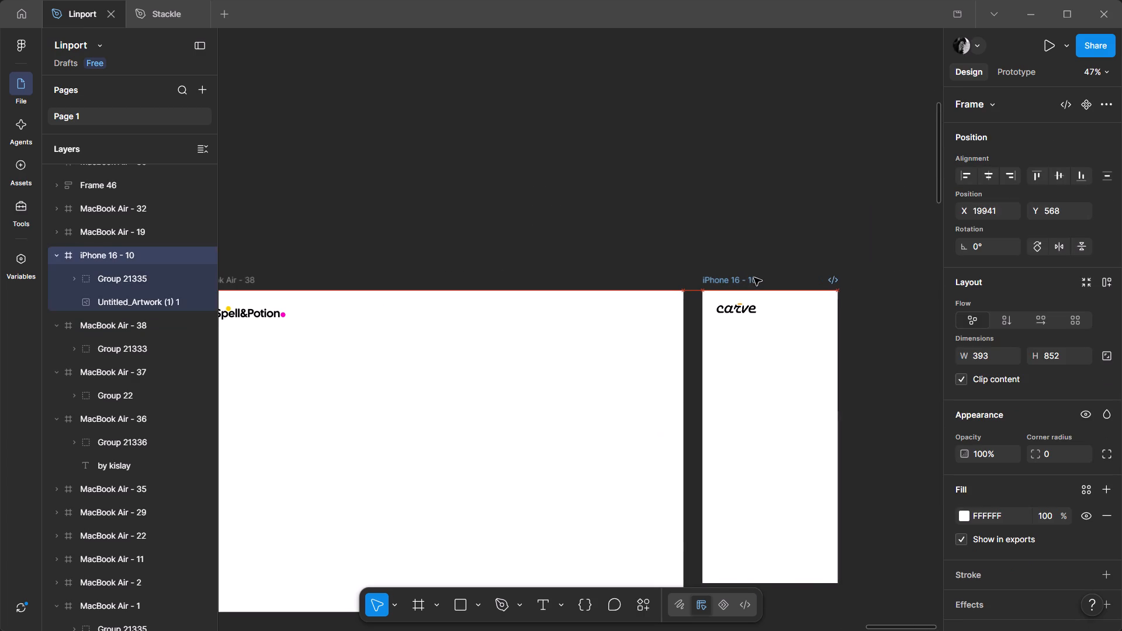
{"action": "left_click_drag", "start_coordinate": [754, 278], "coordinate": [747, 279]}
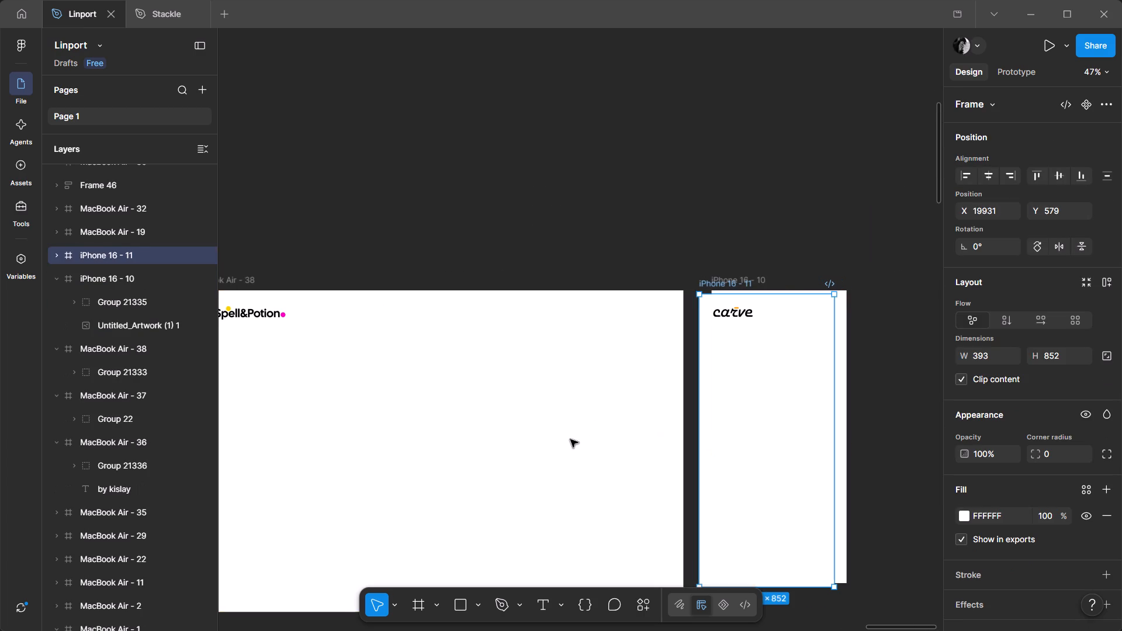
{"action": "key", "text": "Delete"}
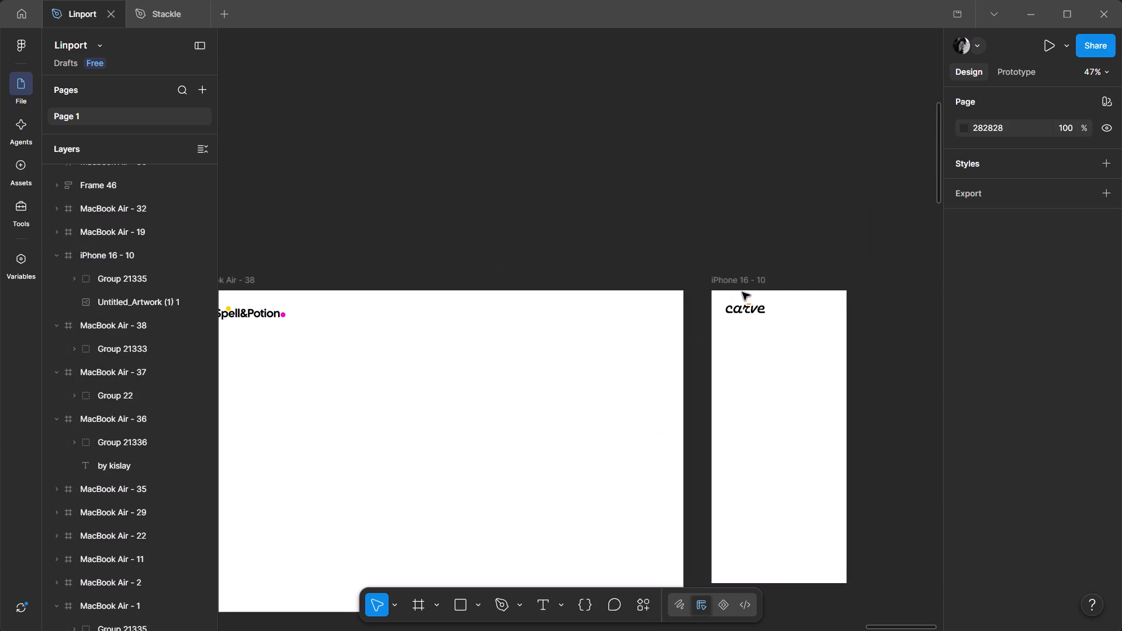
Nudge the iPhone 16 - 10 frame toward MacBook Air - 38 until its X position is 19925.
{"action": "left_click", "coordinate": [756, 278]}
{"action": "key", "text": "Left"}
{"action": "key", "text": "Left"}
{"action": "key", "text": "Left"}
{"action": "key", "text": "Left"}
{"action": "key", "text": "Left"}
{"action": "key", "text": "Left"}
{"action": "key", "text": "Left"}
{"action": "key", "text": "Left"}
{"action": "key", "text": "Left"}
{"action": "key", "text": "Left"}
{"action": "key", "text": "Left"}
{"action": "key", "text": "Left"}
{"action": "key", "text": "Left"}
{"action": "key", "text": "Left"}
{"action": "key", "text": "Left"}
{"action": "key", "text": "Left"}
{"action": "key", "text": "Left"}
{"action": "key", "text": "Left"}
{"action": "key", "text": "Left"}
{"action": "key", "text": "Left"}
{"action": "key", "text": "Left"}
{"action": "key", "text": "Left"}
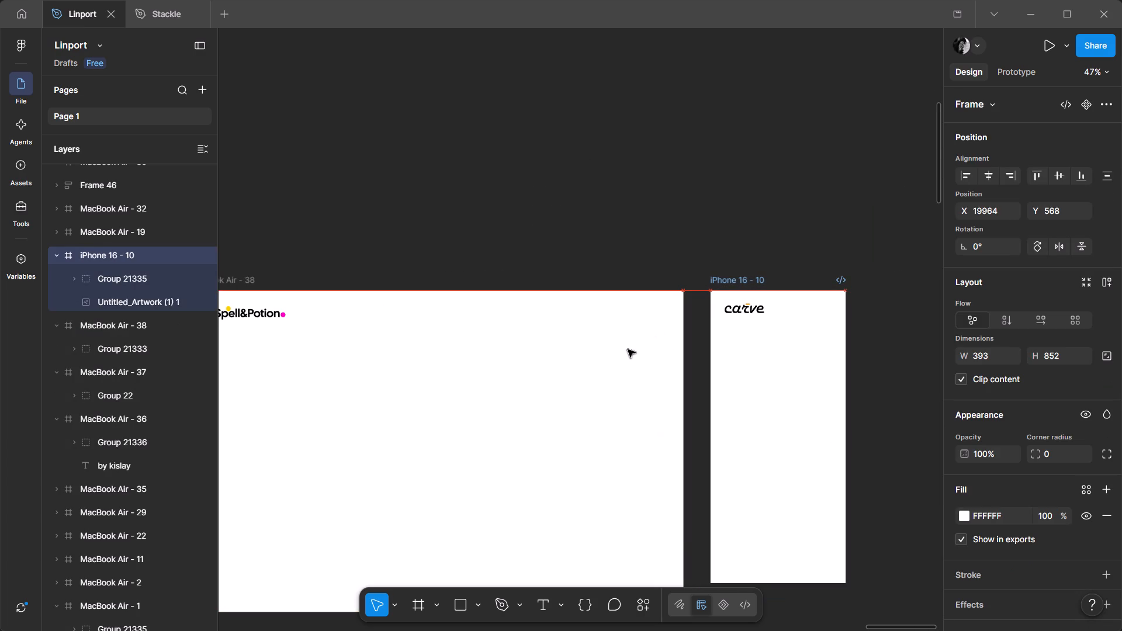
{"action": "key", "text": "Left"}
{"action": "key", "text": "Left"}
{"action": "key", "text": "Left"}
{"action": "key", "text": "Left"}
{"action": "key", "text": "Left"}
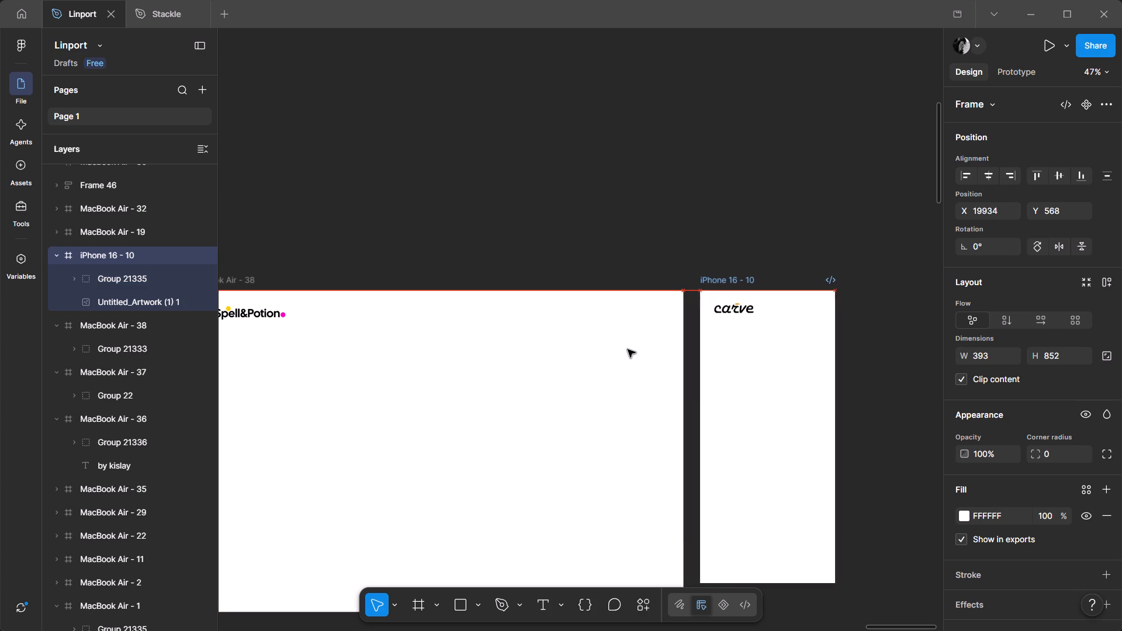
{"action": "key", "text": "Left"}
{"action": "key", "text": "Left"}
{"action": "key", "text": "Left"}
{"action": "key", "text": "Left"}
{"action": "key", "text": "Left"}
{"action": "key", "text": "Left"}
{"action": "key", "text": "alt+Left"}
{"action": "key", "text": "Left"}
{"action": "key", "text": "Left"}
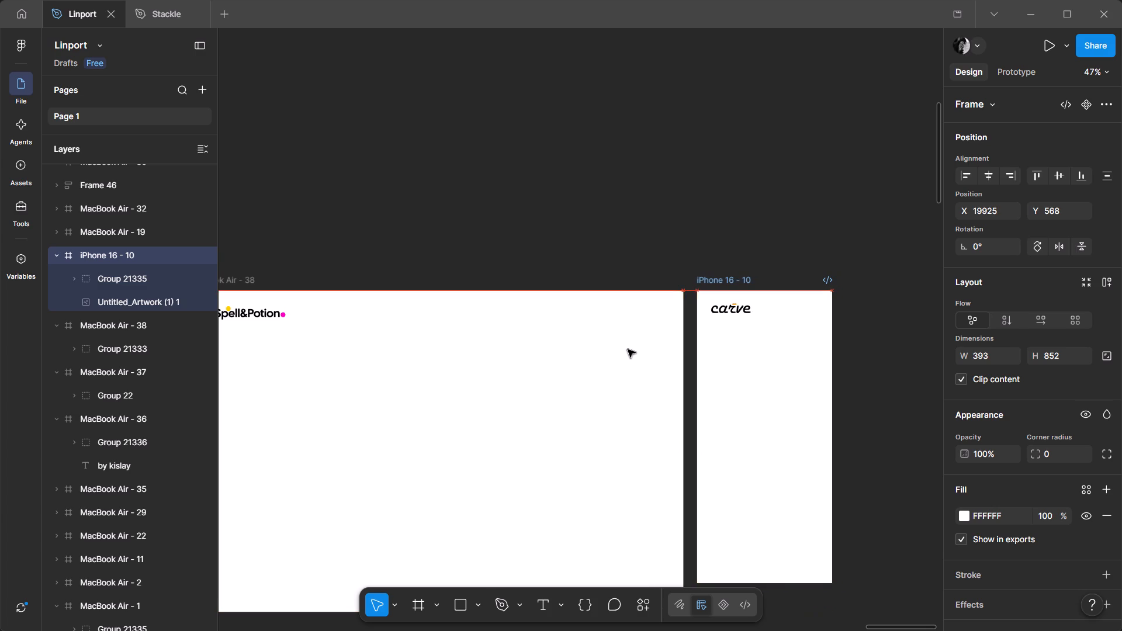
Duplicate the iPhone 16 - 10 frame and place the copy directly beside it, at the end of the row.
{"action": "scroll", "coordinate": [638, 348], "scroll_direction": "down", "scroll_amount": 3, "text": "ctrl"}
{"action": "scroll", "coordinate": [748, 414], "scroll_direction": "up", "scroll_amount": 4, "text": "ctrl"}
{"action": "key", "text": "ctrl+c"}
{"action": "key", "text": "ctrl+v"}
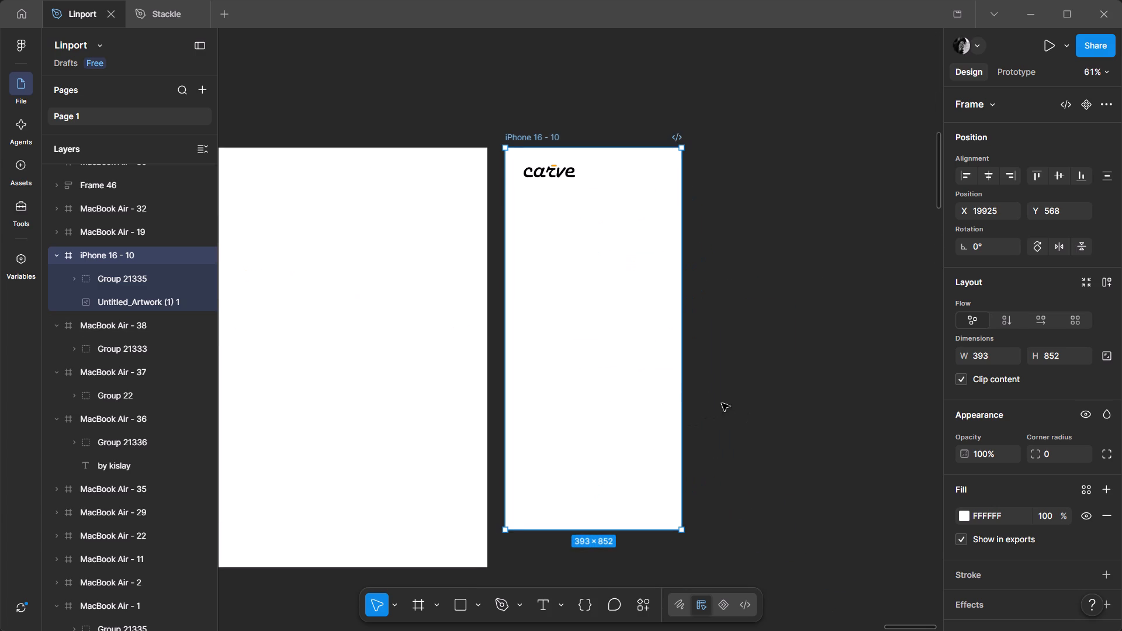
{"action": "left_click_drag", "start_coordinate": [635, 369], "coordinate": [795, 333]}
Scale the carve logo group in the iPhone 16 - 10 frame down to about 92 × 63.
{"action": "scroll", "coordinate": [644, 161], "scroll_direction": "up", "scroll_amount": 5, "text": "ctrl"}
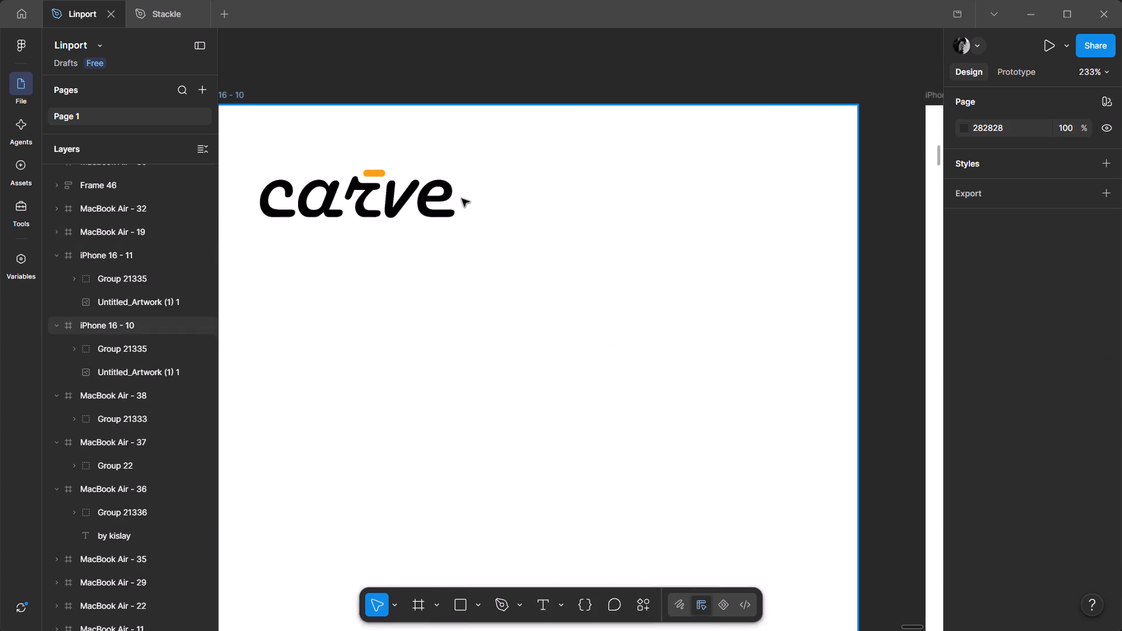
{"action": "middle_click_drag", "start_coordinate": [462, 199], "coordinate": [718, 194]}
{"action": "left_click_drag", "start_coordinate": [687, 307], "coordinate": [501, 165]}
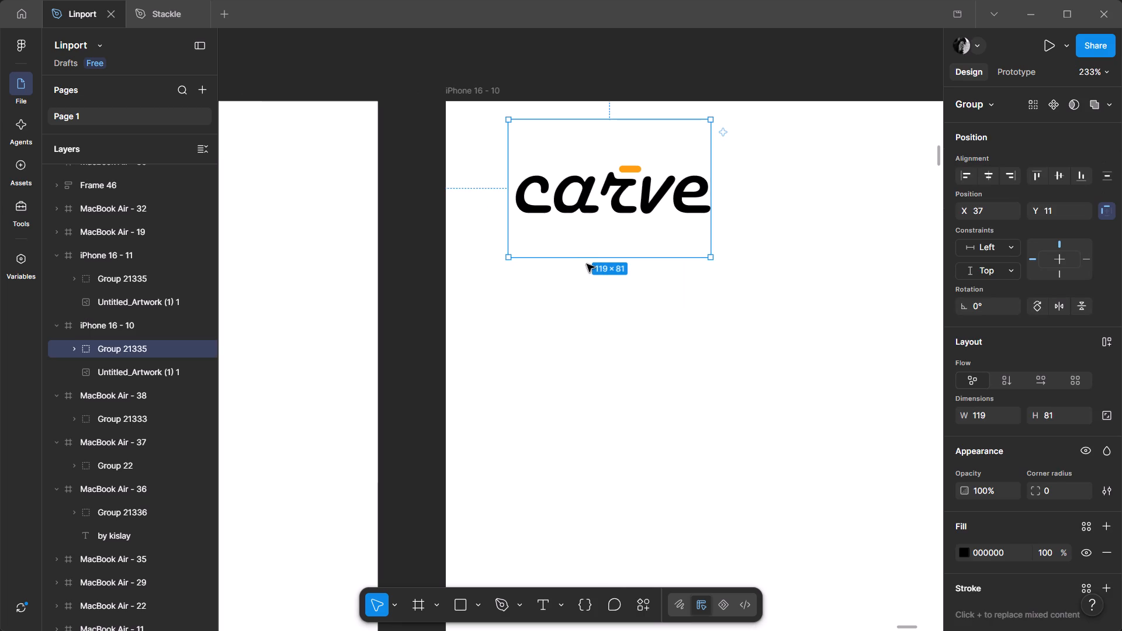
{"action": "key", "text": "k"}
{"action": "scroll", "coordinate": [618, 224], "scroll_direction": "down", "scroll_amount": 3, "text": "ctrl"}
{"action": "left_click_drag", "start_coordinate": [657, 238], "coordinate": [638, 224], "text": "shift"}
{"action": "scroll", "coordinate": [605, 206], "scroll_direction": "down", "scroll_amount": 5, "text": "ctrl"}
{"action": "left_click", "coordinate": [642, 247]}
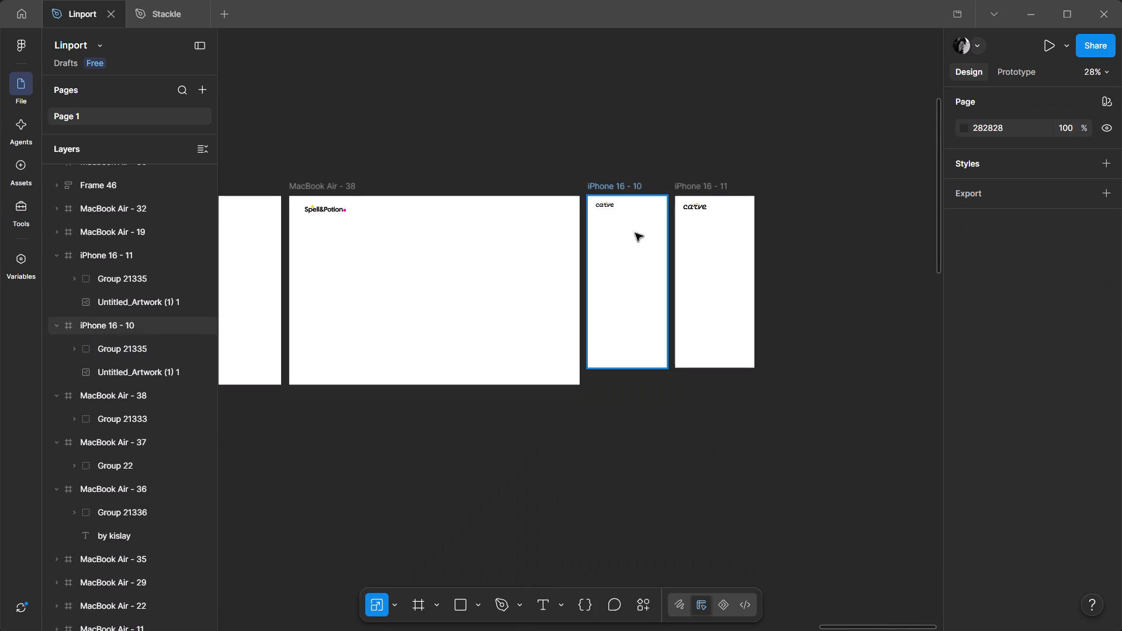
Shift the scaled carve logo slightly closer to the top-left corner of the iPhone 16 - 10 frame.
{"action": "scroll", "coordinate": [626, 205], "scroll_direction": "up", "scroll_amount": 6, "text": "ctrl"}
{"action": "left_click_drag", "start_coordinate": [587, 189], "coordinate": [584, 193]}
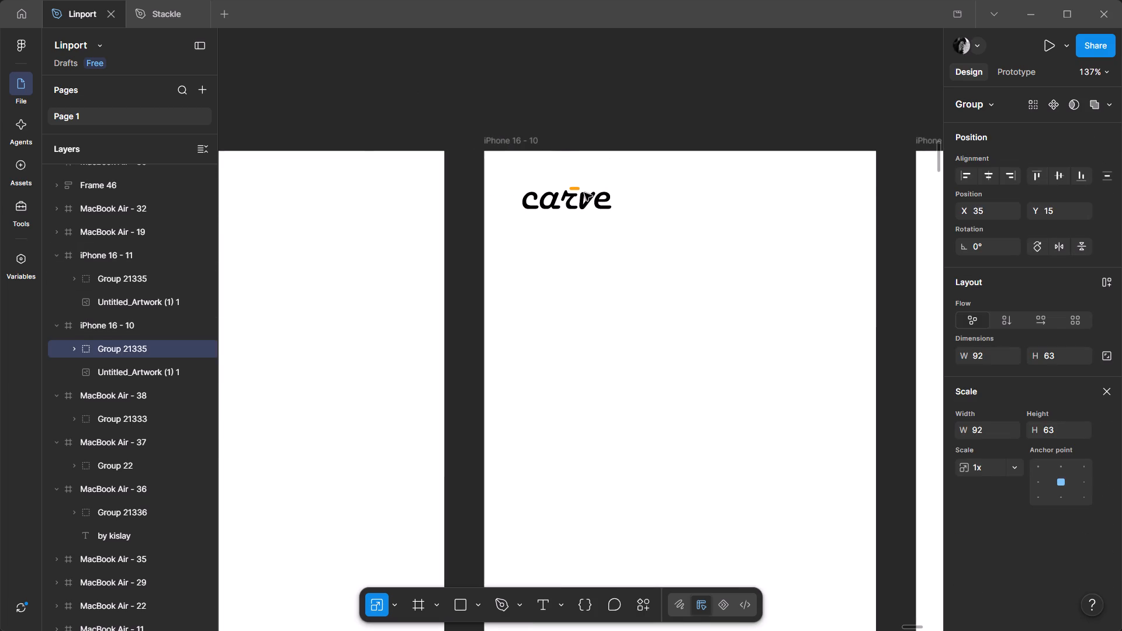
{"action": "left_click_drag", "start_coordinate": [584, 193], "coordinate": [581, 188]}
{"action": "scroll", "coordinate": [495, 318], "scroll_direction": "down", "scroll_amount": 5, "text": "ctrl"}
{"action": "left_click", "coordinate": [560, 323]}
Delete the carve logo group from the iPhone 16 - 11 frame.
{"action": "scroll", "coordinate": [560, 318], "scroll_direction": "up", "scroll_amount": 3, "text": "ctrl"}
{"action": "left_click_drag", "start_coordinate": [861, 303], "coordinate": [862, 302]}
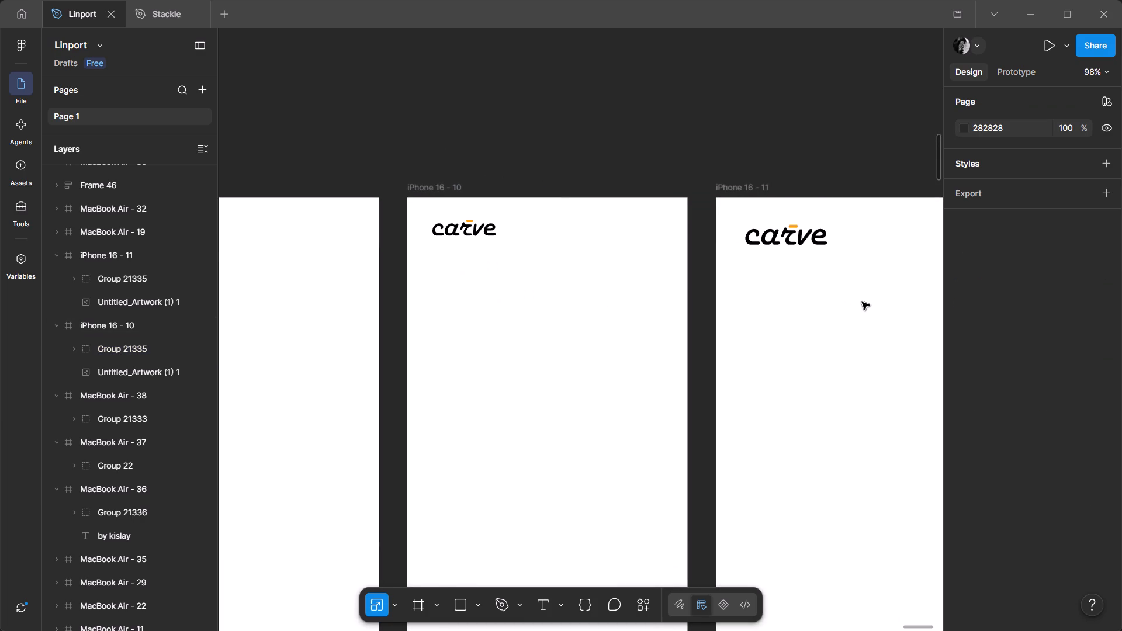
{"action": "left_click_drag", "start_coordinate": [862, 302], "coordinate": [723, 209]}
{"action": "key", "text": "Delete"}
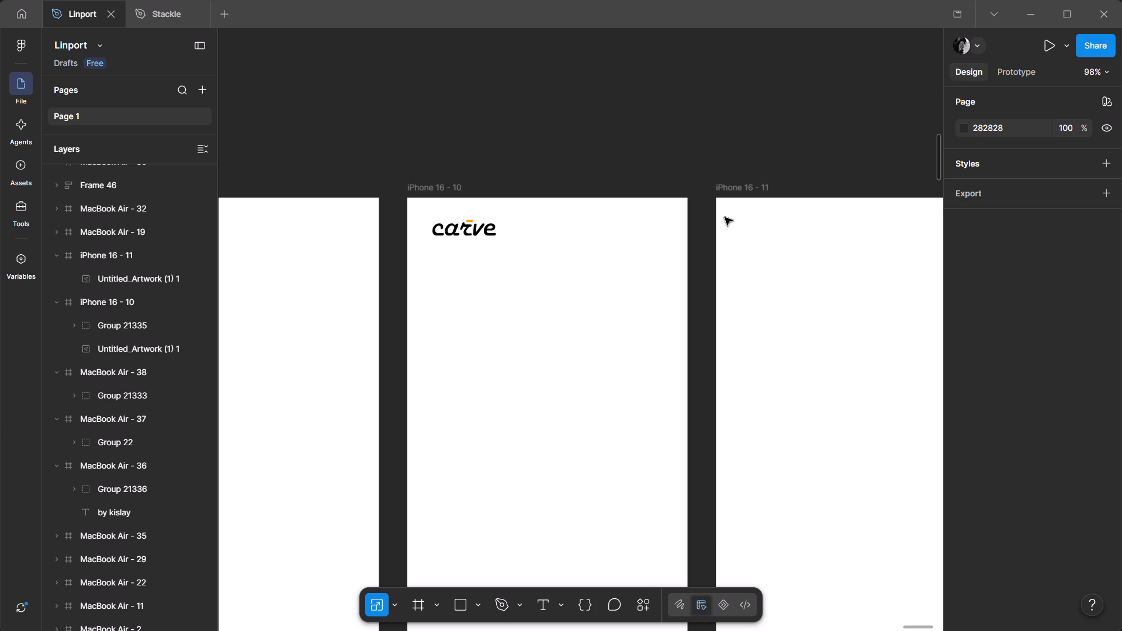
Compare the logo sizes and placement across the MacBook Air - 35 to MacBook Air - 38 frames.
{"action": "scroll", "coordinate": [725, 217], "scroll_direction": "down", "scroll_amount": 3, "text": "ctrl"}
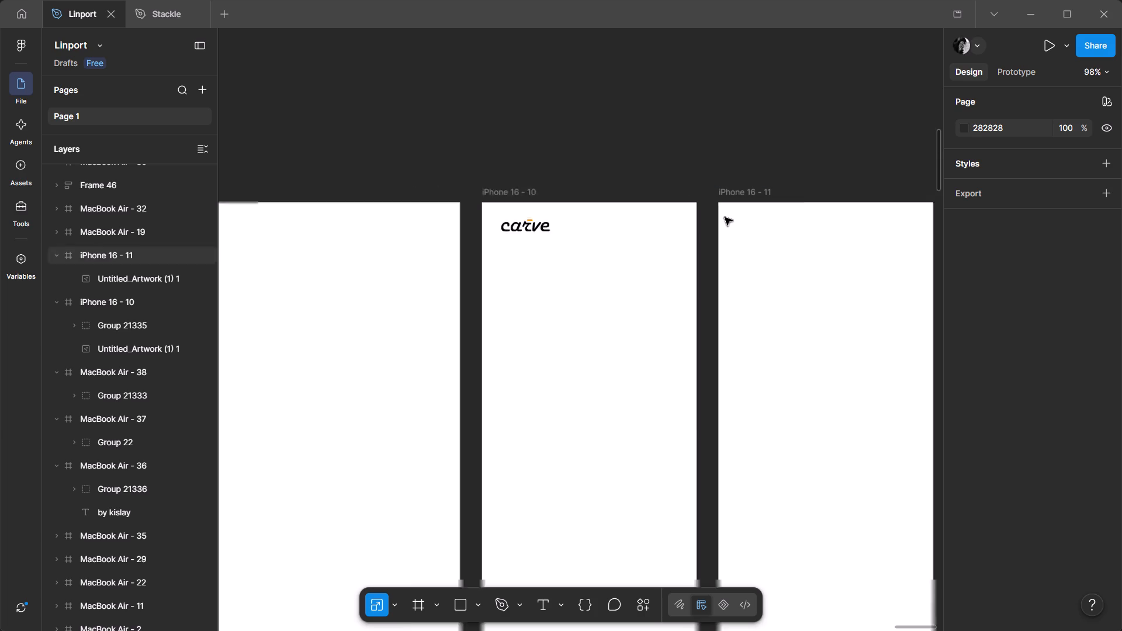
{"action": "scroll", "coordinate": [725, 217], "scroll_direction": "down", "scroll_amount": 6, "text": "ctrl"}
{"action": "middle_click_drag", "start_coordinate": [414, 216], "coordinate": [749, 233]}
{"action": "scroll", "coordinate": [749, 233], "scroll_direction": "up", "scroll_amount": 7, "text": "ctrl"}
{"action": "scroll", "coordinate": [749, 233], "scroll_direction": "down", "scroll_amount": 4, "text": "ctrl"}
{"action": "middle_click_drag", "start_coordinate": [759, 244], "coordinate": [599, 234]}
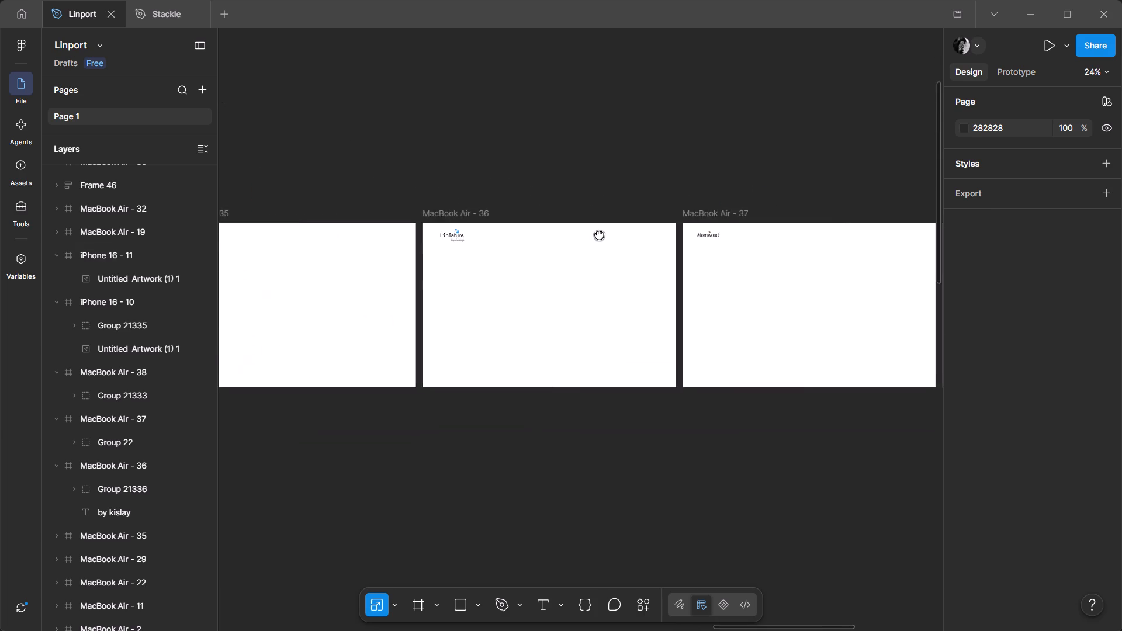
{"action": "middle_click_drag", "start_coordinate": [599, 234], "coordinate": [985, 209]}
{"action": "scroll", "coordinate": [684, 194], "scroll_direction": "up", "scroll_amount": 3, "text": "ctrl"}
{"action": "scroll", "coordinate": [443, 170], "scroll_direction": "down", "scroll_amount": 5, "text": "ctrl"}
{"action": "middle_click_drag", "start_coordinate": [745, 327], "coordinate": [501, 361], "text": "ctrl"}
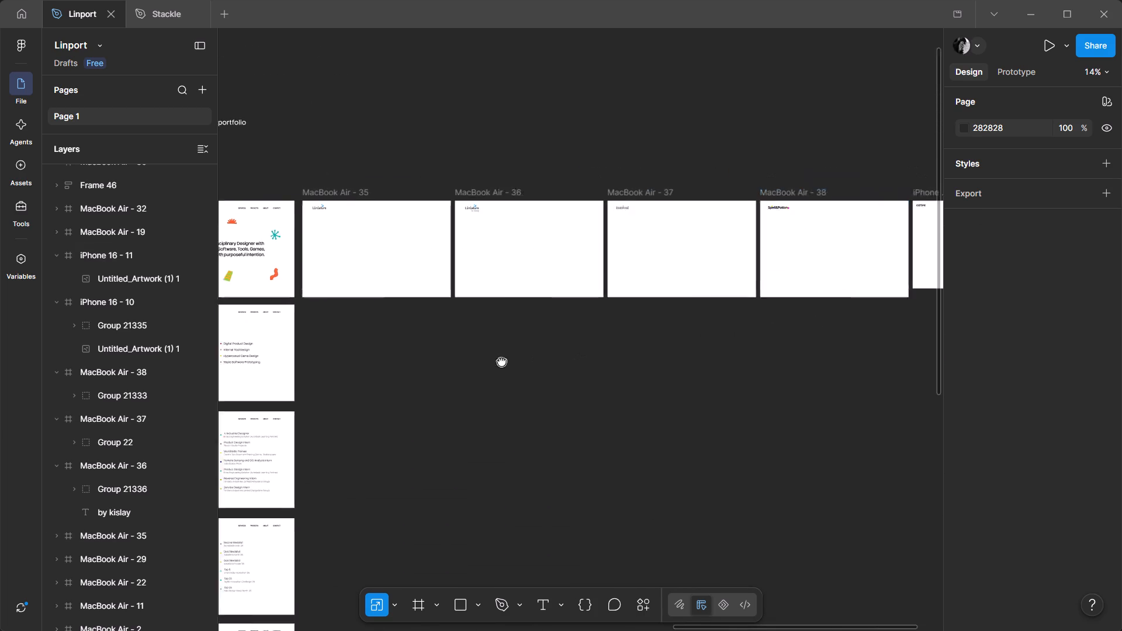
{"action": "middle_click_drag", "start_coordinate": [501, 361], "coordinate": [458, 362], "text": "ctrl"}
{"action": "scroll", "coordinate": [586, 270], "scroll_direction": "up", "scroll_amount": 6, "text": "ctrl"}
{"action": "scroll", "coordinate": [586, 270], "scroll_direction": "down", "scroll_amount": 4, "text": "ctrl"}
{"action": "scroll", "coordinate": [647, 201], "scroll_direction": "up", "scroll_amount": 5, "text": "ctrl"}
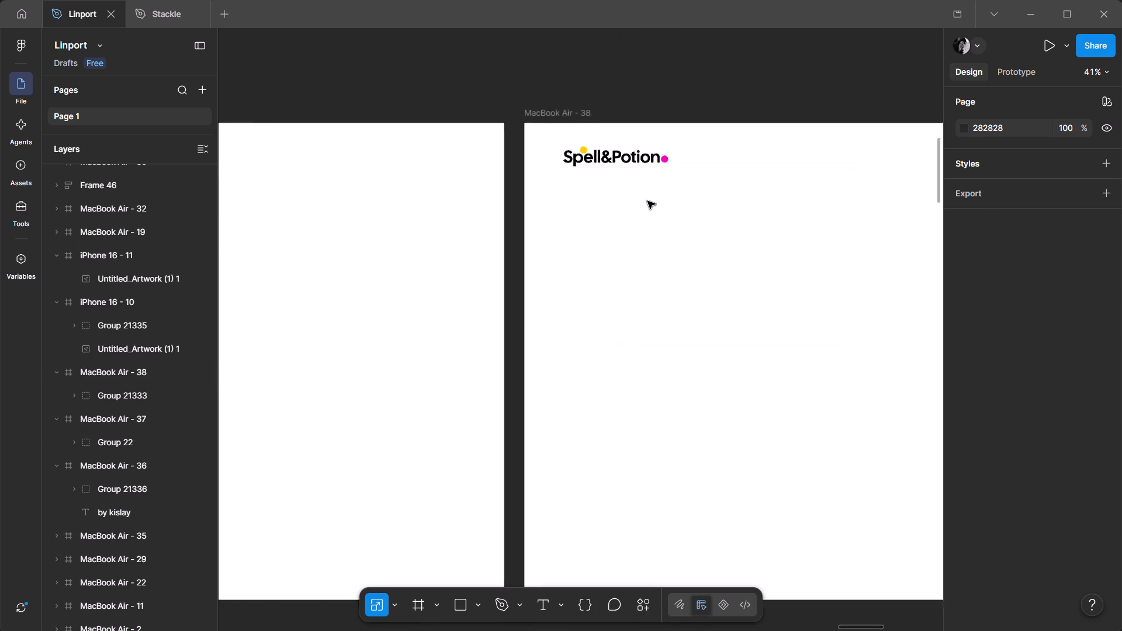
{"action": "middle_click_drag", "start_coordinate": [297, 223], "coordinate": [1121, 259], "text": "ctrl"}
{"action": "scroll", "coordinate": [424, 199], "scroll_direction": "down", "scroll_amount": 5, "text": "ctrl"}
{"action": "scroll", "coordinate": [424, 199], "scroll_direction": "up", "scroll_amount": 3, "text": "ctrl"}
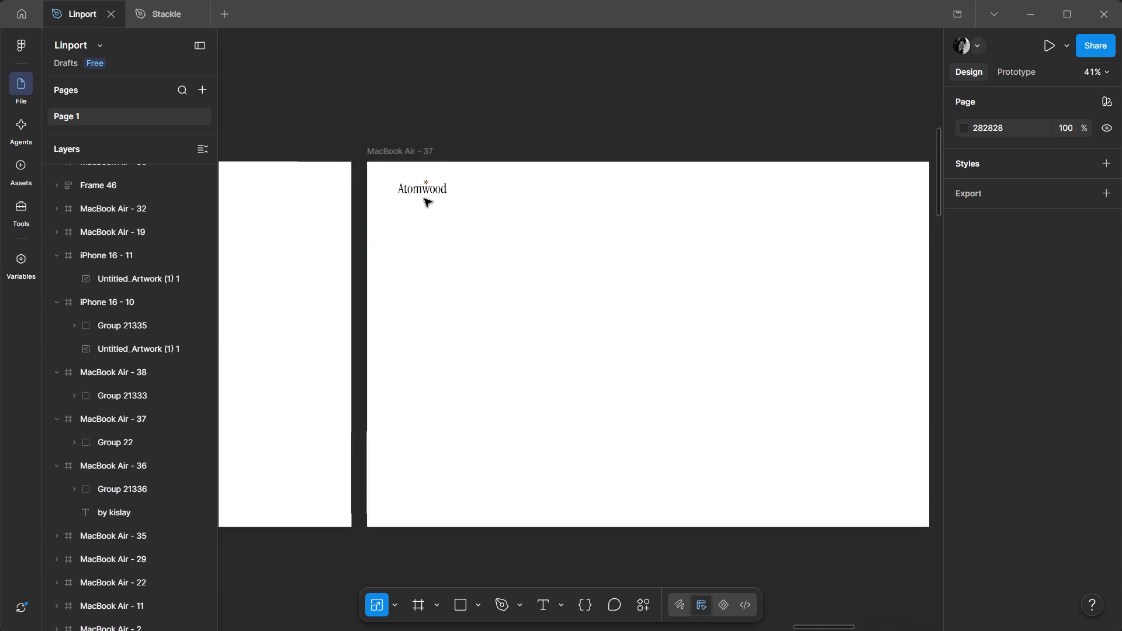
Enlarge the Atomwood logo group in the MacBook Air - 37 frame with the Scale tool.
{"action": "scroll", "coordinate": [424, 199], "scroll_direction": "down", "scroll_amount": 4, "text": "ctrl"}
{"action": "scroll", "coordinate": [425, 189], "scroll_direction": "up", "scroll_amount": 7, "text": "ctrl"}
{"action": "left_click_drag", "start_coordinate": [506, 218], "coordinate": [340, 186]}
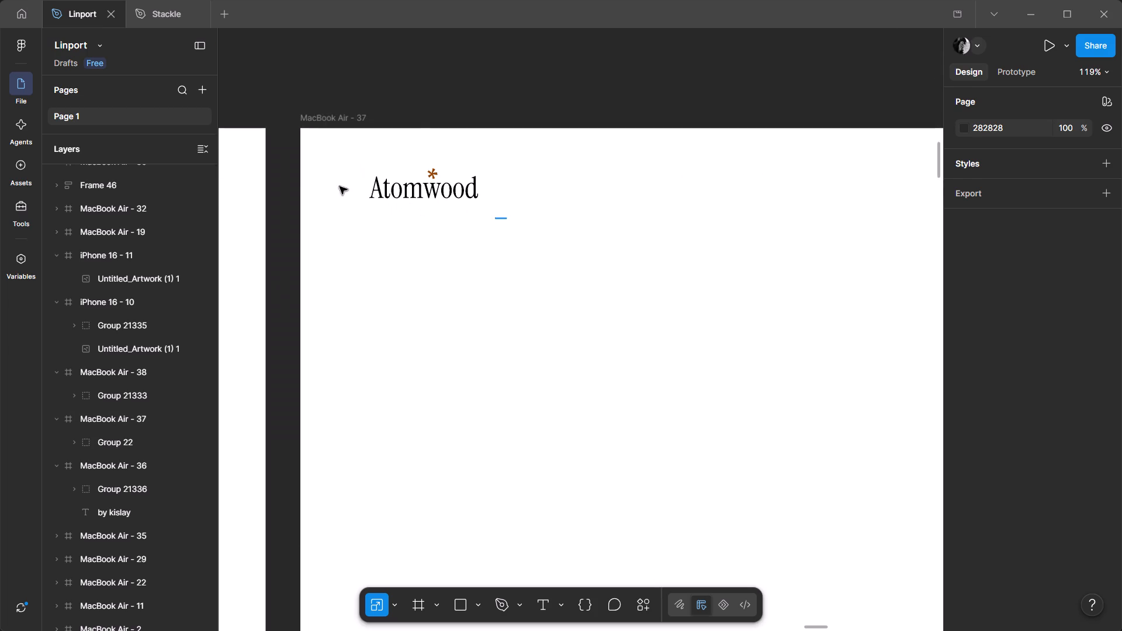
{"action": "left_click_drag", "start_coordinate": [340, 186], "coordinate": [338, 167]}
{"action": "scroll", "coordinate": [338, 167], "scroll_direction": "down", "scroll_amount": 4, "text": "ctrl"}
{"action": "key", "text": "k"}
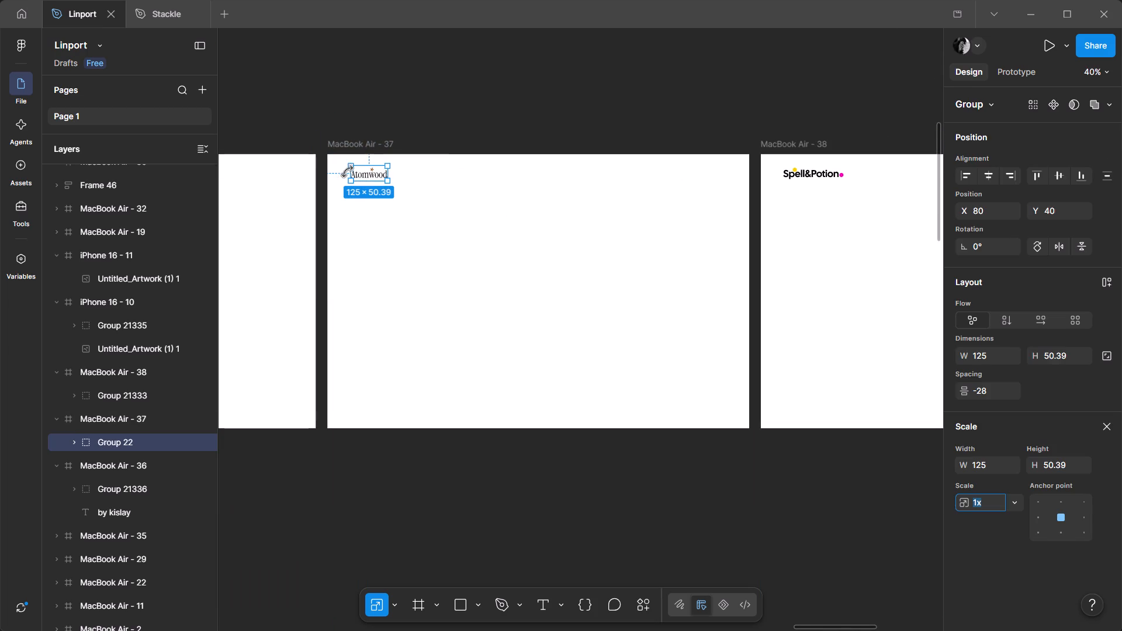
{"action": "scroll", "coordinate": [382, 176], "scroll_direction": "up", "scroll_amount": 4, "text": "ctrl"}
{"action": "left_click_drag", "start_coordinate": [397, 186], "coordinate": [415, 208], "text": "shift"}
{"action": "scroll", "coordinate": [415, 208], "scroll_direction": "down", "scroll_amount": 5, "text": "ctrl"}
{"action": "left_click", "coordinate": [525, 266]}
Compare the enlarged Atomwood logo with the logos in the neighbouring frames, including Spell&Potion in MacBook Air - 38.
{"action": "middle_click_drag", "start_coordinate": [498, 268], "coordinate": [629, 215]}
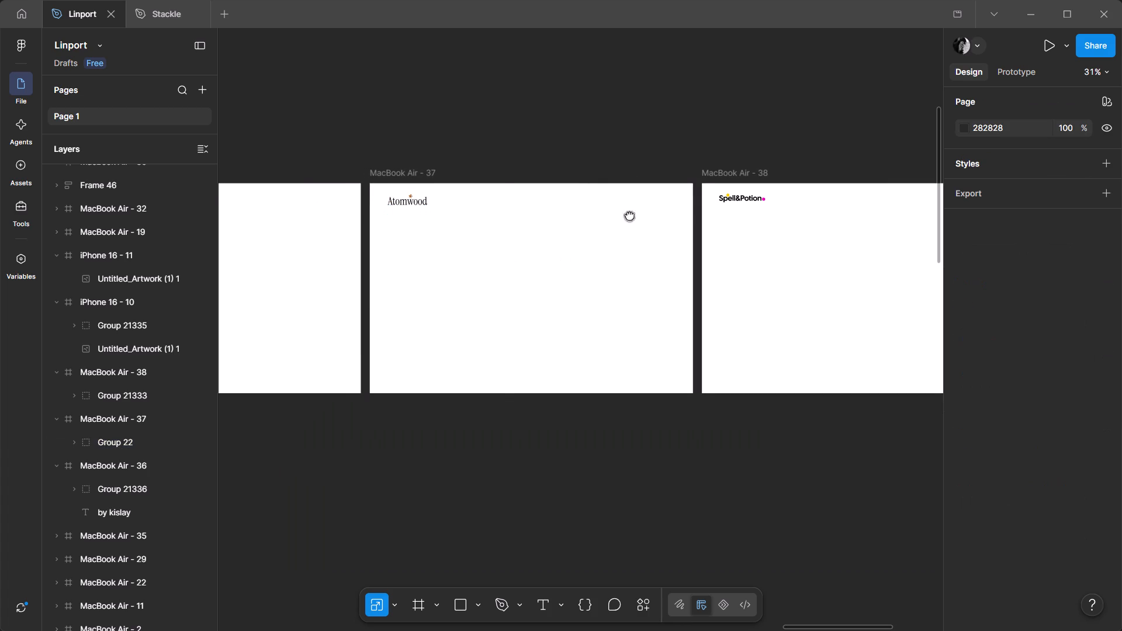
{"action": "middle_click_drag", "start_coordinate": [629, 215], "coordinate": [798, 275]}
{"action": "scroll", "coordinate": [281, 203], "scroll_direction": "up", "scroll_amount": 5, "text": "ctrl"}
{"action": "scroll", "coordinate": [282, 201], "scroll_direction": "down", "scroll_amount": 5, "text": "ctrl"}
{"action": "middle_click_drag", "start_coordinate": [657, 258], "coordinate": [346, 244], "text": "ctrl"}
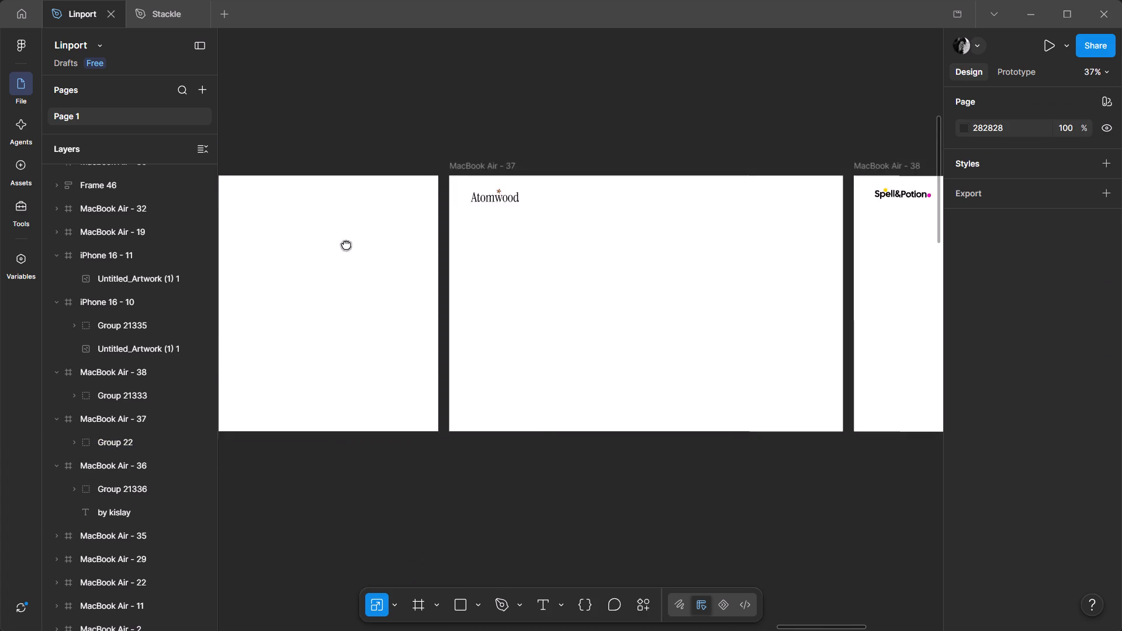
{"action": "middle_click_drag", "start_coordinate": [346, 244], "coordinate": [338, 244], "text": "ctrl"}
{"action": "middle_click_drag", "start_coordinate": [644, 231], "coordinate": [321, 216], "text": "ctrl"}
{"action": "scroll", "coordinate": [724, 178], "scroll_direction": "up", "scroll_amount": 3, "text": "ctrl"}
{"action": "scroll", "coordinate": [325, 192], "scroll_direction": "up", "scroll_amount": 4, "text": "ctrl"}
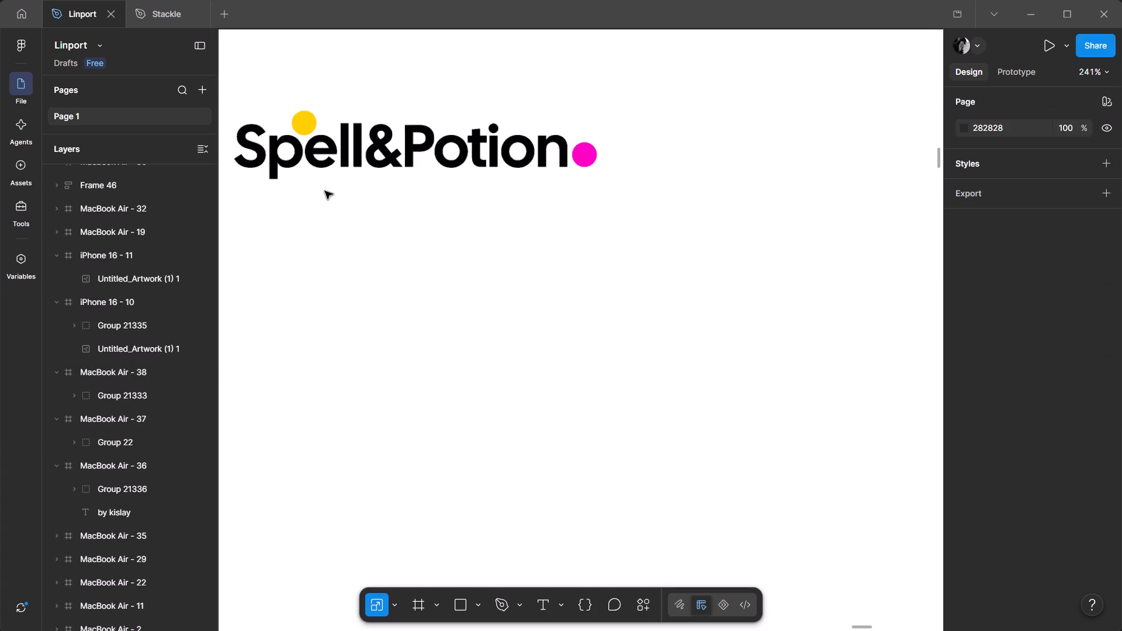
{"action": "scroll", "coordinate": [325, 191], "scroll_direction": "down", "scroll_amount": 5, "text": "ctrl"}
{"action": "scroll", "coordinate": [321, 193], "scroll_direction": "up", "scroll_amount": 5, "text": "ctrl"}
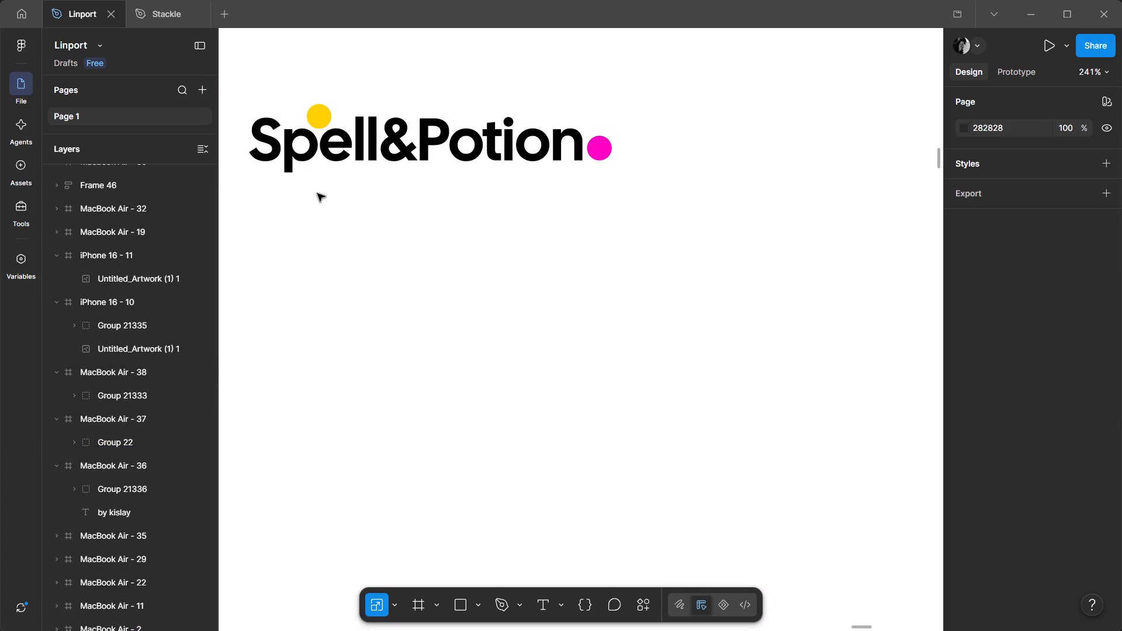
{"action": "scroll", "coordinate": [317, 193], "scroll_direction": "down", "scroll_amount": 7, "text": "ctrl"}
{"action": "middle_click_drag", "start_coordinate": [386, 359], "coordinate": [477, 343]}
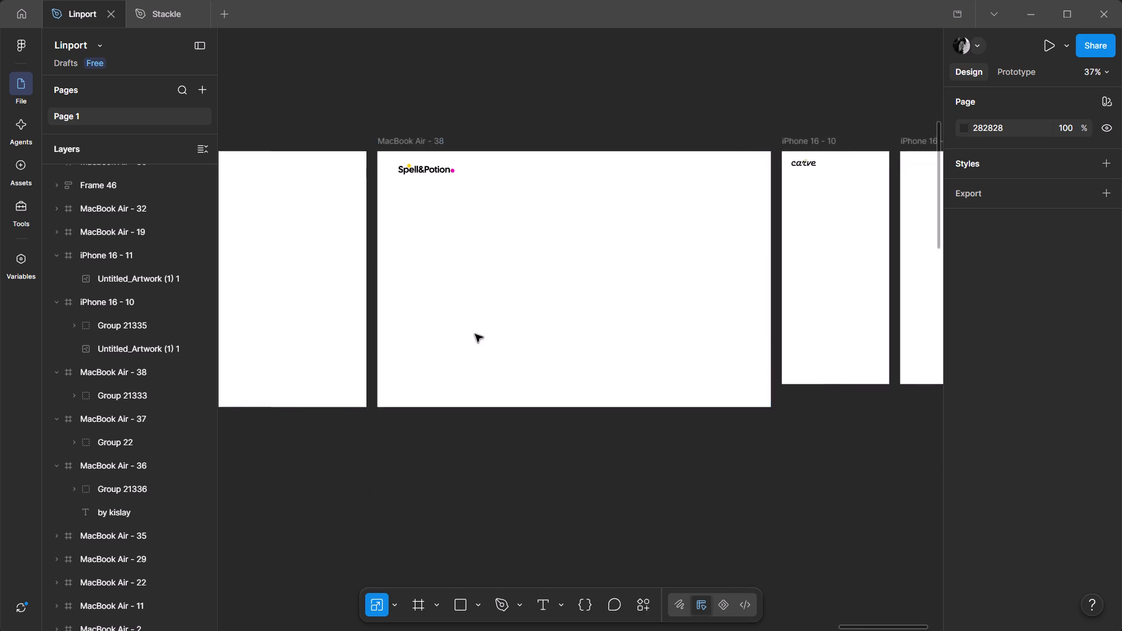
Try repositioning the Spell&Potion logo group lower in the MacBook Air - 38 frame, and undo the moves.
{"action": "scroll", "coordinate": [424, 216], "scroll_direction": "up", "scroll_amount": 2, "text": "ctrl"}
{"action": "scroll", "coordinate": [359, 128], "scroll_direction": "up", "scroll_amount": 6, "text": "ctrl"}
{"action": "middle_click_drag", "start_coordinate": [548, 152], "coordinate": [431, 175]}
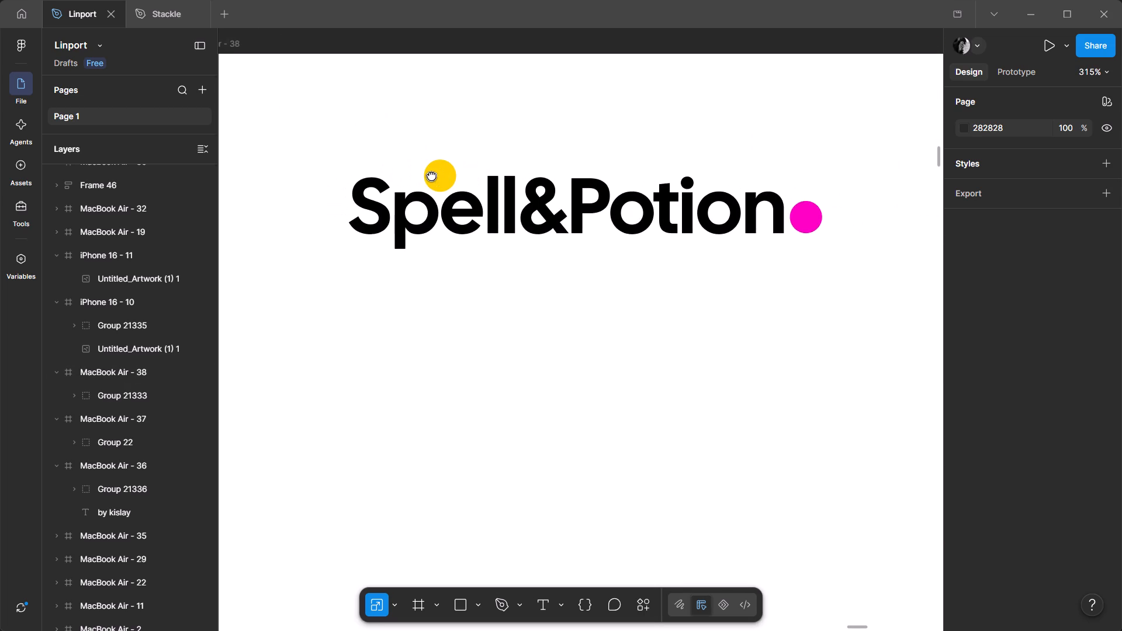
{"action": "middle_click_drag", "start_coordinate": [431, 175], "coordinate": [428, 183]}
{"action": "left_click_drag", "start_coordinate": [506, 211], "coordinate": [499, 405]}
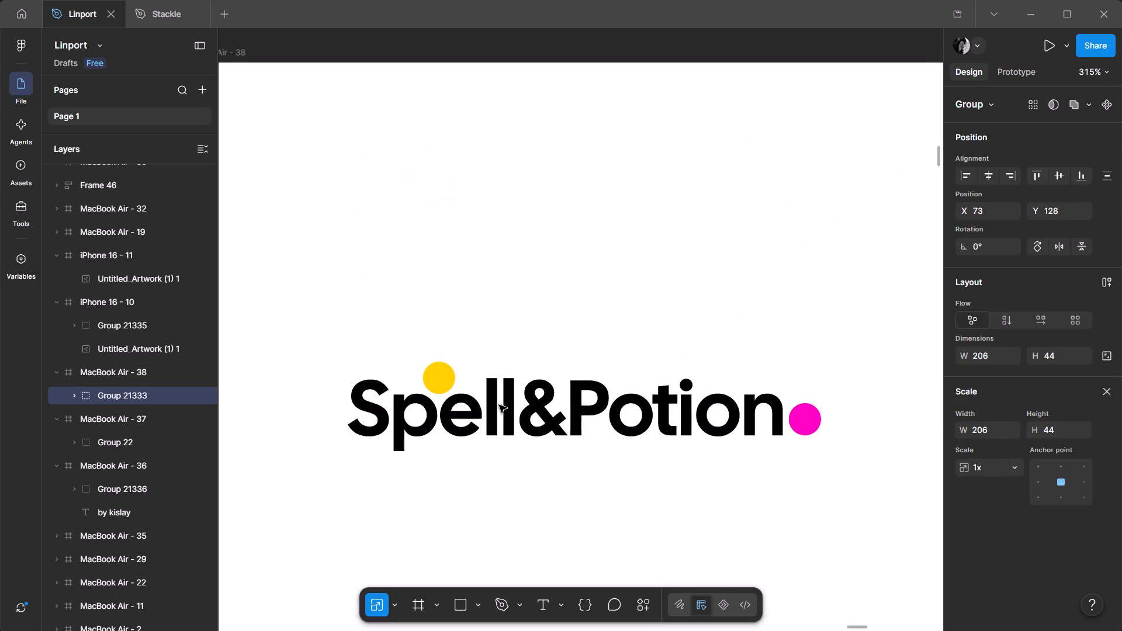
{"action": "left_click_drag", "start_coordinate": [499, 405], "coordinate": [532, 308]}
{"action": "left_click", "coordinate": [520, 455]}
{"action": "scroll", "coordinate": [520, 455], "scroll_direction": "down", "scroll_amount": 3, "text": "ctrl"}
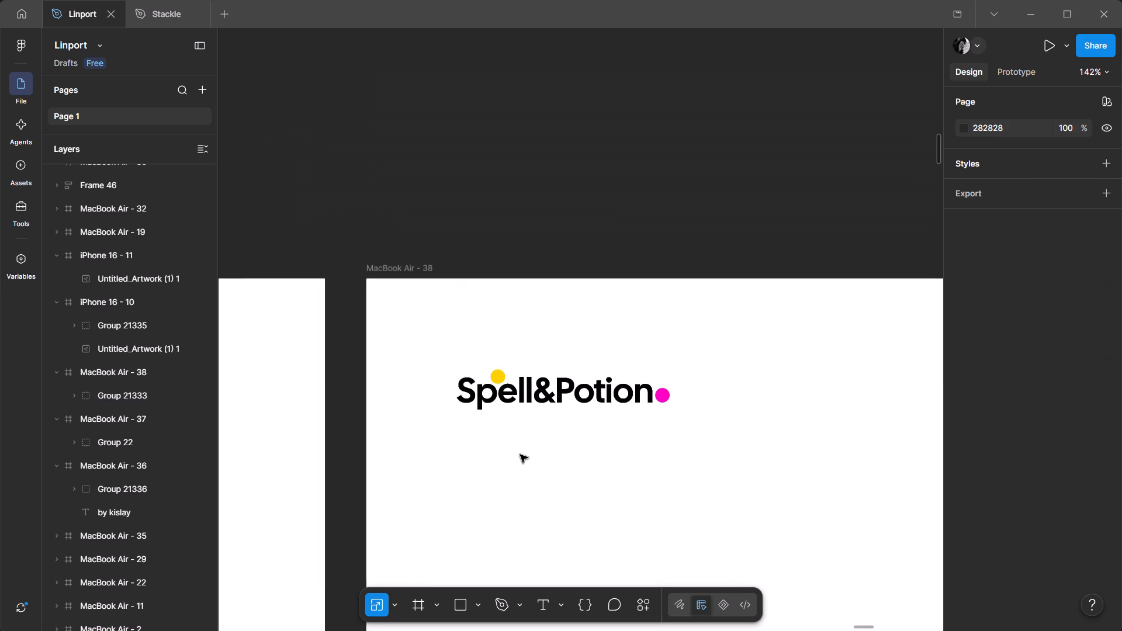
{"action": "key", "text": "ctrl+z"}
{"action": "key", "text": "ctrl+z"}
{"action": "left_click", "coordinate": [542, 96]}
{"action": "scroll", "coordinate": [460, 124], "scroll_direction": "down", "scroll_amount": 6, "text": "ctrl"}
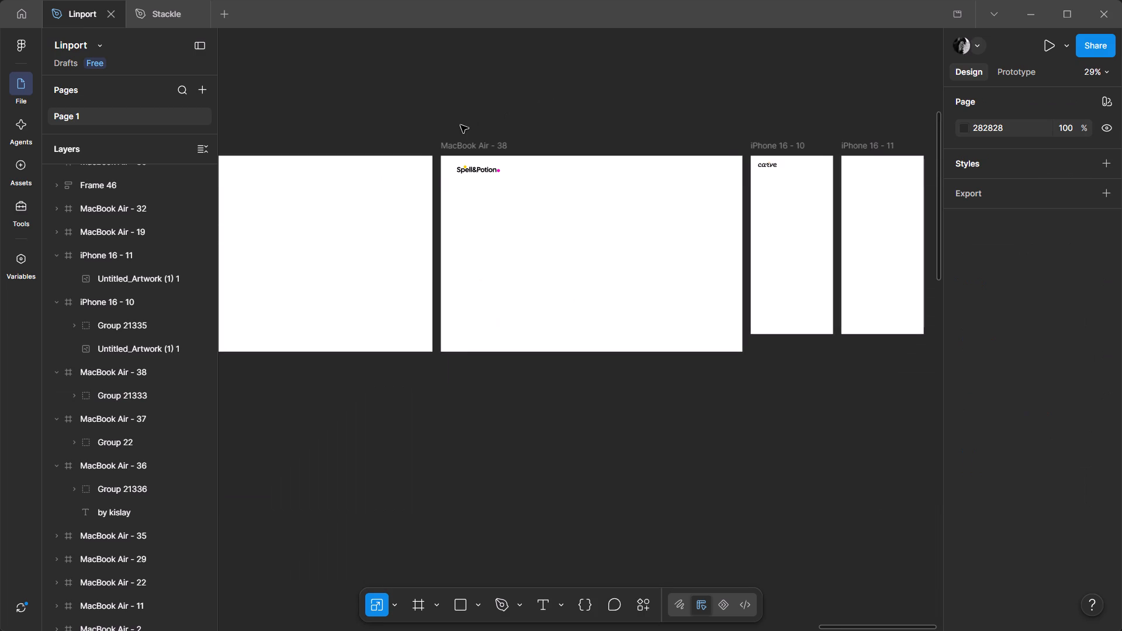
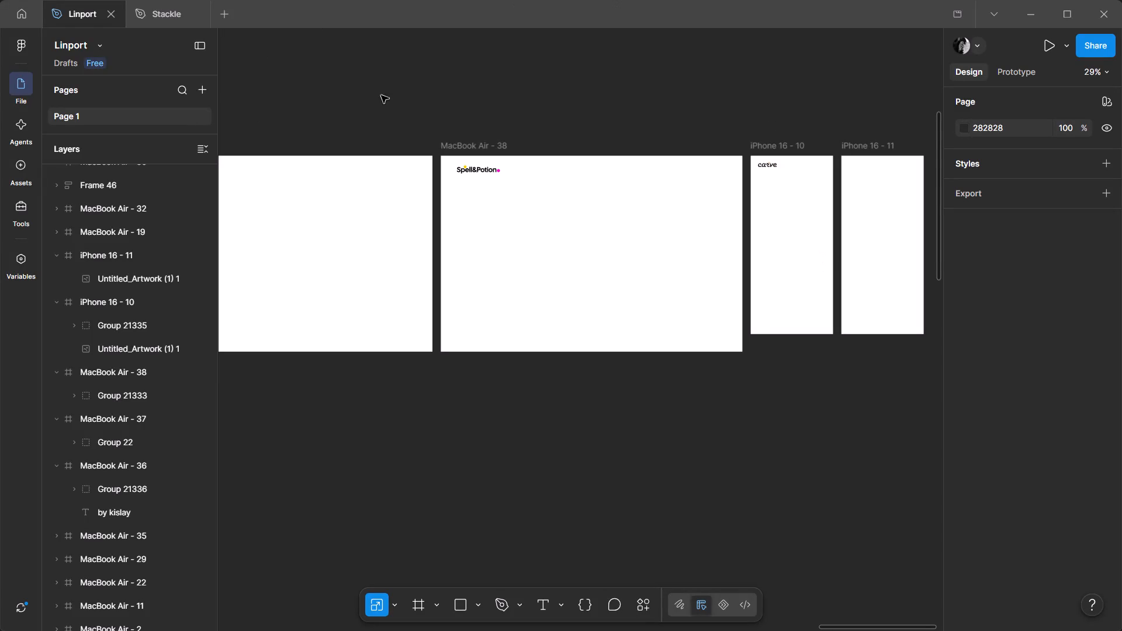
Close the Stackle file and open the Lin. Spelly file from Drafts.
{"action": "left_click", "coordinate": [397, 92]}
{"action": "left_click", "coordinate": [196, 17]}
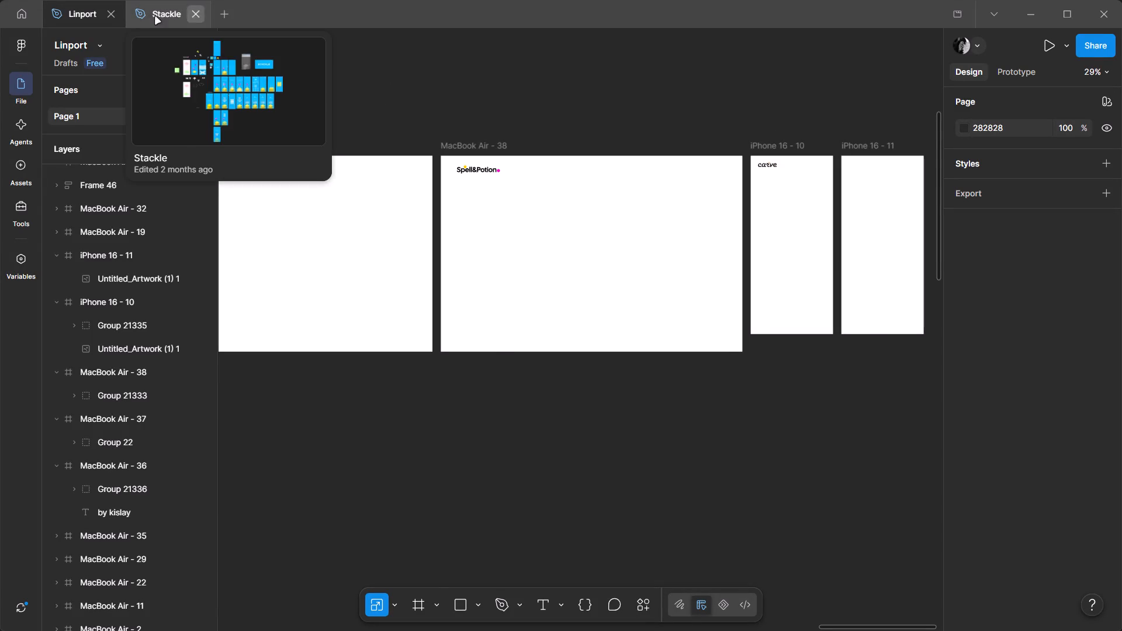
{"action": "left_click", "coordinate": [0, 1]}
{"action": "left_click", "coordinate": [22, 18]}
{"action": "scroll", "coordinate": [716, 399], "scroll_direction": "down", "scroll_amount": 2}
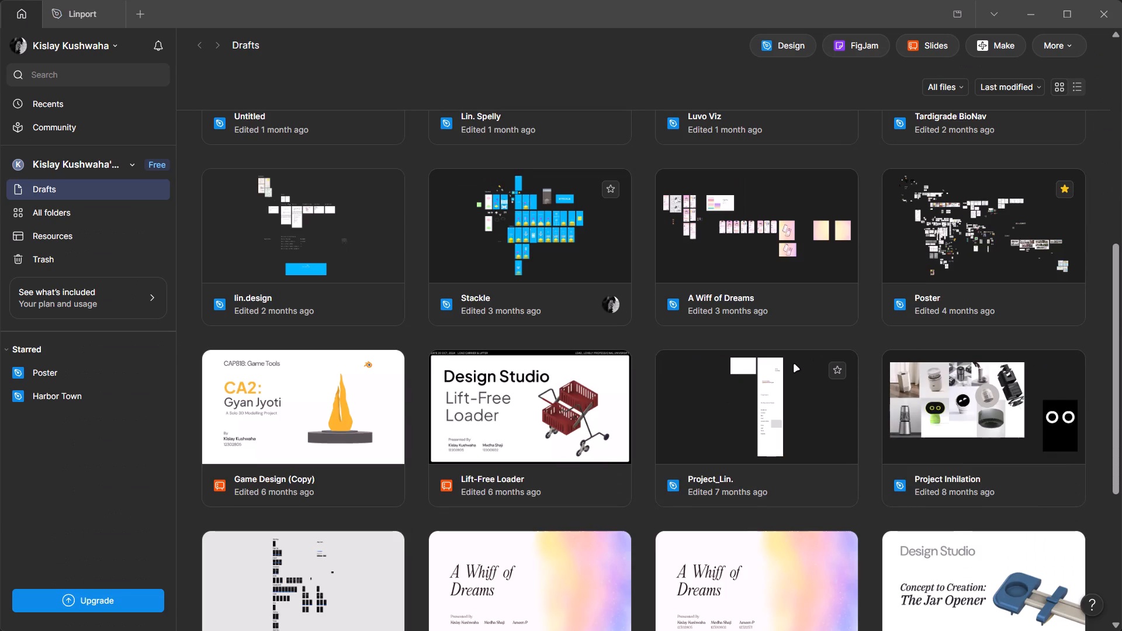
{"action": "scroll", "coordinate": [423, 296], "scroll_direction": "up", "scroll_amount": 2}
{"action": "double_click", "coordinate": [552, 281]}
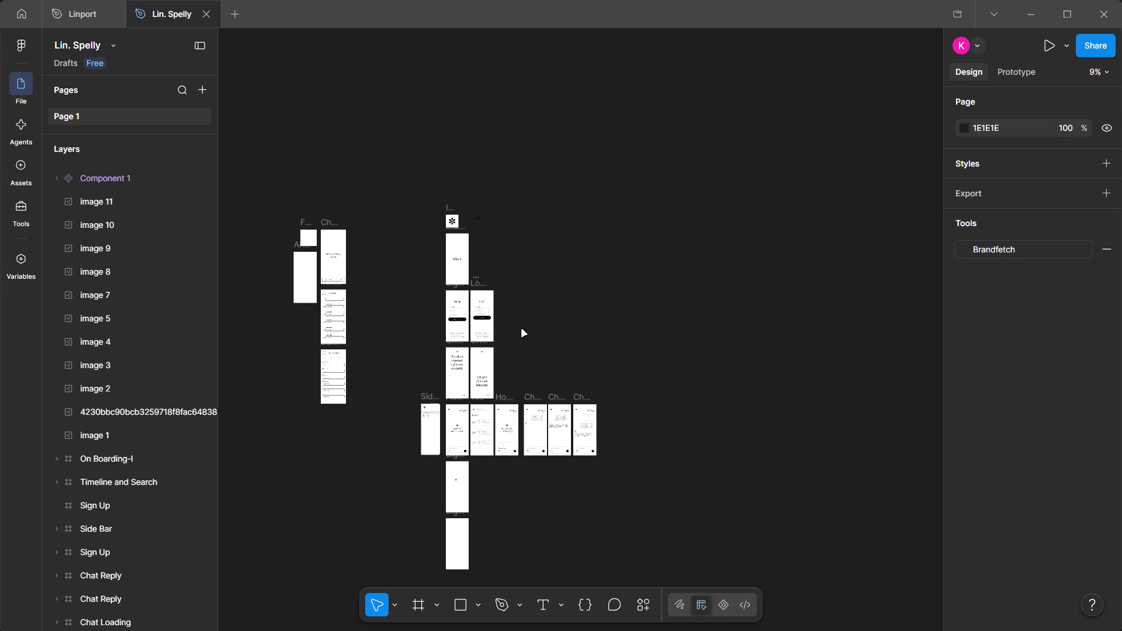
Copy the Spelly logo group from the Start Up frame in Lin. Spelly into the iPhone 16 - 11 frame in Linport.
{"action": "scroll", "coordinate": [397, 227], "scroll_direction": "up", "scroll_amount": 3, "text": "ctrl"}
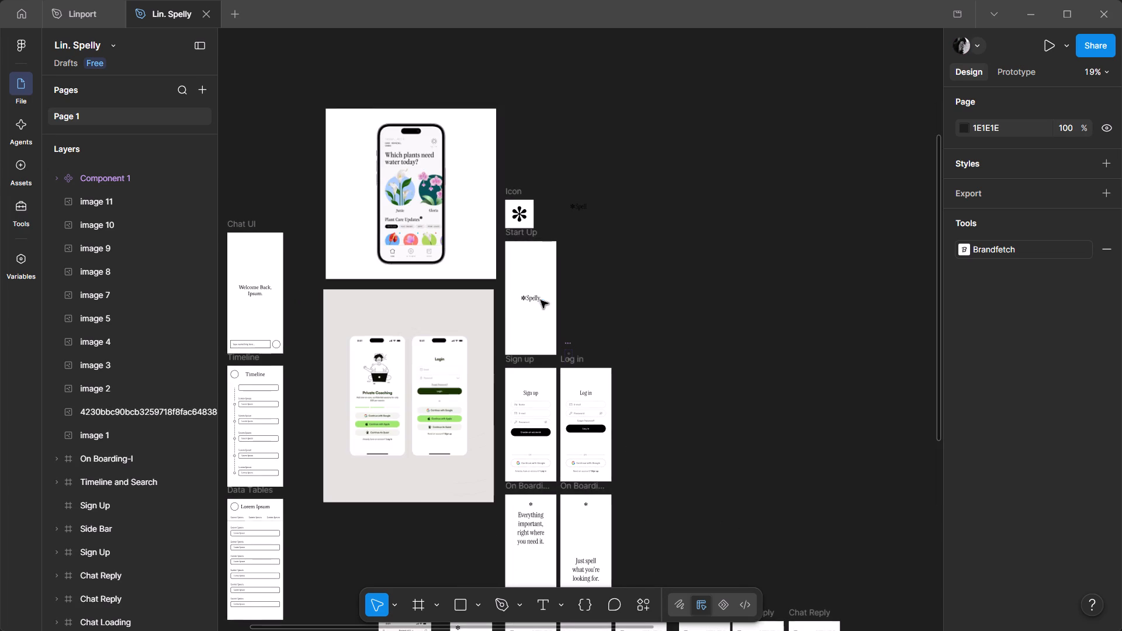
{"action": "scroll", "coordinate": [536, 300], "scroll_direction": "up", "scroll_amount": 6, "text": "ctrl"}
{"action": "left_click_drag", "start_coordinate": [555, 360], "coordinate": [419, 254]}
{"action": "key", "text": "ctrl+c"}
{"action": "left_click", "coordinate": [54, 0]}
{"action": "left_click", "coordinate": [81, 28]}
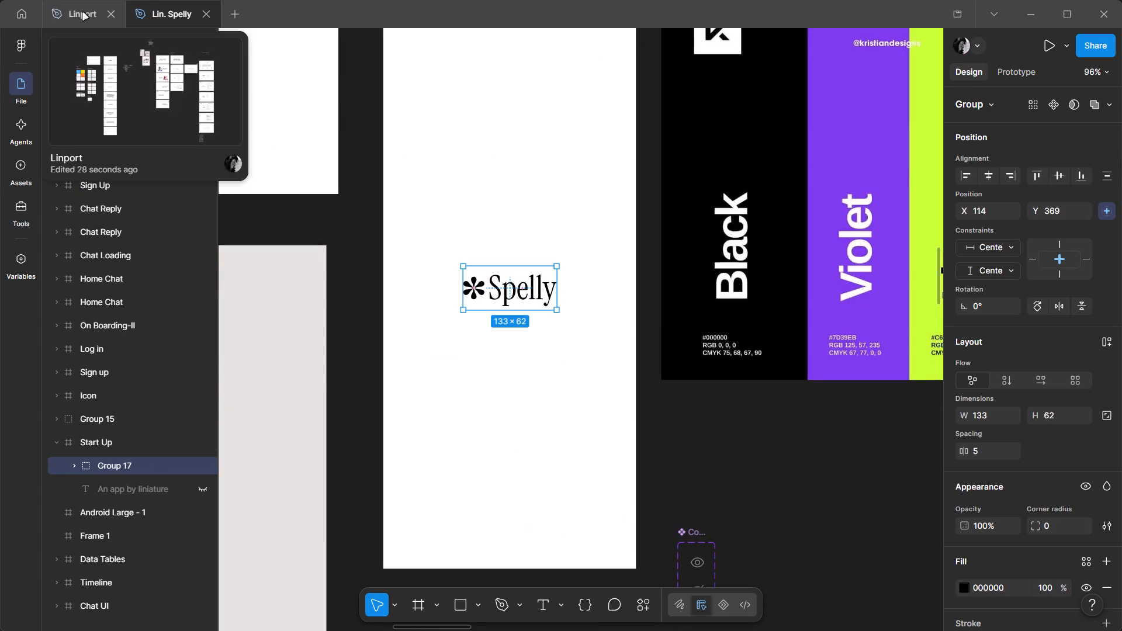
{"action": "left_click", "coordinate": [83, 13]}
{"action": "key", "text": "ctrl+v"}
{"action": "left_click_drag", "start_coordinate": [579, 330], "coordinate": [865, 177]}
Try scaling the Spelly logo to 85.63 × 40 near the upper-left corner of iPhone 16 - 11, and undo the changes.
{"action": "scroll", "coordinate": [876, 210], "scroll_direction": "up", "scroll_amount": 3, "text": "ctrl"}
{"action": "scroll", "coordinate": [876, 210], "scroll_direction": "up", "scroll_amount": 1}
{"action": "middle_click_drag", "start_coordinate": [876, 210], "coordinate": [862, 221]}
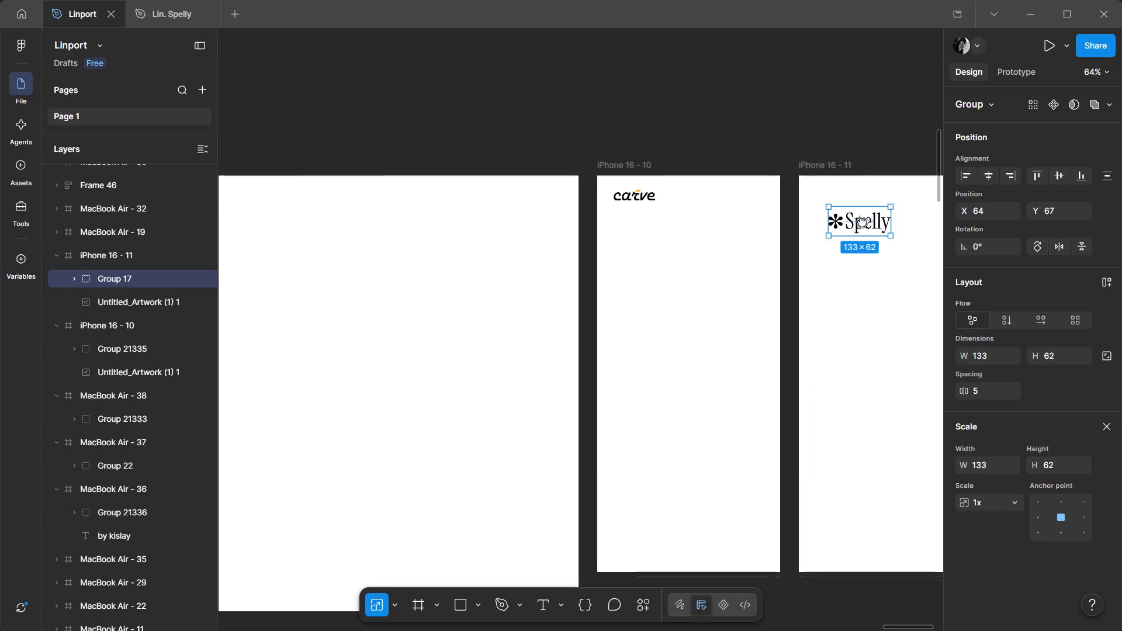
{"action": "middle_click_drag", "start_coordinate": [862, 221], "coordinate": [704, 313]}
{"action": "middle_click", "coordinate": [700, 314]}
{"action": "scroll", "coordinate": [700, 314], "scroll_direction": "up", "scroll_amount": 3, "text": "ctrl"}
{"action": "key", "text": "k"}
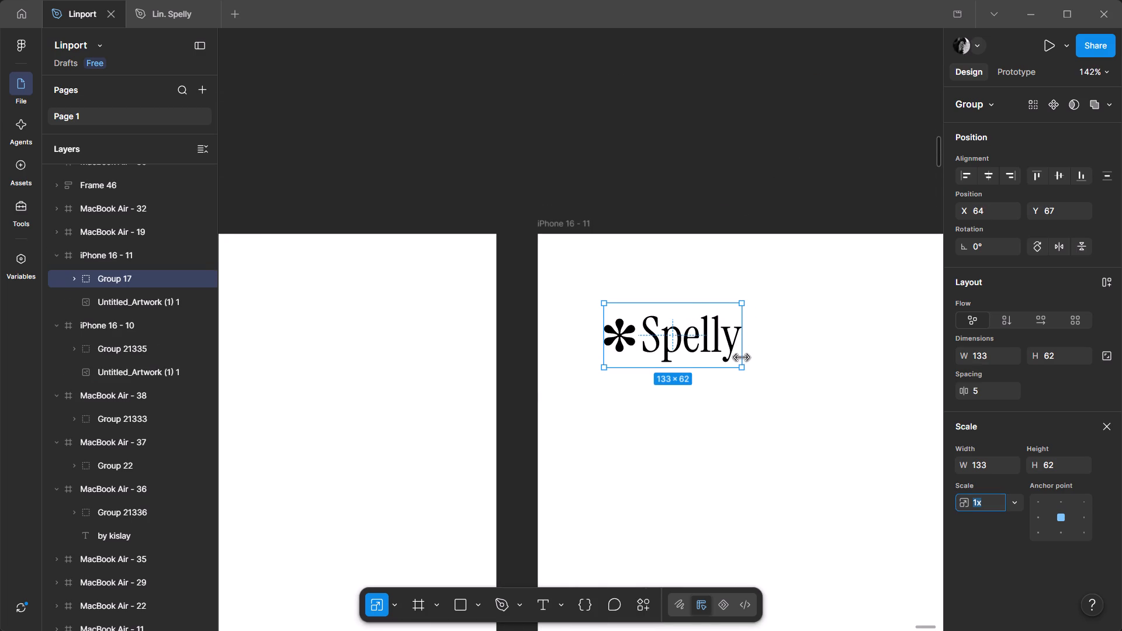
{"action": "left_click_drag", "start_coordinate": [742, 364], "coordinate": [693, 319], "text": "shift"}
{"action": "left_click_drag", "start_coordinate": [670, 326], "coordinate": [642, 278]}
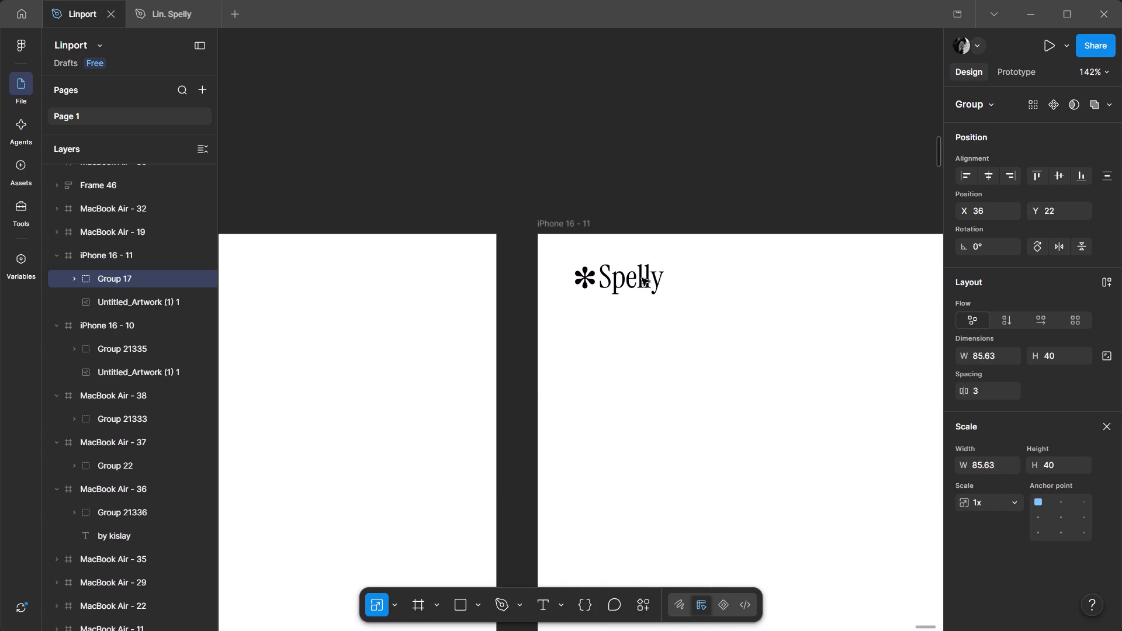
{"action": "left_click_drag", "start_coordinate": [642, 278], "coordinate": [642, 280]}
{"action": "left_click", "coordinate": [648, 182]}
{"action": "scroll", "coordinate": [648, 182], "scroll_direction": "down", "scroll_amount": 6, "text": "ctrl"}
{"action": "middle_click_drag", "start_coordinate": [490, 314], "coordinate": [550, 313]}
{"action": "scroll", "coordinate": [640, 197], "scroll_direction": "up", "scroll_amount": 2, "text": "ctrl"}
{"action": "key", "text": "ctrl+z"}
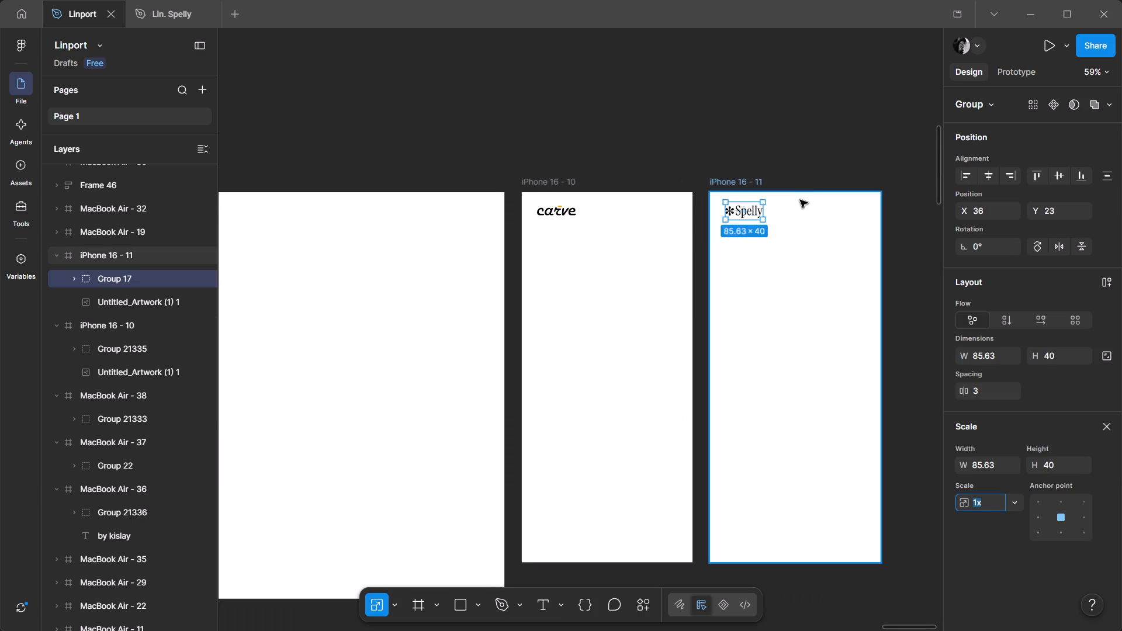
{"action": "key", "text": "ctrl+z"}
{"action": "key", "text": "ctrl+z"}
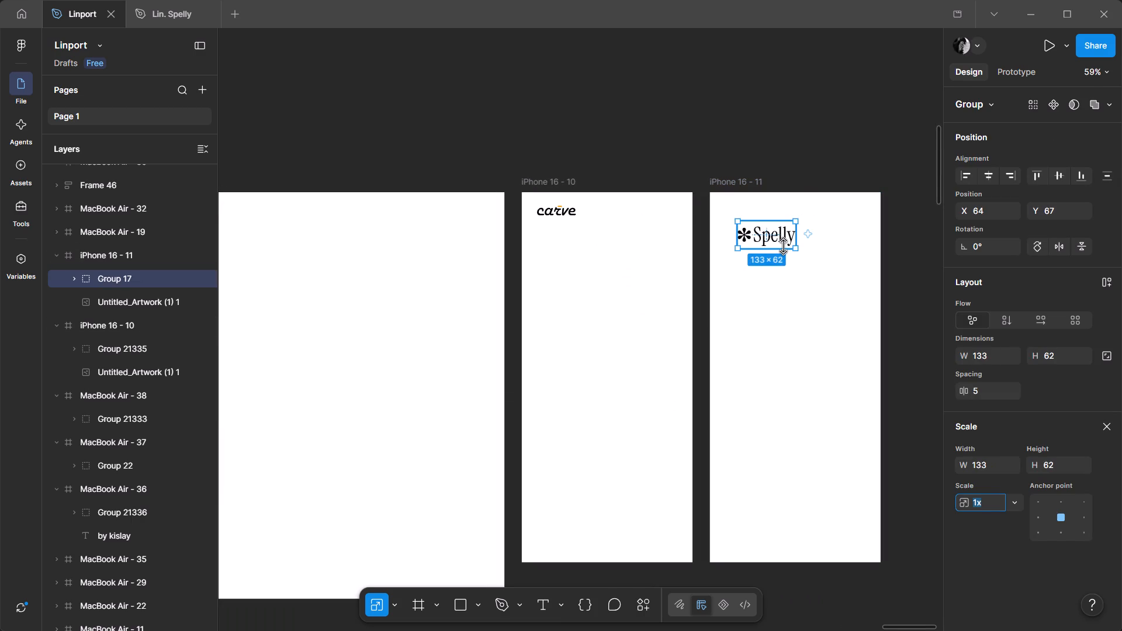
Scale the Spelly logo group to 115.48 × 54 and move it near the upper-left corner of the iPhone 16 - 11 frame.
{"action": "key", "text": "k"}
{"action": "left_click", "coordinate": [792, 245], "text": "shift"}
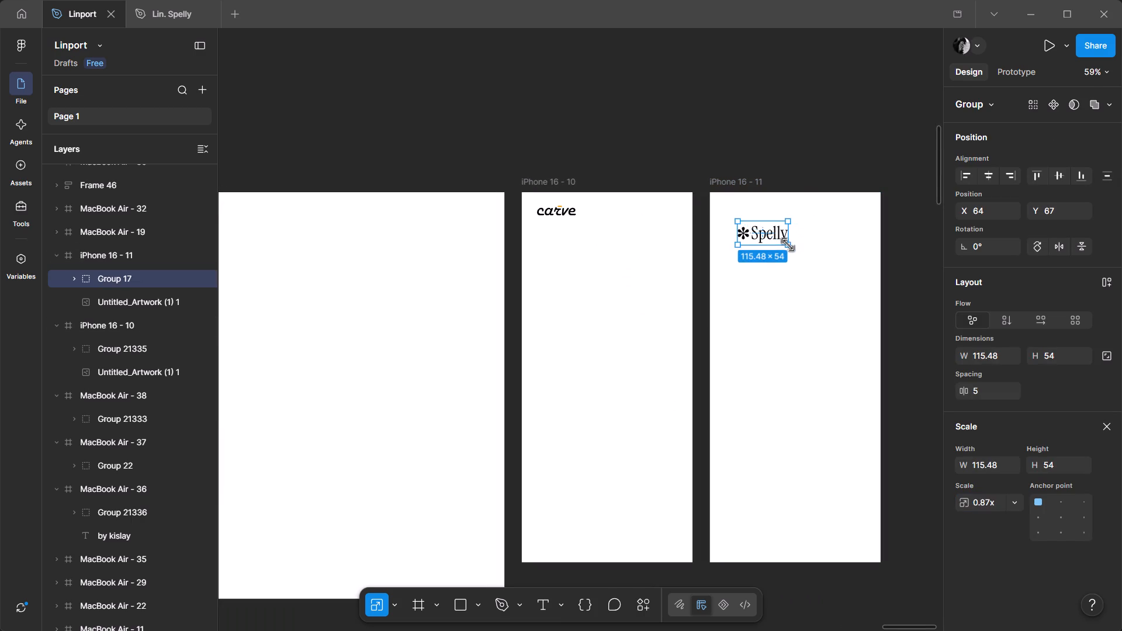
{"action": "left_click", "coordinate": [788, 279]}
{"action": "left_click_drag", "start_coordinate": [762, 234], "coordinate": [752, 216]}
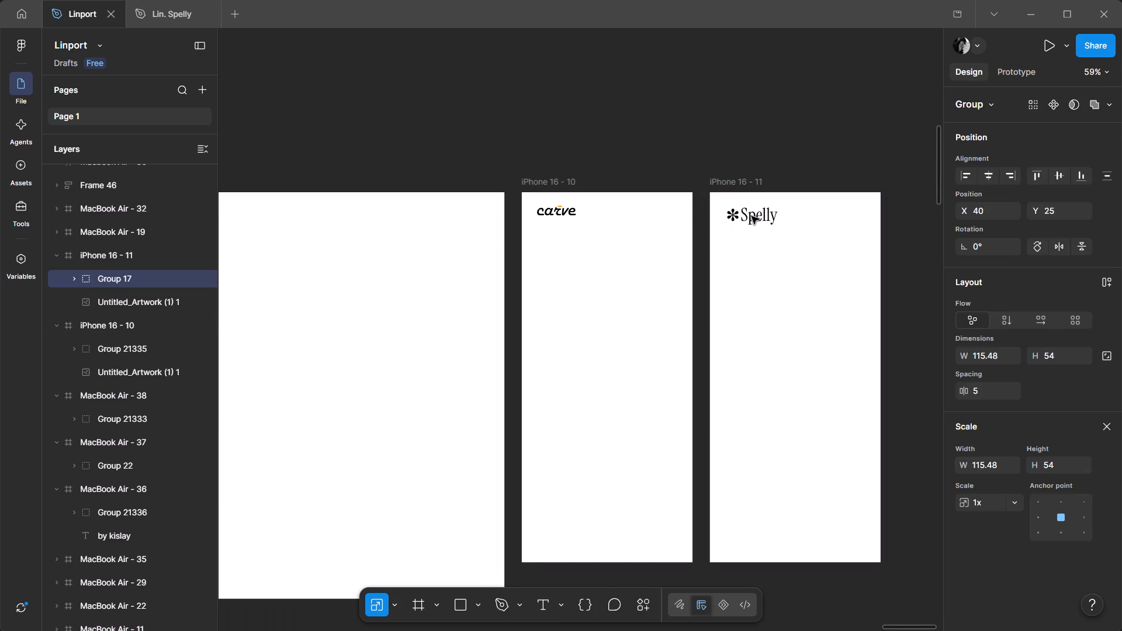
{"action": "left_click_drag", "start_coordinate": [752, 216], "coordinate": [753, 216]}
{"action": "left_click", "coordinate": [720, 287]}
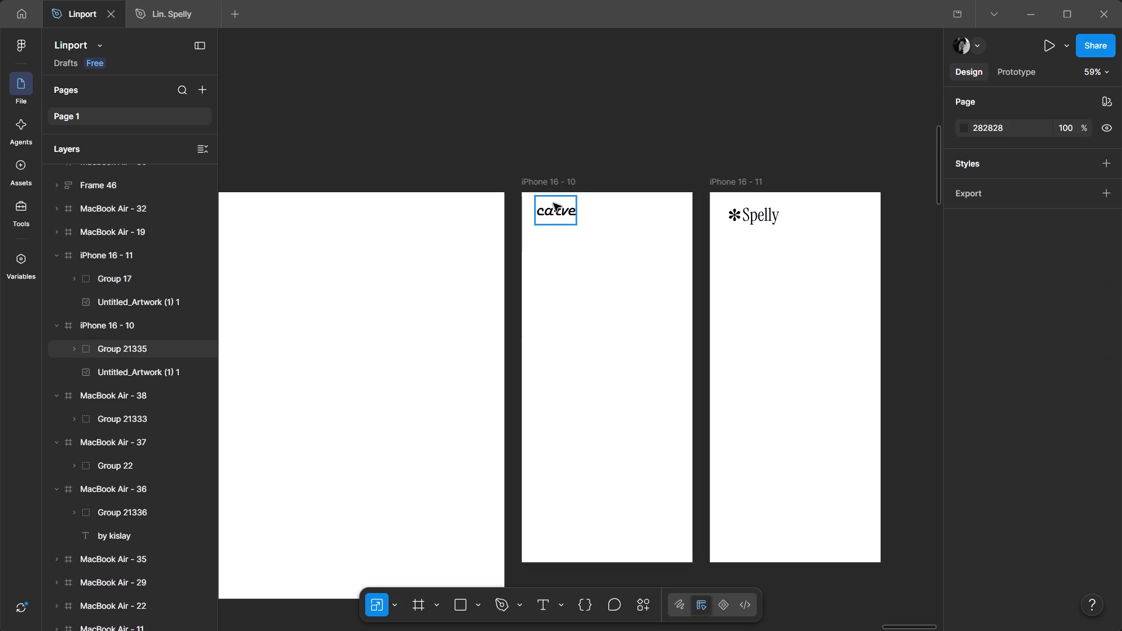
Move the carve logo to the horizontal centre at the top of the iPhone 16 - 10 frame.
{"action": "left_click_drag", "start_coordinate": [555, 207], "coordinate": [606, 210]}
{"action": "left_click", "coordinate": [620, 236]}
Examine the logo placement across the project frames from MacBook Air - 29 to MacBook Air - 38.
{"action": "scroll", "coordinate": [631, 271], "scroll_direction": "down", "scroll_amount": 5, "text": "ctrl"}
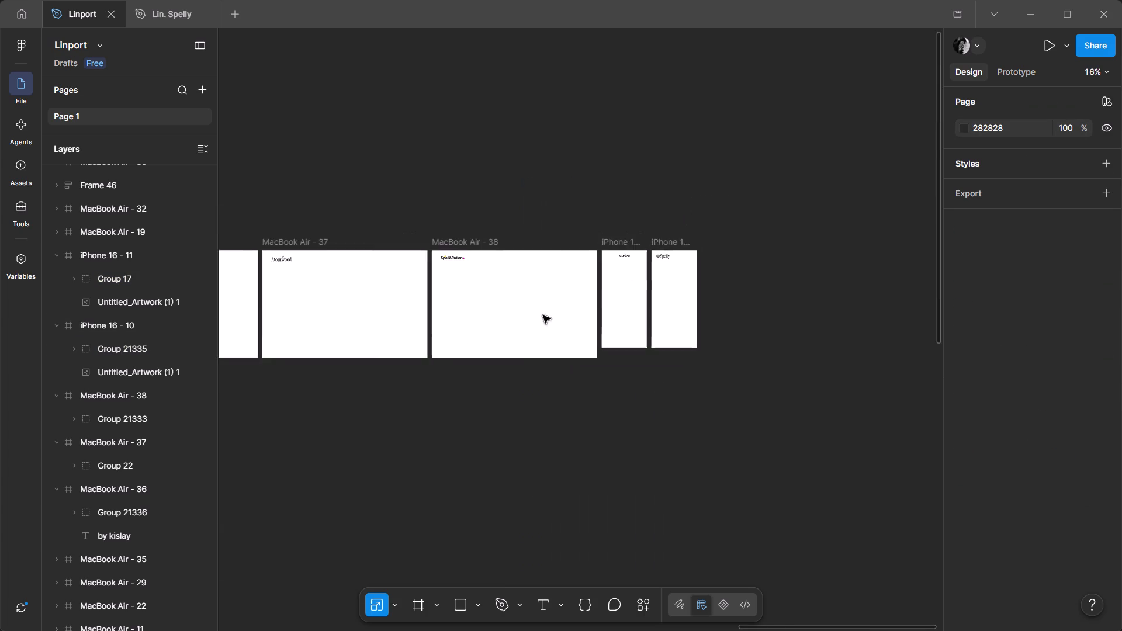
{"action": "middle_click_drag", "start_coordinate": [470, 342], "coordinate": [830, 345]}
{"action": "middle_click_drag", "start_coordinate": [522, 421], "coordinate": [715, 414]}
{"action": "scroll", "coordinate": [385, 251], "scroll_direction": "up", "scroll_amount": 3, "text": "ctrl"}
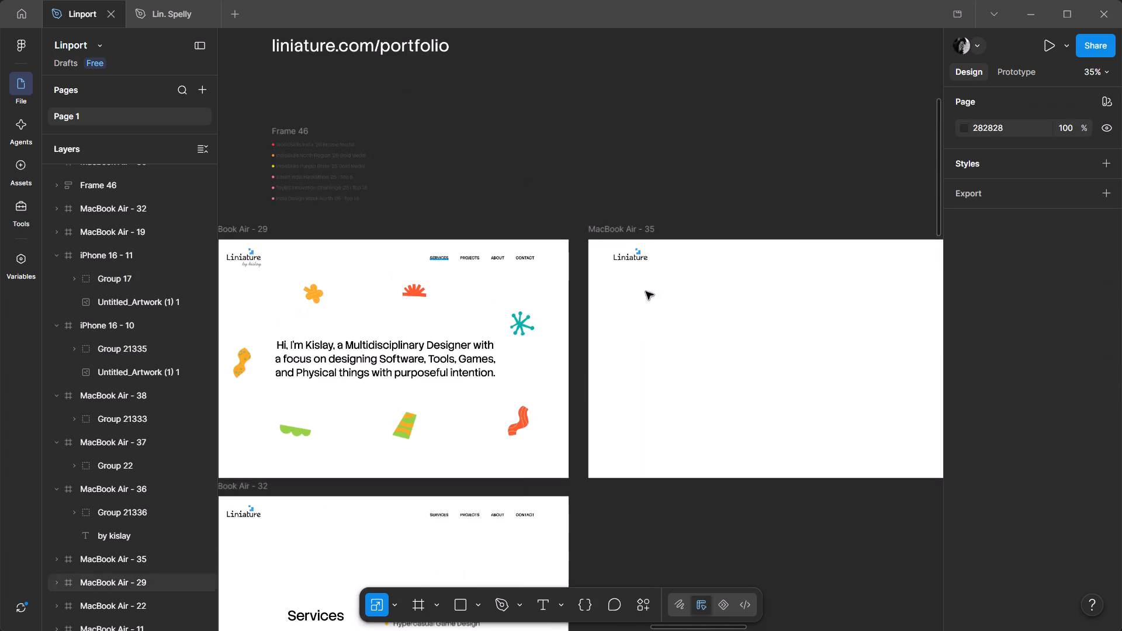
{"action": "middle_click_drag", "start_coordinate": [505, 309], "coordinate": [298, 286]}
{"action": "middle_click_drag", "start_coordinate": [586, 300], "coordinate": [130, 274]}
{"action": "middle_click_drag", "start_coordinate": [824, 339], "coordinate": [383, 327]}
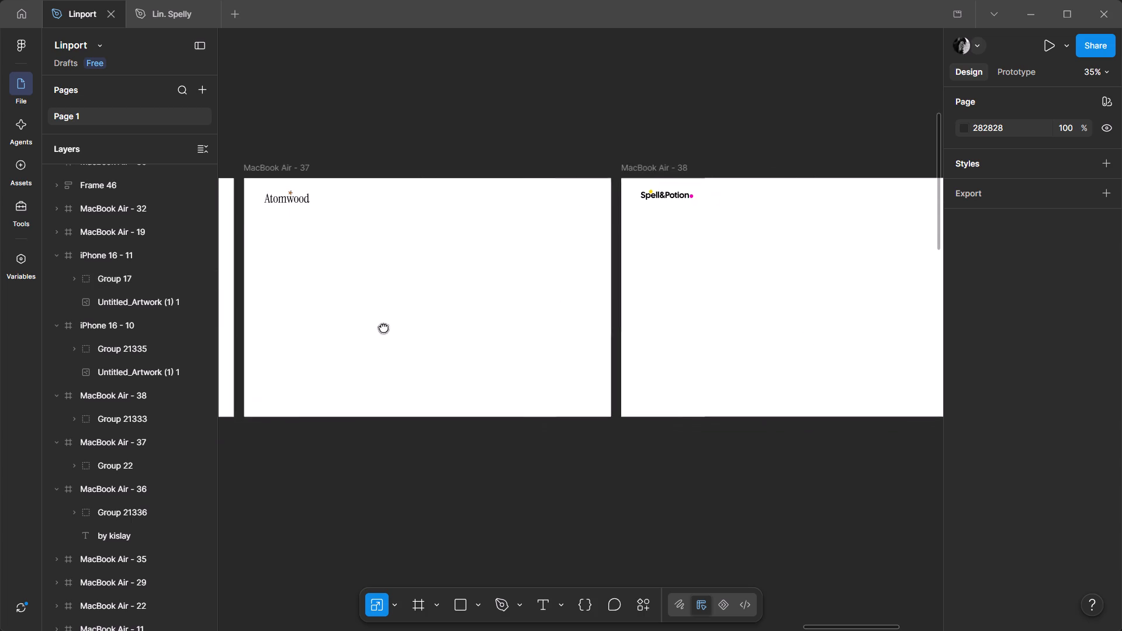
{"action": "middle_click_drag", "start_coordinate": [383, 327], "coordinate": [214, 327]}
{"action": "scroll", "coordinate": [692, 283], "scroll_direction": "up", "scroll_amount": 3, "text": "ctrl"}
{"action": "scroll", "coordinate": [691, 283], "scroll_direction": "down", "scroll_amount": 1, "text": "ctrl"}
Draw a 173 × 206 rectangle below the Spell&Potion logo in MacBook Air - 38, with a black 1 px stroke and no fill.
{"action": "left_click", "coordinate": [466, 599]}
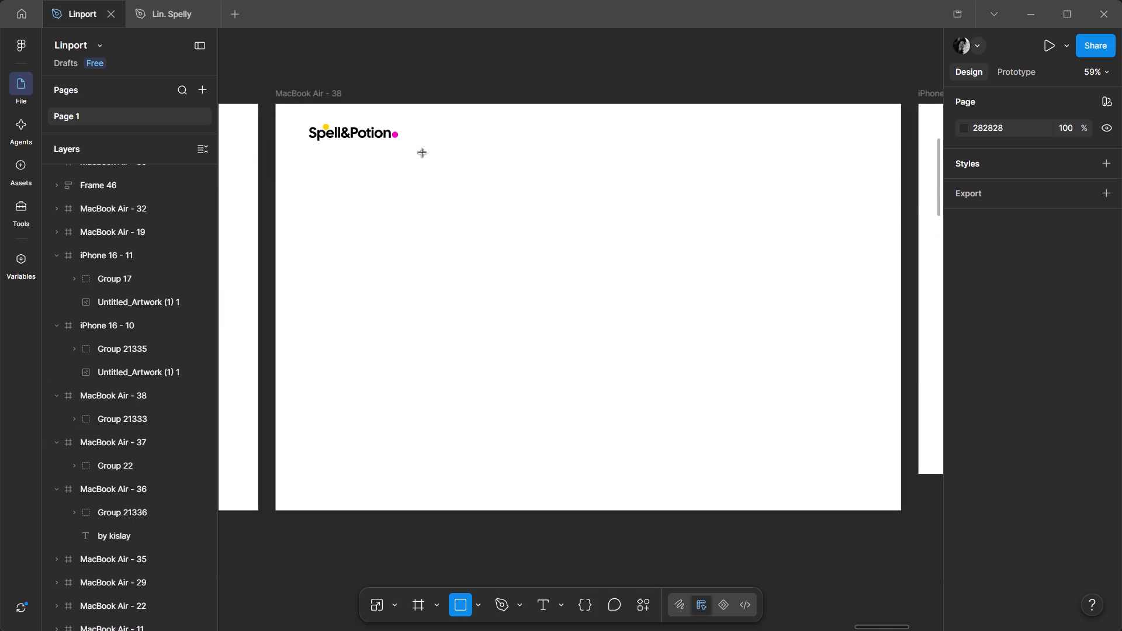
{"action": "left_click_drag", "start_coordinate": [354, 176], "coordinate": [429, 266]}
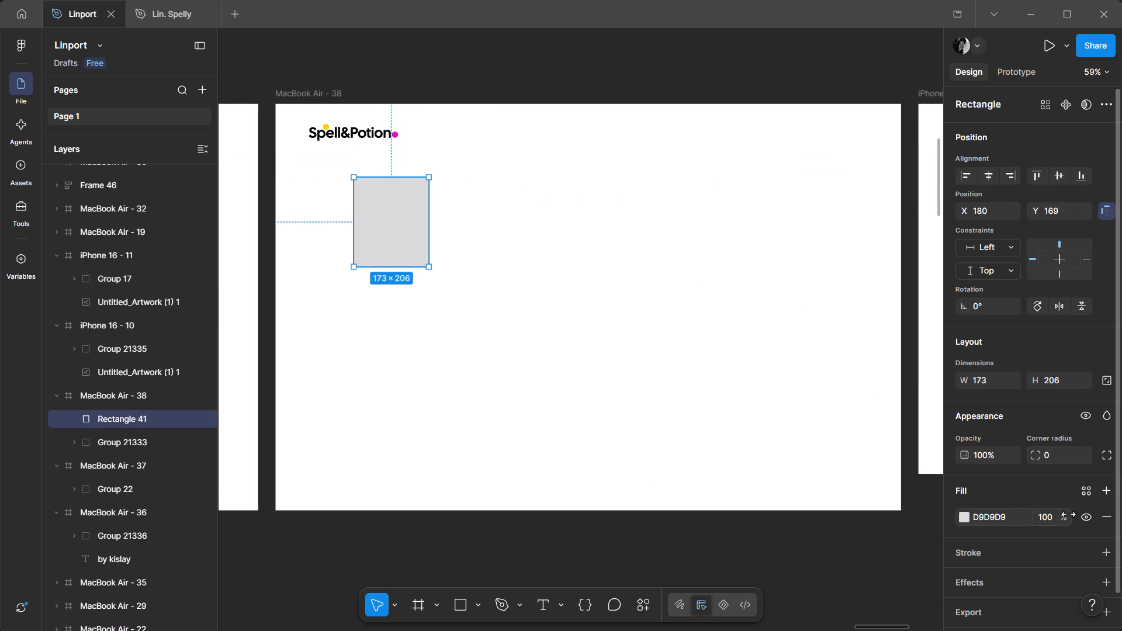
{"action": "left_click", "coordinate": [1107, 555]}
{"action": "left_click", "coordinate": [1109, 518]}
{"action": "left_click", "coordinate": [545, 363]}
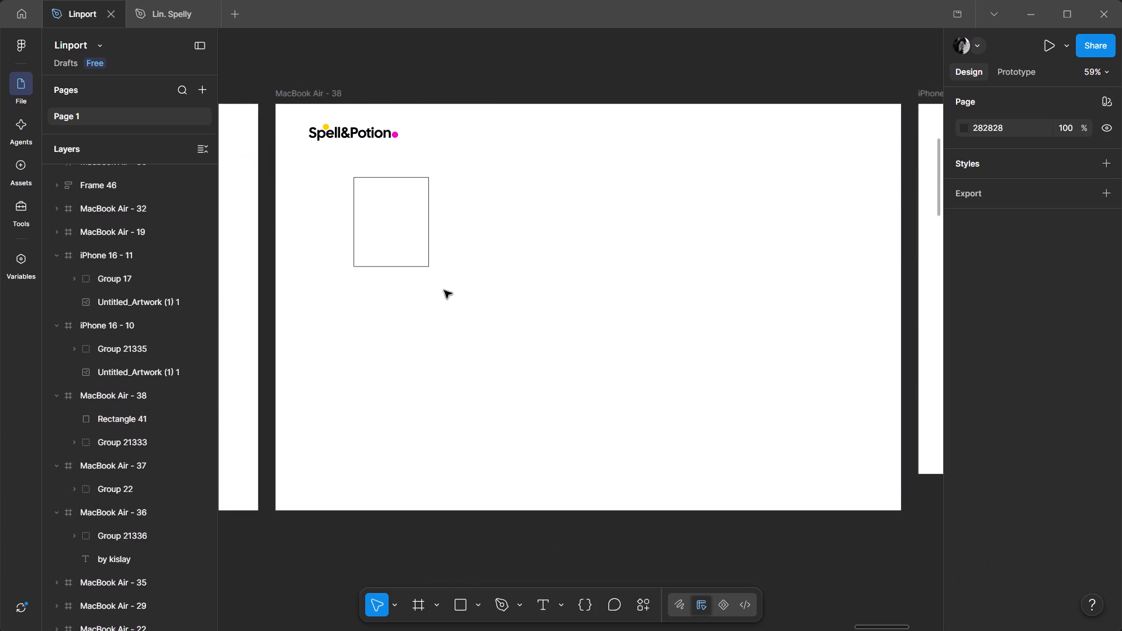
Duplicate the outlined rectangle in MacBook Air - 38 and place the copy level beside the original with a small gap.
{"action": "left_click_drag", "start_coordinate": [406, 217], "coordinate": [408, 196]}
{"action": "key", "text": "ctrl+c"}
{"action": "key", "text": "ctrl+v"}
{"action": "left_click_drag", "start_coordinate": [416, 218], "coordinate": [521, 203]}
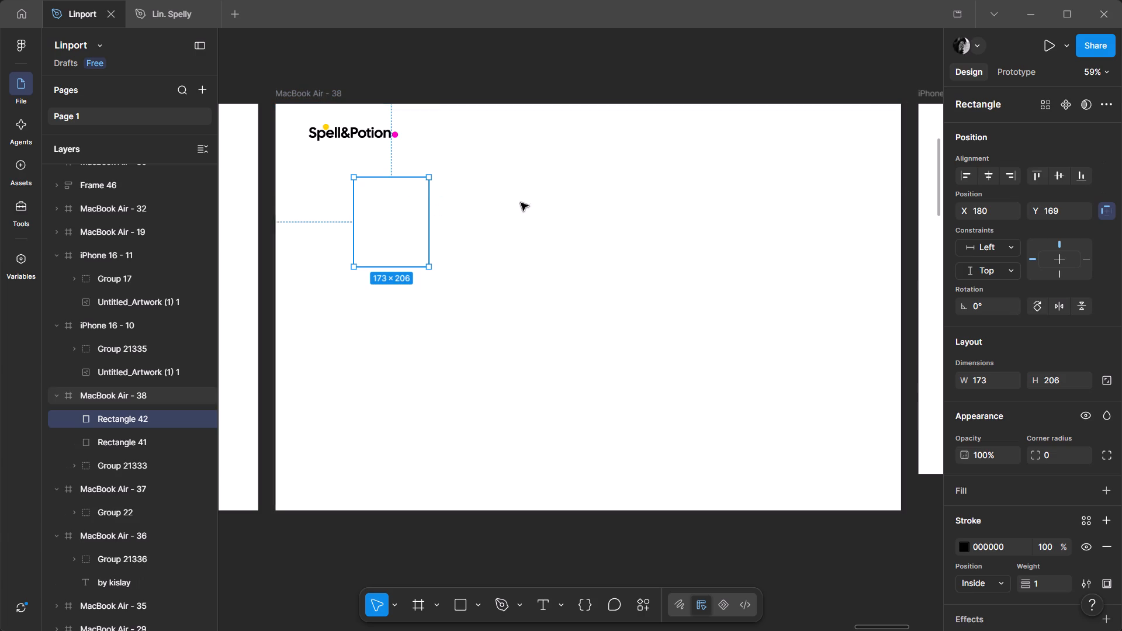
{"action": "left_click_drag", "start_coordinate": [521, 203], "coordinate": [501, 214]}
{"action": "left_click", "coordinate": [591, 267]}
{"action": "left_click_drag", "start_coordinate": [601, 306], "coordinate": [325, 234]}
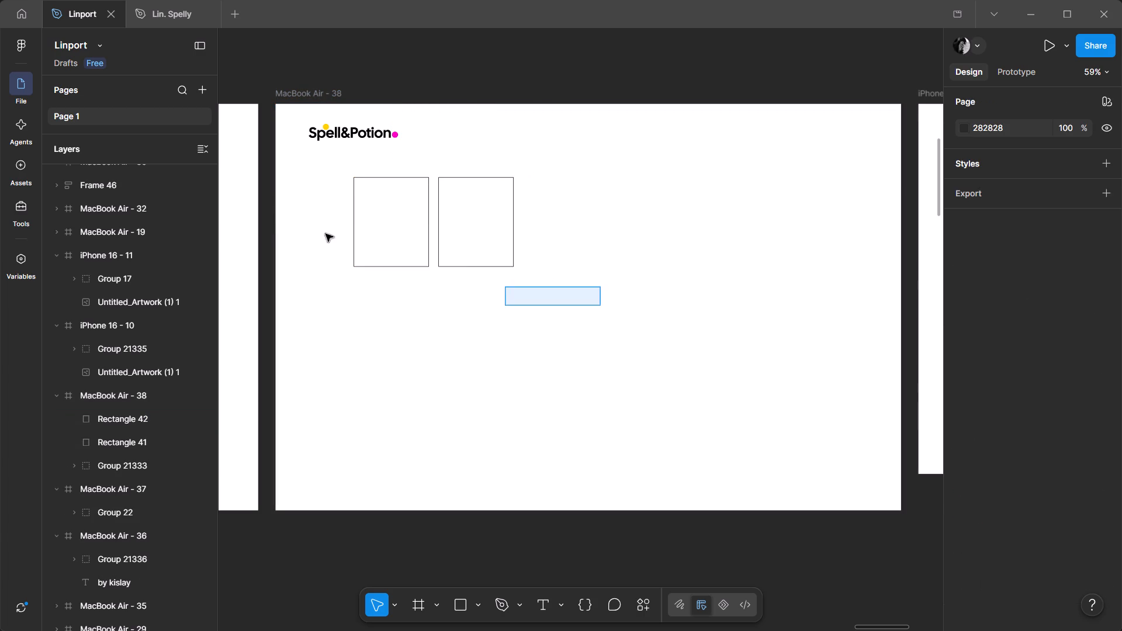
{"action": "left_click_drag", "start_coordinate": [325, 234], "coordinate": [391, 212]}
{"action": "left_click", "coordinate": [392, 370]}
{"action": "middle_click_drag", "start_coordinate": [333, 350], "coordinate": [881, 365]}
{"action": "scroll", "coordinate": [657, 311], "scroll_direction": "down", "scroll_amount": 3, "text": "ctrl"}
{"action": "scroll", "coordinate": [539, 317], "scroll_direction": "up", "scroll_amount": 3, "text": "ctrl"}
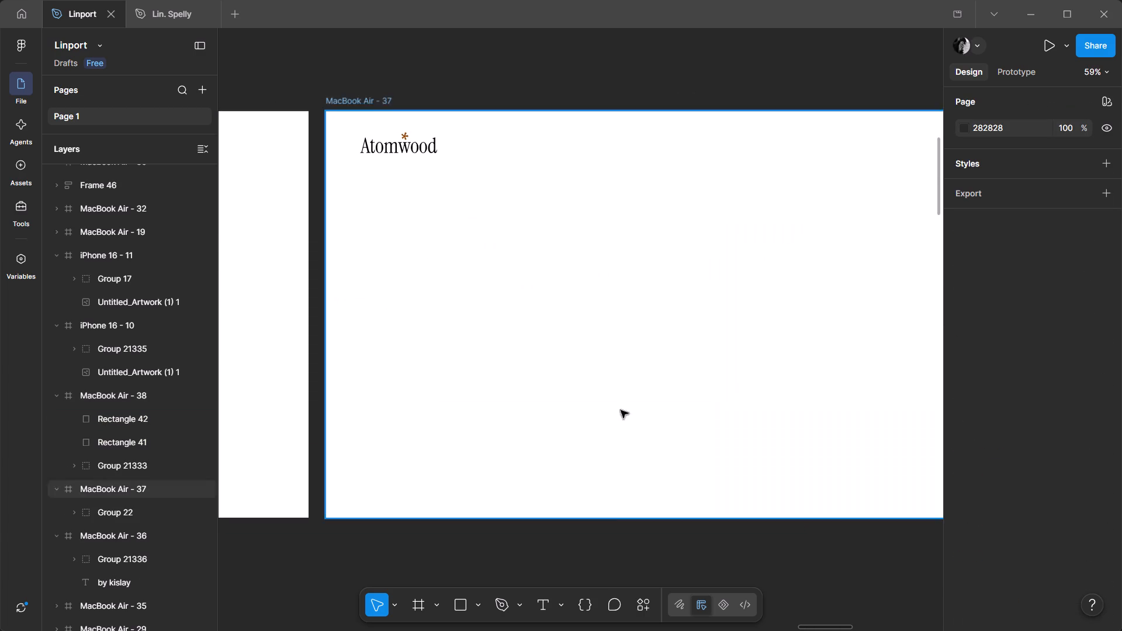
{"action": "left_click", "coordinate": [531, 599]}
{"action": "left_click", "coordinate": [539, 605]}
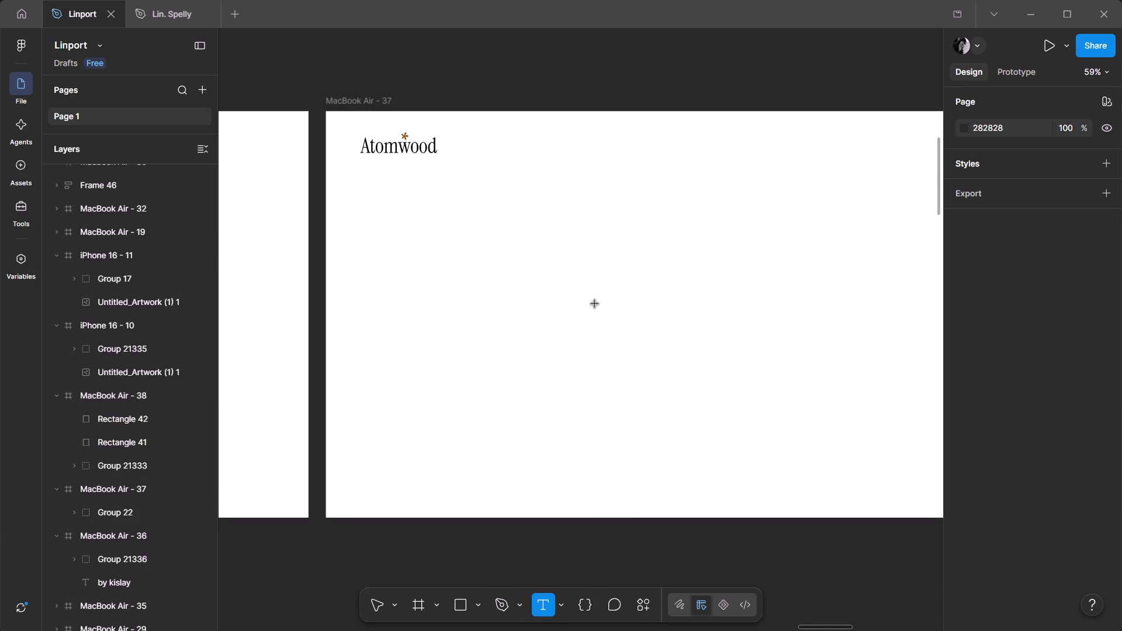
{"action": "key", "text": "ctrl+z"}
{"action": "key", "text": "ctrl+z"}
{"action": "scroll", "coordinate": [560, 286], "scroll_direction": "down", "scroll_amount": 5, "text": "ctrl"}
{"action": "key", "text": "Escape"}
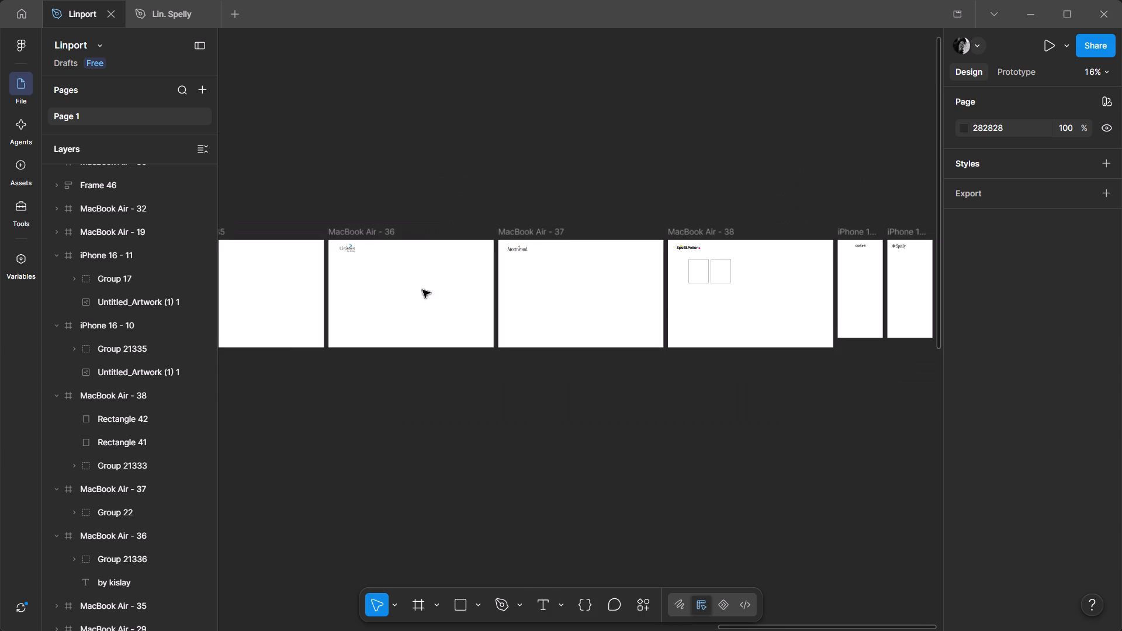
Copy the introductory headline text from MacBook Air - 29 and place the copy in the centre of MacBook Air - 35.
{"action": "middle_click_drag", "start_coordinate": [346, 290], "coordinate": [890, 263]}
{"action": "left_click", "coordinate": [593, 272], "text": "ctrl"}
{"action": "key", "text": "ctrl+c"}
{"action": "key", "text": "ctrl+v"}
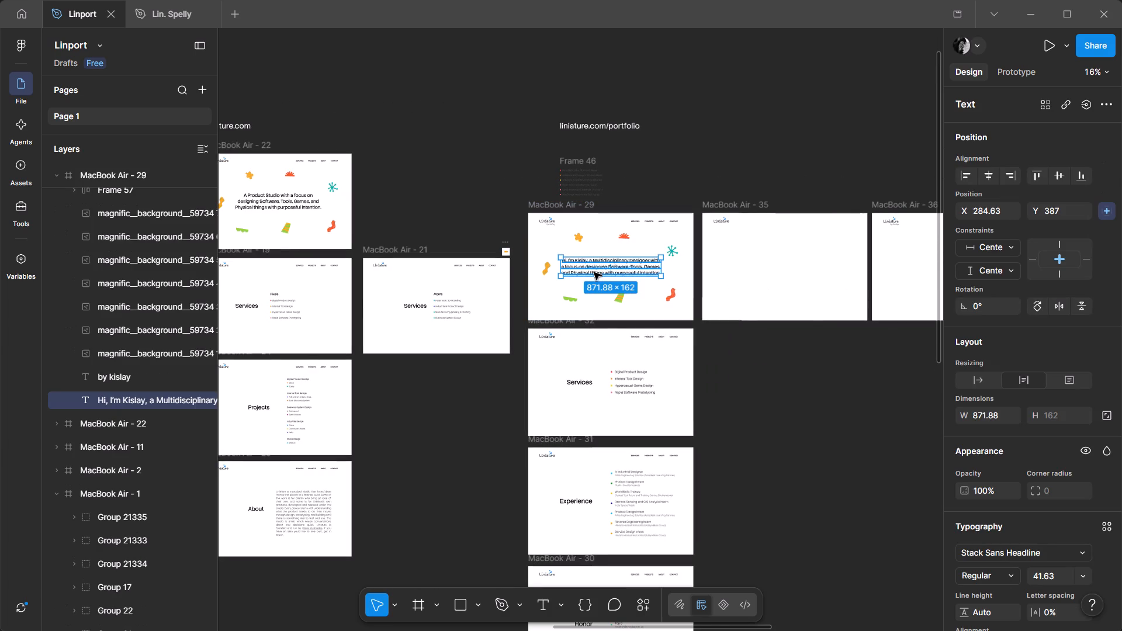
{"action": "left_click_drag", "start_coordinate": [595, 272], "coordinate": [685, 273]}
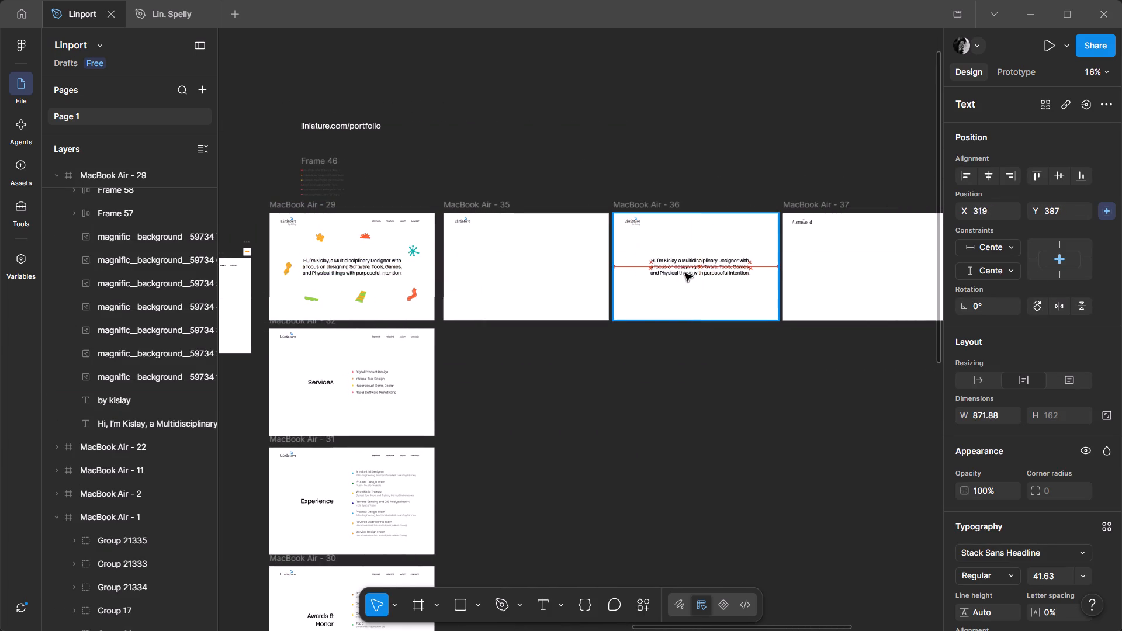
{"action": "left_click_drag", "start_coordinate": [685, 273], "coordinate": [682, 273]}
{"action": "scroll", "coordinate": [706, 376], "scroll_direction": "left", "scroll_amount": 1}
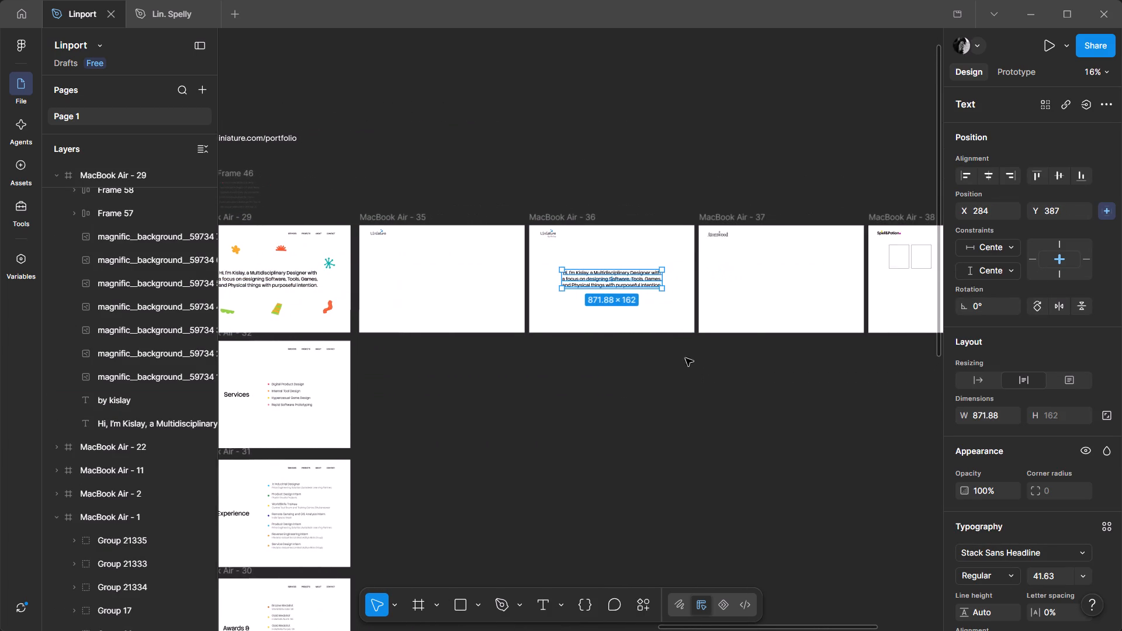
{"action": "scroll", "coordinate": [685, 358], "scroll_direction": "left", "scroll_amount": 1}
{"action": "scroll", "coordinate": [487, 262], "scroll_direction": "right", "scroll_amount": 1}
{"action": "left_click_drag", "start_coordinate": [782, 270], "coordinate": [543, 269]}
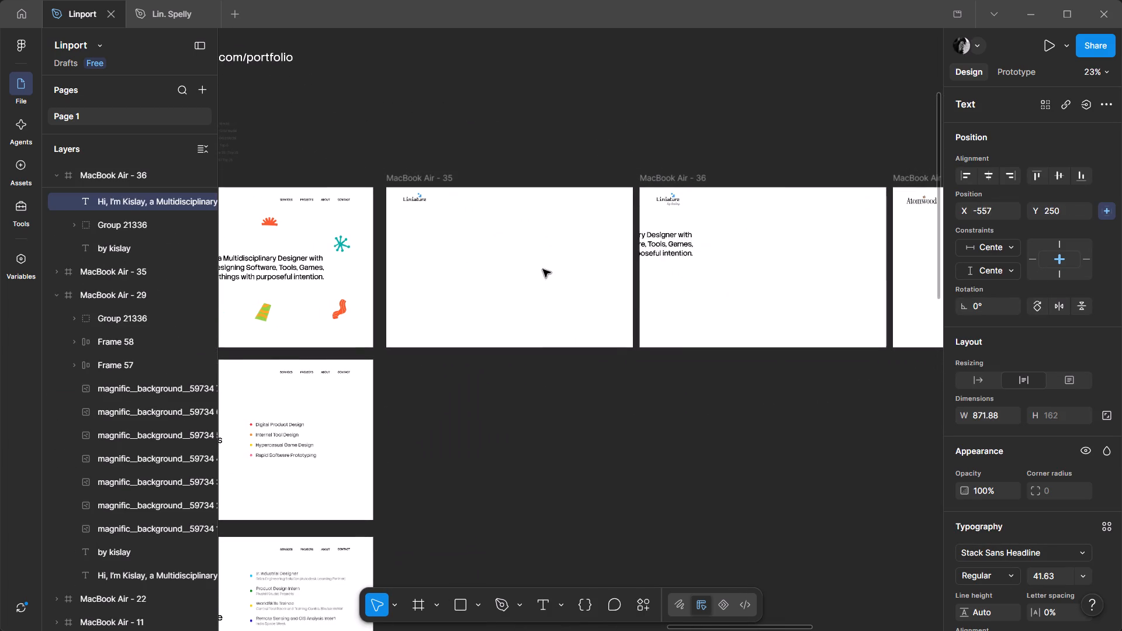
{"action": "left_click_drag", "start_coordinate": [543, 269], "coordinate": [531, 273]}
Replace the copied headline in MacBook Air - 35 with "a Product Studio and a Design Consultancy".
{"action": "double_click", "coordinate": [531, 273]}
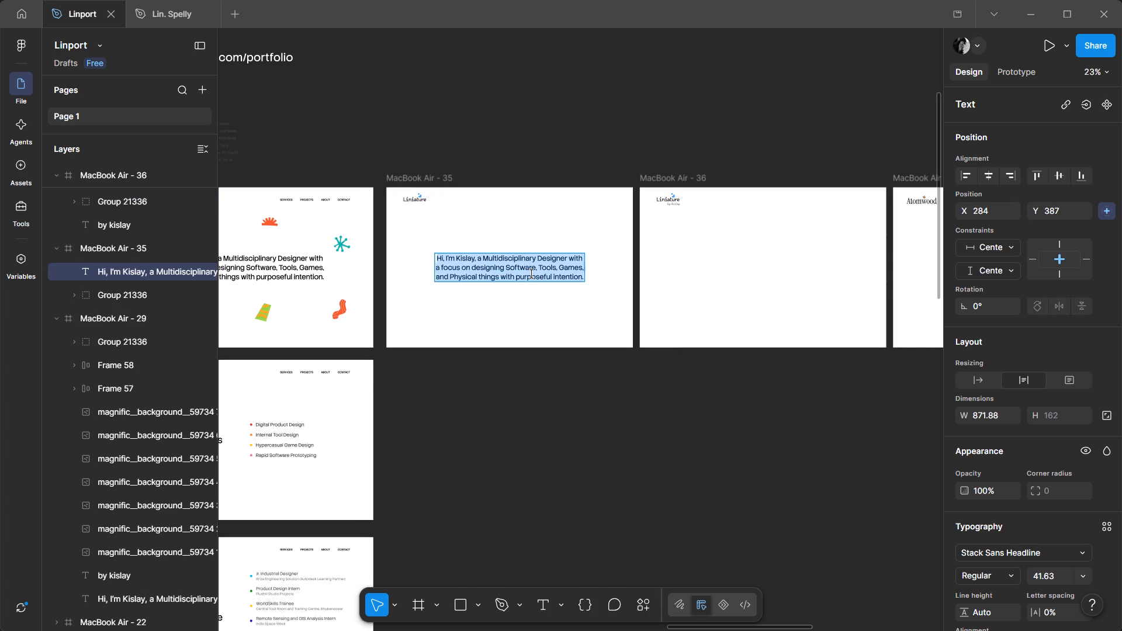
{"action": "key", "text": "BackSpace"}
{"action": "key", "text": "BackSpace"}
{"action": "key", "text": "BackSpace"}
{"action": "key", "text": "a"}
{"action": "key", "text": "space"}
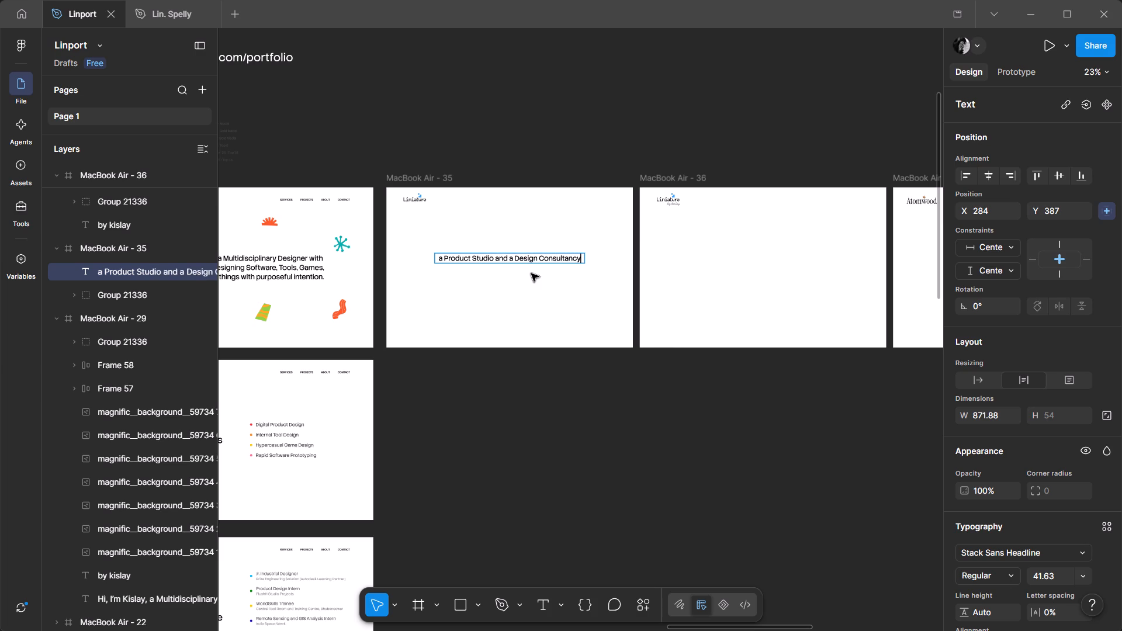
{"action": "left_click", "coordinate": [550, 310]}
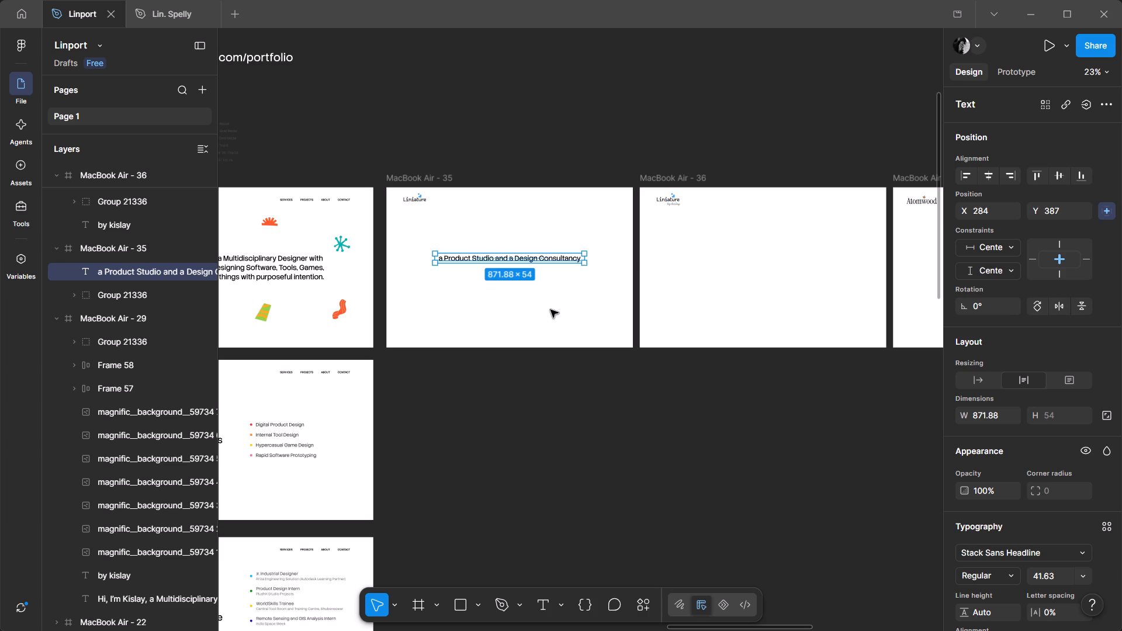
Append the word "firm" to the end of the headline in MacBook Air - 35.
{"action": "double_click", "coordinate": [566, 263]}
{"action": "left_click", "coordinate": [569, 254]}
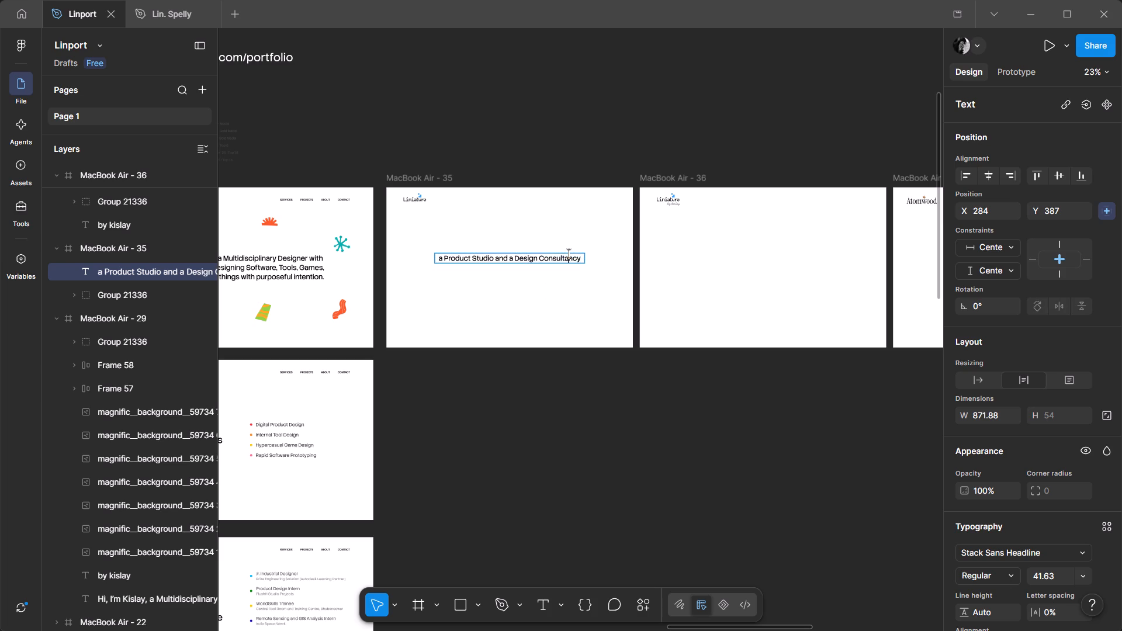
{"action": "left_click_drag", "start_coordinate": [569, 254], "coordinate": [579, 255]}
{"action": "left_click", "coordinate": [579, 255]}
{"action": "key", "text": "Right"}
{"action": "key", "text": "space"}
{"action": "type", "text": "f"}
{"action": "type", "text": "irm"}
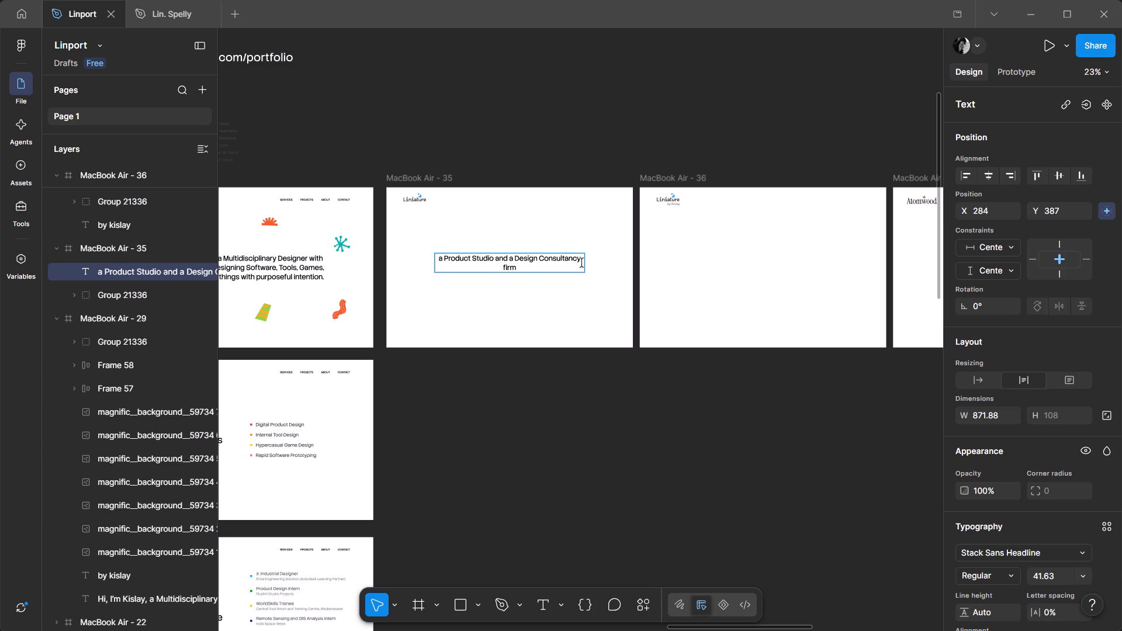
{"action": "left_click", "coordinate": [589, 313]}
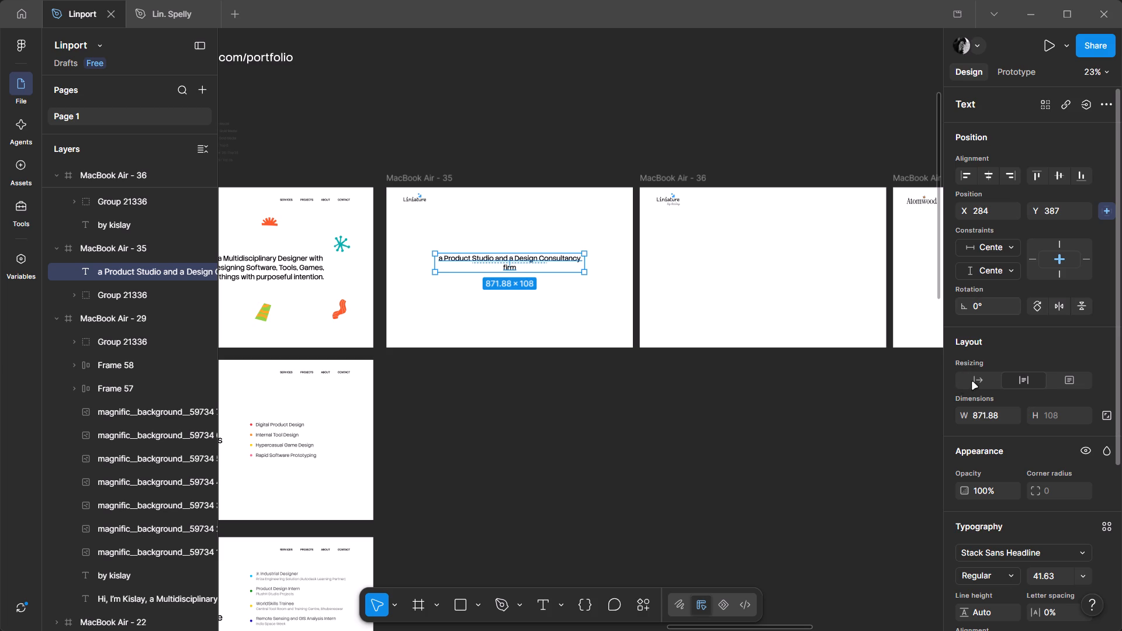
Set the MacBook Air - 35 headline's text resizing to auto width.
{"action": "left_click", "coordinate": [972, 382]}
{"action": "left_click", "coordinate": [626, 365]}
Examine the existing Liniature headline and Services frames around MacBook Air - 22, 21 and 29.
{"action": "scroll", "coordinate": [626, 365], "scroll_direction": "right", "scroll_amount": 1}
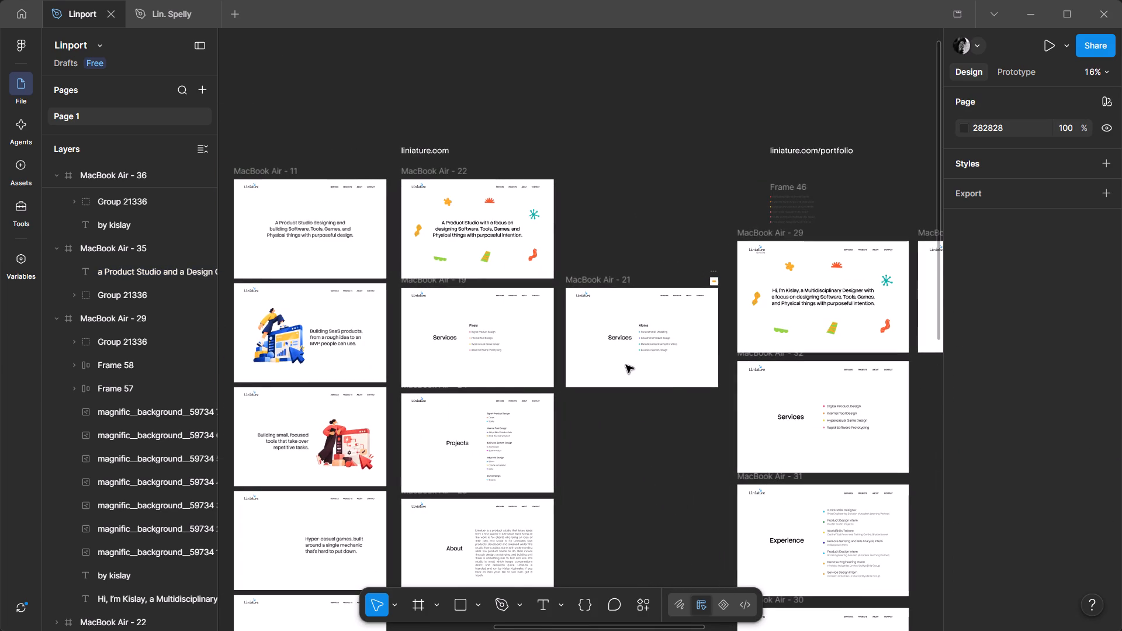
{"action": "scroll", "coordinate": [626, 365], "scroll_direction": "left", "scroll_amount": 1}
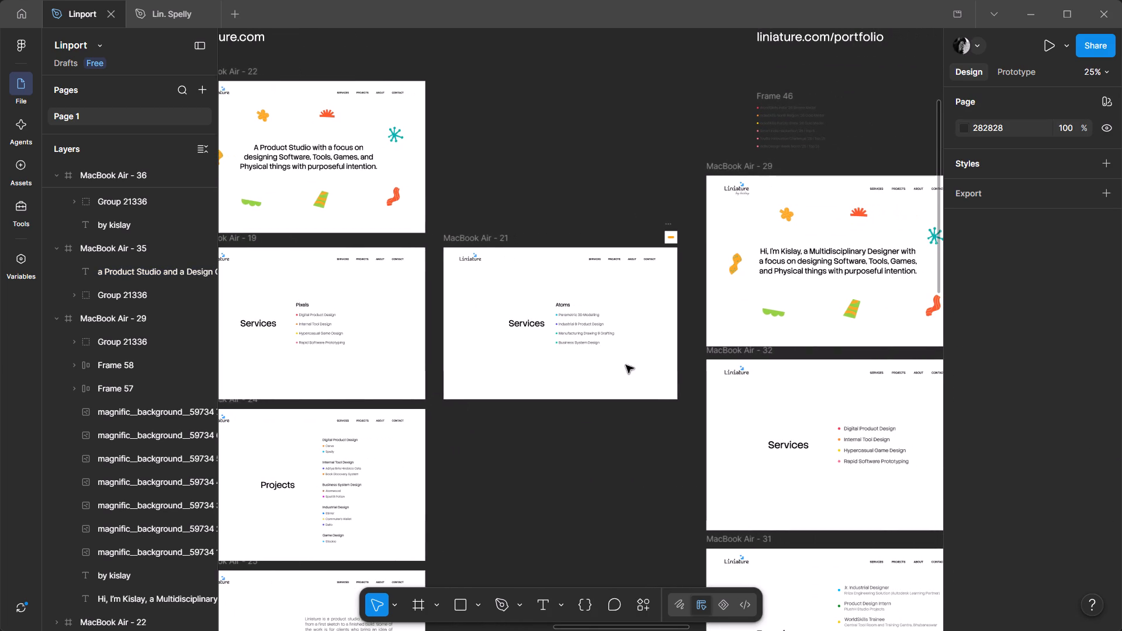
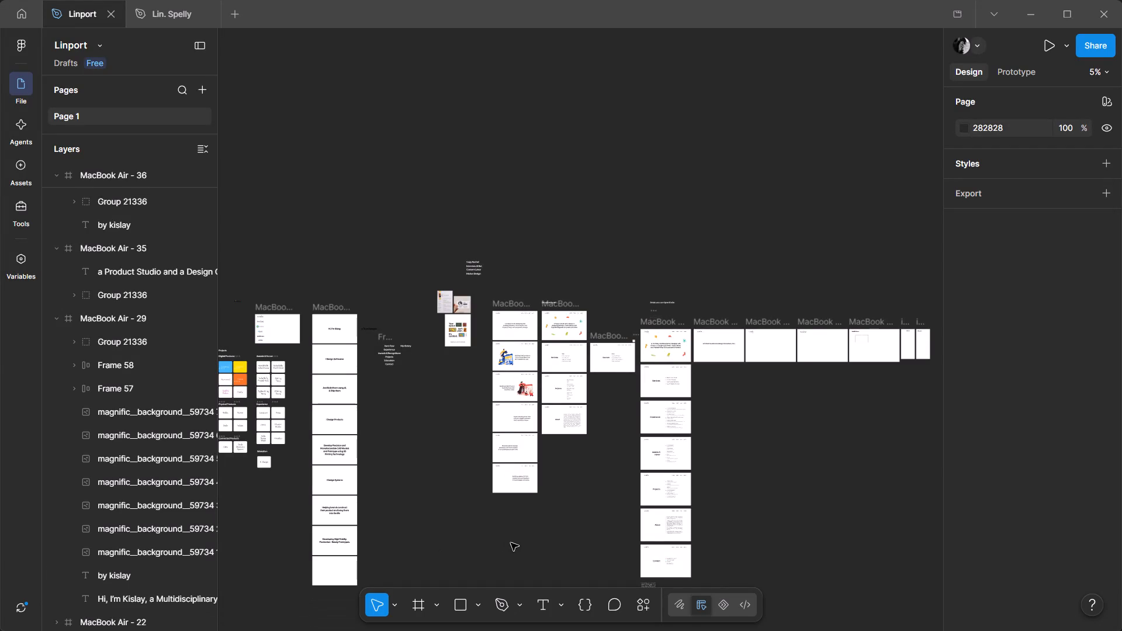
Position the headline in MacBook Air - 35 at the frame's vertical centre, at Y 441.
{"action": "middle_click_drag", "start_coordinate": [760, 442], "coordinate": [670, 414]}
{"action": "middle_click_drag", "start_coordinate": [533, 386], "coordinate": [527, 384]}
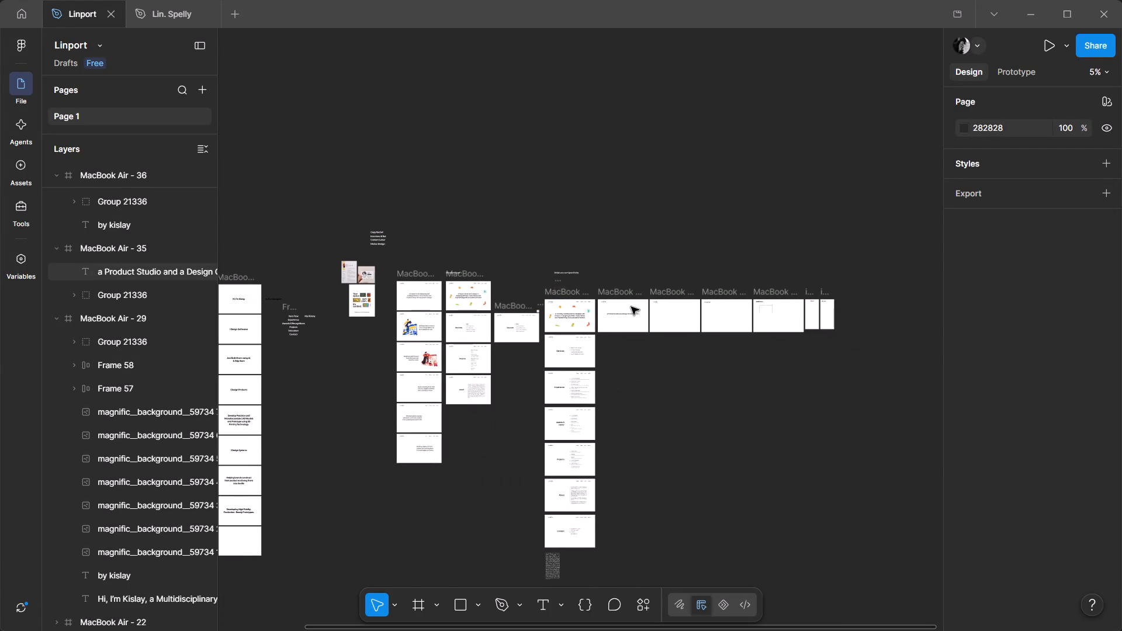
{"action": "scroll", "coordinate": [632, 335], "scroll_direction": "up", "scroll_amount": 4, "text": "ctrl"}
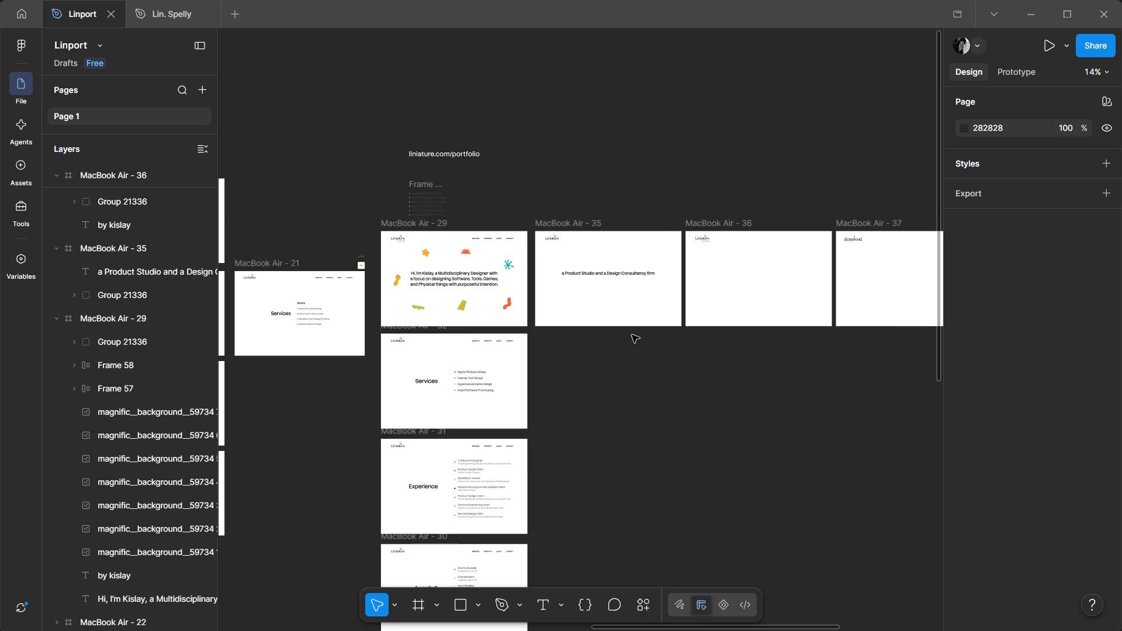
{"action": "scroll", "coordinate": [632, 335], "scroll_direction": "up", "scroll_amount": 3, "text": "ctrl"}
{"action": "scroll", "coordinate": [650, 339], "scroll_direction": "up", "scroll_amount": 1}
{"action": "middle_click_drag", "start_coordinate": [650, 339], "coordinate": [546, 449]}
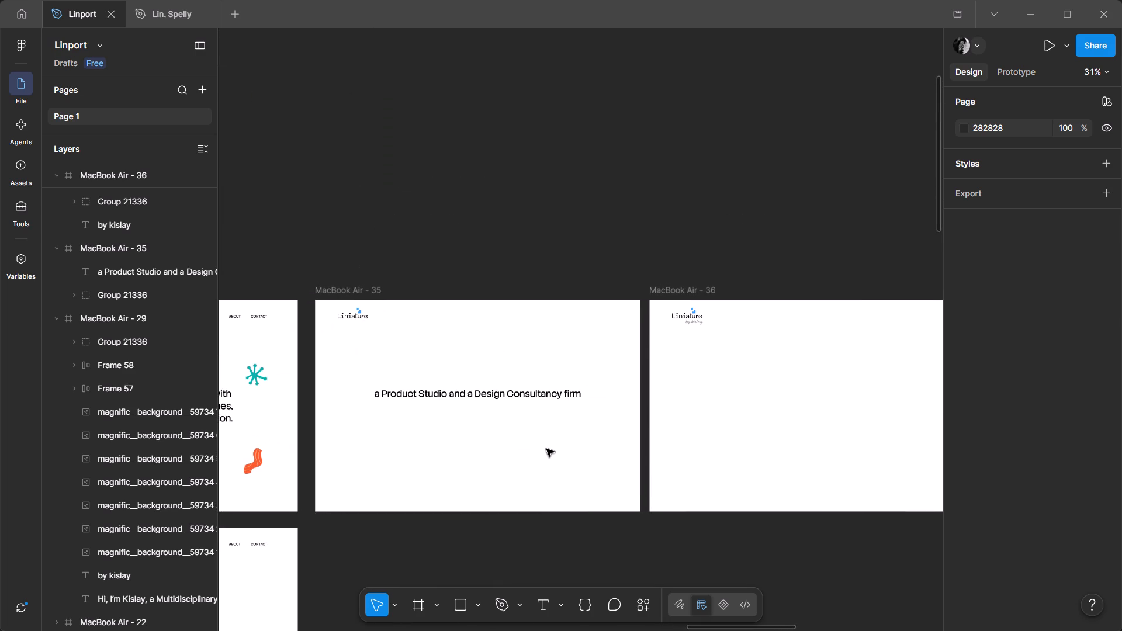
{"action": "scroll", "coordinate": [539, 431], "scroll_direction": "up", "scroll_amount": 2, "text": "ctrl"}
{"action": "scroll", "coordinate": [513, 395], "scroll_direction": "down", "scroll_amount": 2, "text": "ctrl"}
{"action": "left_click_drag", "start_coordinate": [515, 382], "coordinate": [515, 399]}
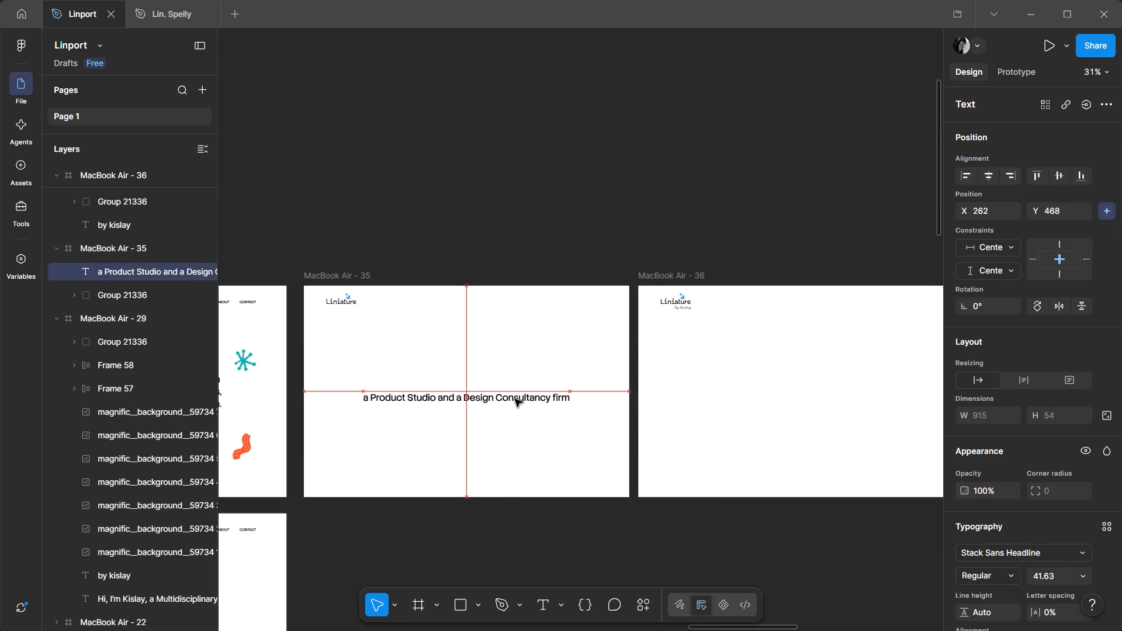
{"action": "left_click_drag", "start_coordinate": [515, 399], "coordinate": [515, 396]}
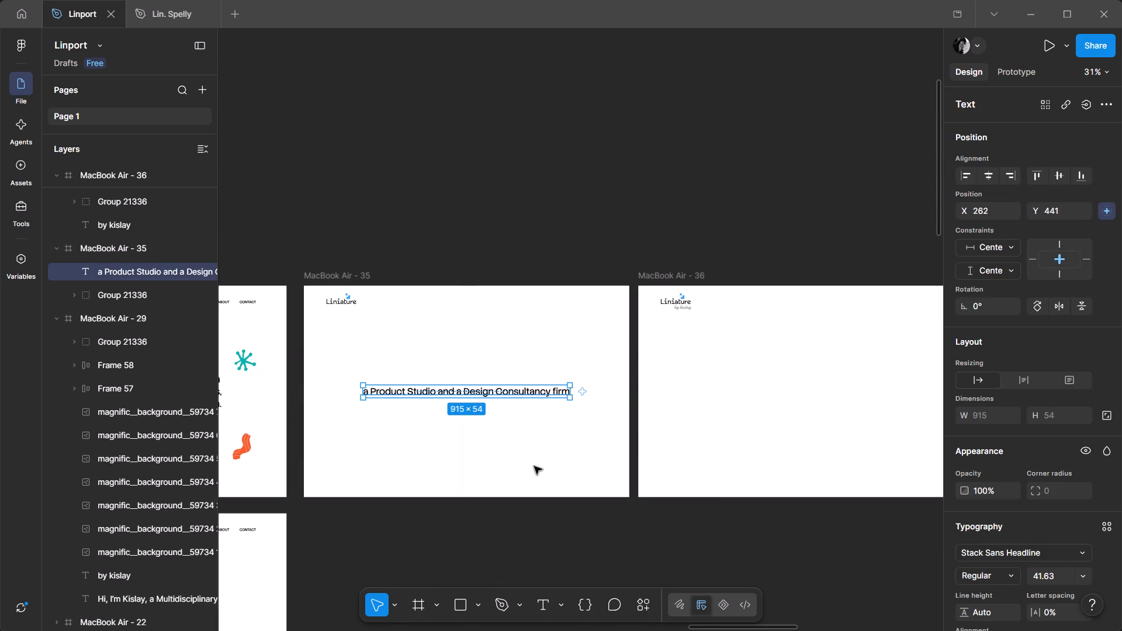
{"action": "left_click", "coordinate": [534, 466]}
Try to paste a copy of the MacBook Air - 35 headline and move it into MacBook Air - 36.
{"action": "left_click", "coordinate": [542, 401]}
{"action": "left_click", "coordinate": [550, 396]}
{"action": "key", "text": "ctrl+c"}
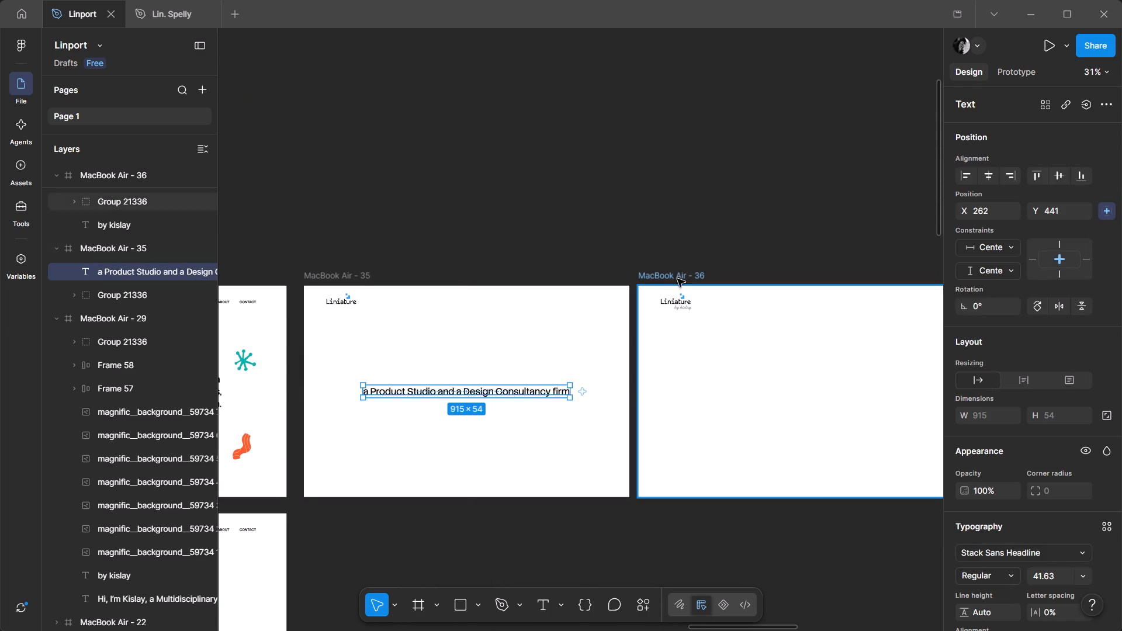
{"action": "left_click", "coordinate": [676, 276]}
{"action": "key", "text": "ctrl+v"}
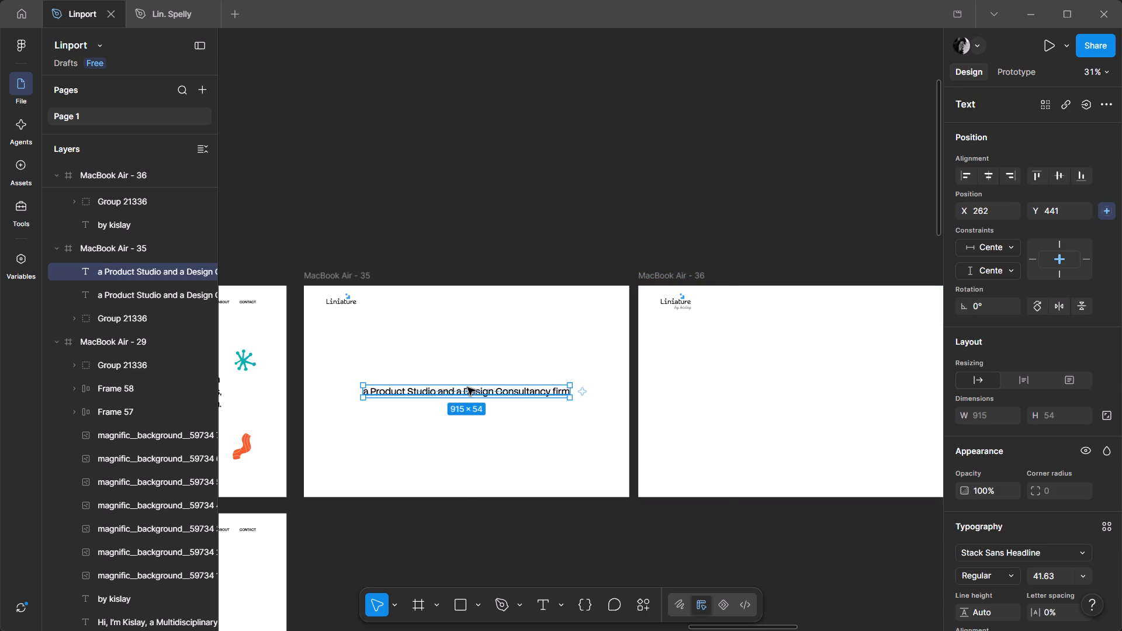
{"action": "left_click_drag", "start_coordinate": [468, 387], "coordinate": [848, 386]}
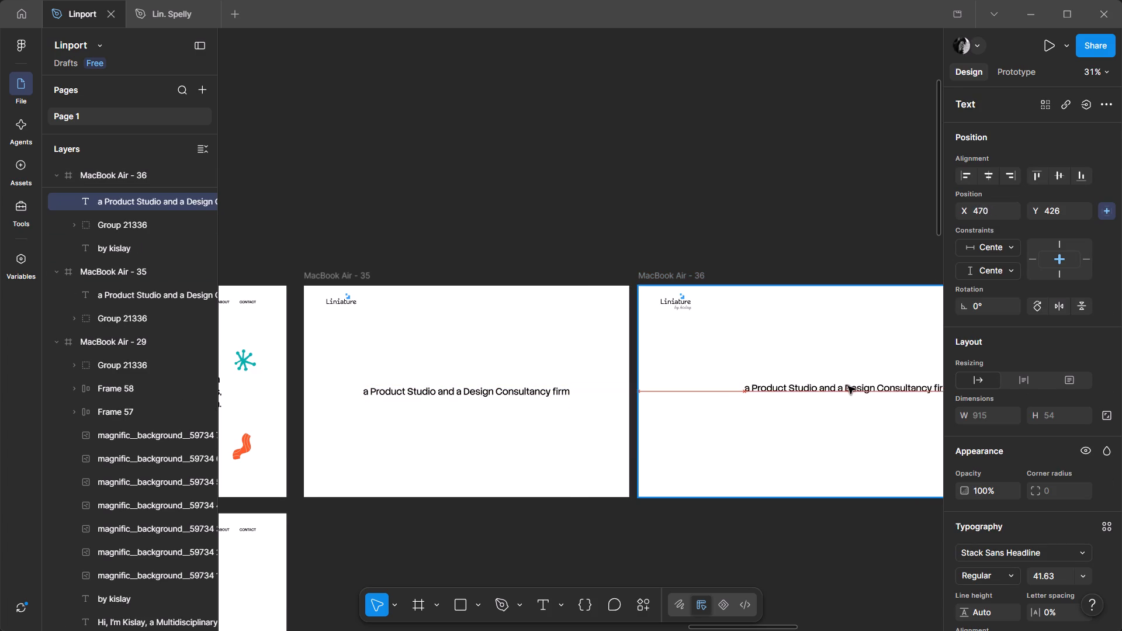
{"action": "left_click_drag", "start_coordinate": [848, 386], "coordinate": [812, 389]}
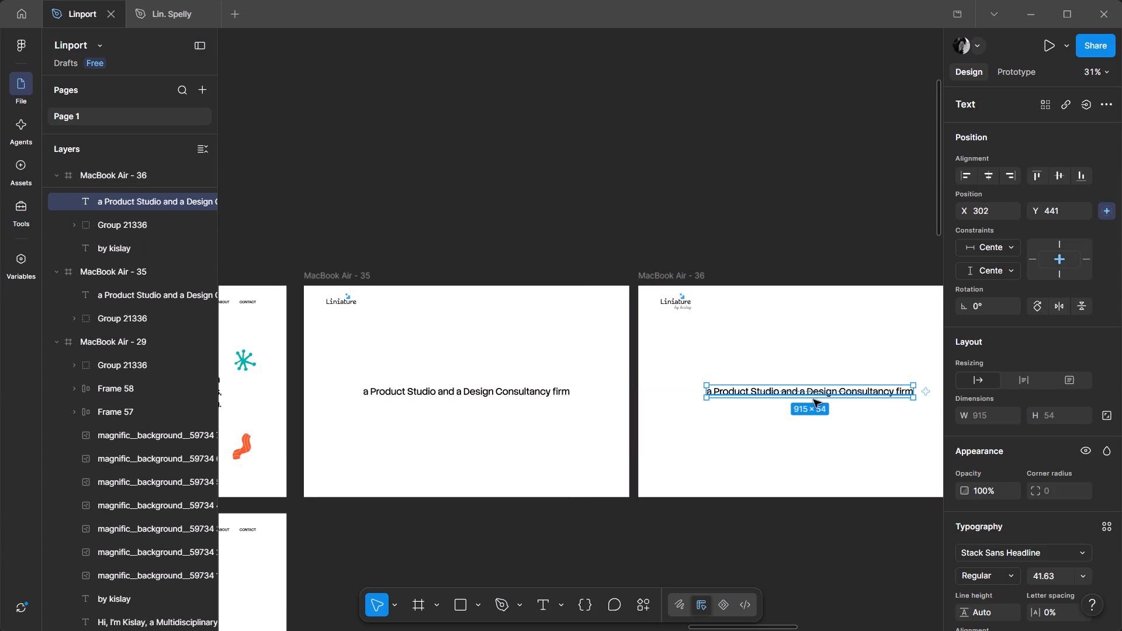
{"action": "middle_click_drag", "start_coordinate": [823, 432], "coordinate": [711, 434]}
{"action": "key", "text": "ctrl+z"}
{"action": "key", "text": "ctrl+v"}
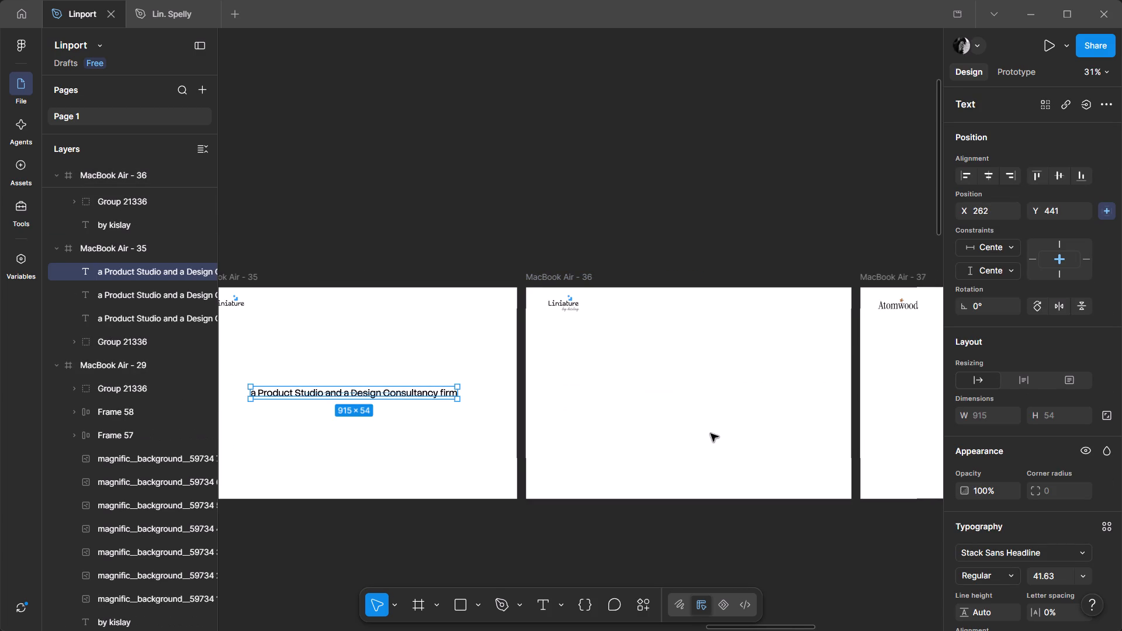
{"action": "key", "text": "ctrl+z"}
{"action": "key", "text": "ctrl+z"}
Copy the MacBook Air - 35 headline into MacBook Air - 36 at the same position, keeping the original.
{"action": "left_click", "coordinate": [406, 385]}
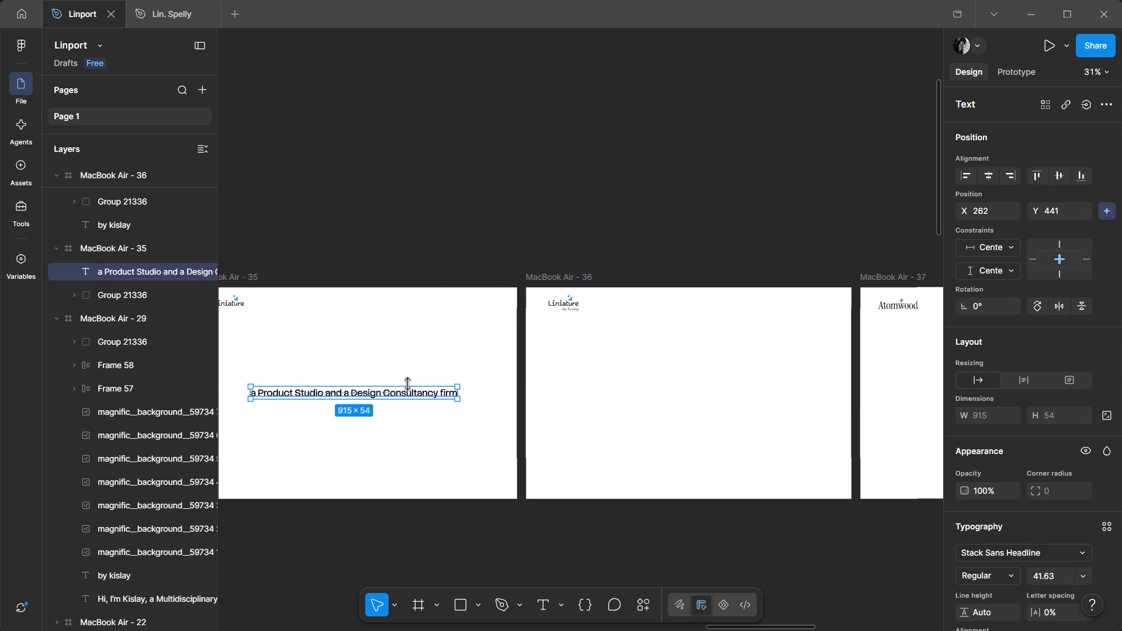
{"action": "key", "text": "ctrl+x"}
{"action": "key", "text": "ctrl+z"}
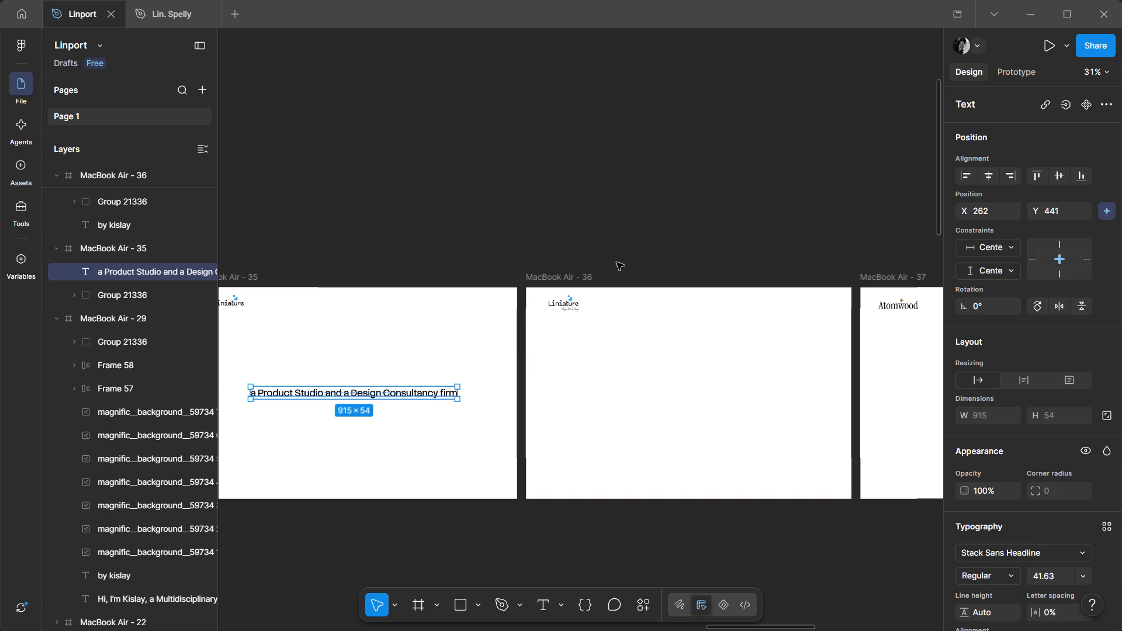
{"action": "left_click", "coordinate": [581, 275]}
{"action": "key", "text": "ctrl+v"}
{"action": "left_click", "coordinate": [618, 265]}
Paste the copied headline into MacBook Air - 37.
{"action": "middle_click_drag", "start_coordinate": [787, 432], "coordinate": [652, 432]}
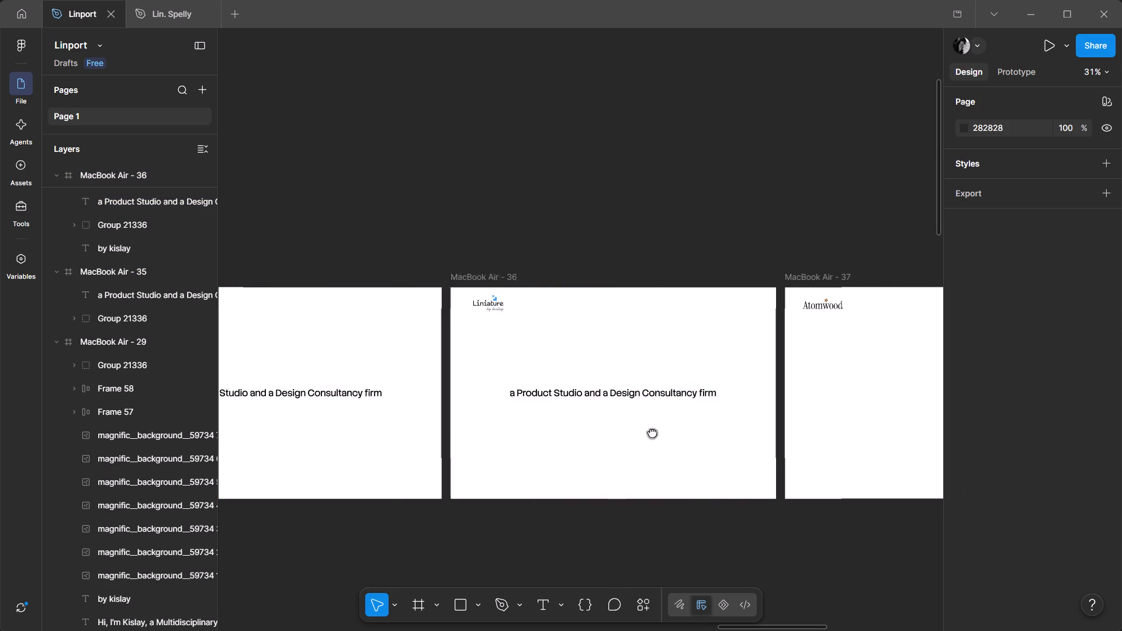
{"action": "middle_click_drag", "start_coordinate": [652, 432], "coordinate": [631, 431]}
{"action": "left_click", "coordinate": [757, 272]}
{"action": "key", "text": "ctrl+v"}
{"action": "middle_click_drag", "start_coordinate": [826, 279], "coordinate": [633, 288]}
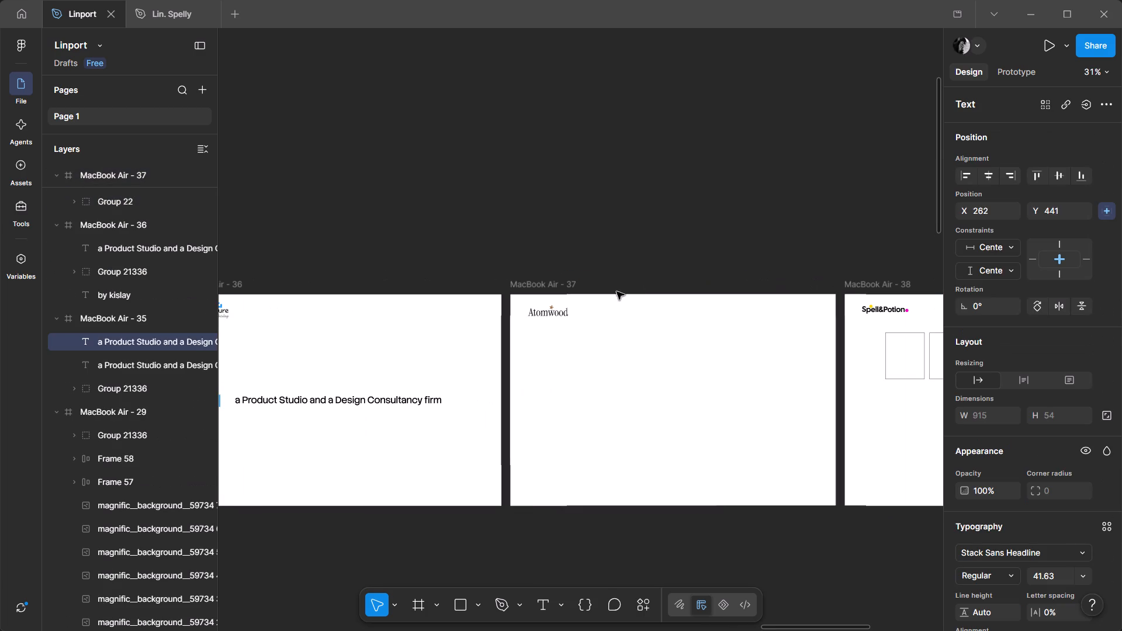
{"action": "left_click", "coordinate": [564, 290]}
{"action": "key", "text": "ctrl+v"}
{"action": "left_click", "coordinate": [705, 404]}
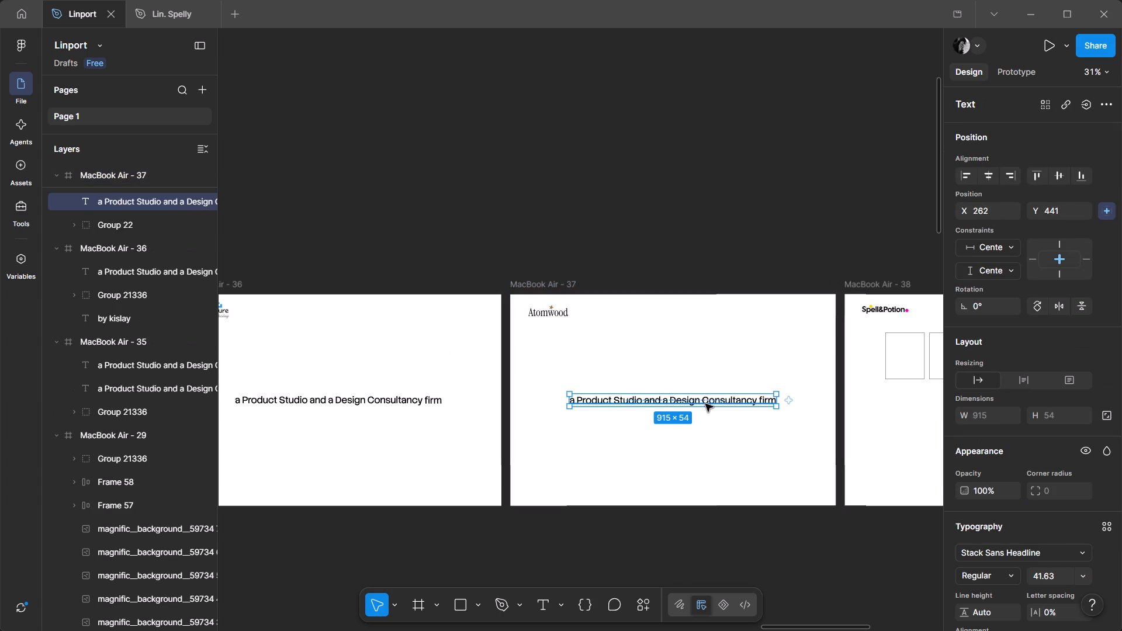
{"action": "scroll", "coordinate": [763, 473], "scroll_direction": "up", "scroll_amount": 1}
{"action": "left_click", "coordinate": [763, 473]}
Delete the two placeholder boxes below the Spell&Potion logo in MacBook Air - 38.
{"action": "middle_click_drag", "start_coordinate": [773, 469], "coordinate": [505, 410]}
{"action": "left_click_drag", "start_coordinate": [761, 446], "coordinate": [620, 386]}
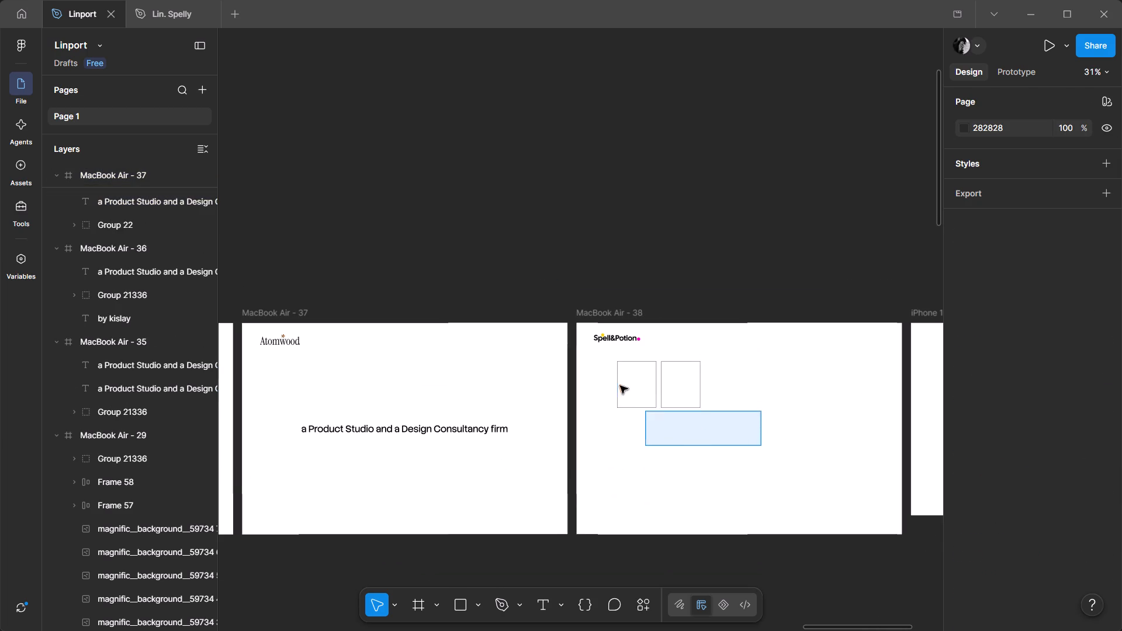
{"action": "left_click_drag", "start_coordinate": [620, 386], "coordinate": [620, 385]}
{"action": "key", "text": "Delete"}
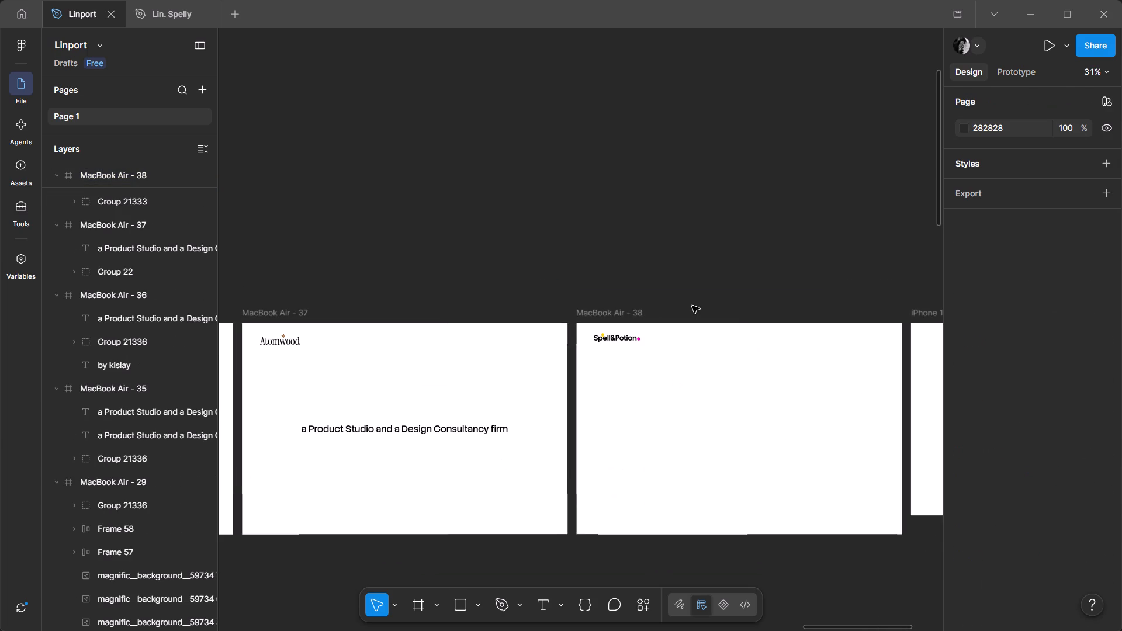
Copy the headline from MacBook Air - 37 into MacBook Air - 38.
{"action": "left_click", "coordinate": [457, 428]}
{"action": "key", "text": "ctrl+c"}
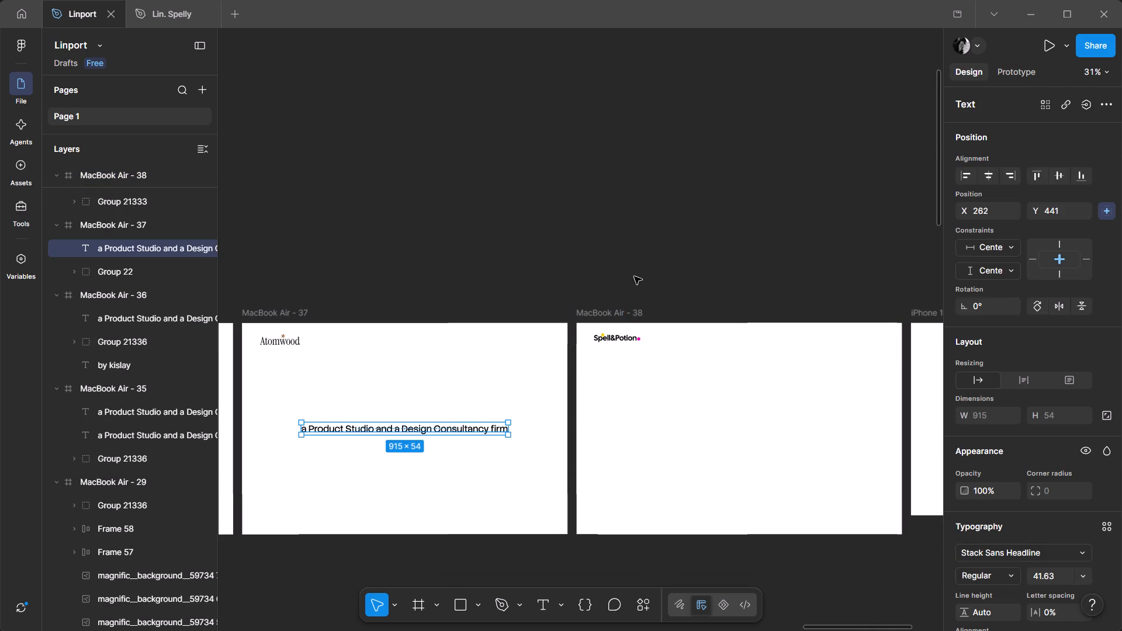
{"action": "left_click", "coordinate": [634, 276]}
{"action": "left_click", "coordinate": [621, 320]}
{"action": "key", "text": "ctrl+v"}
{"action": "left_click", "coordinate": [795, 314]}
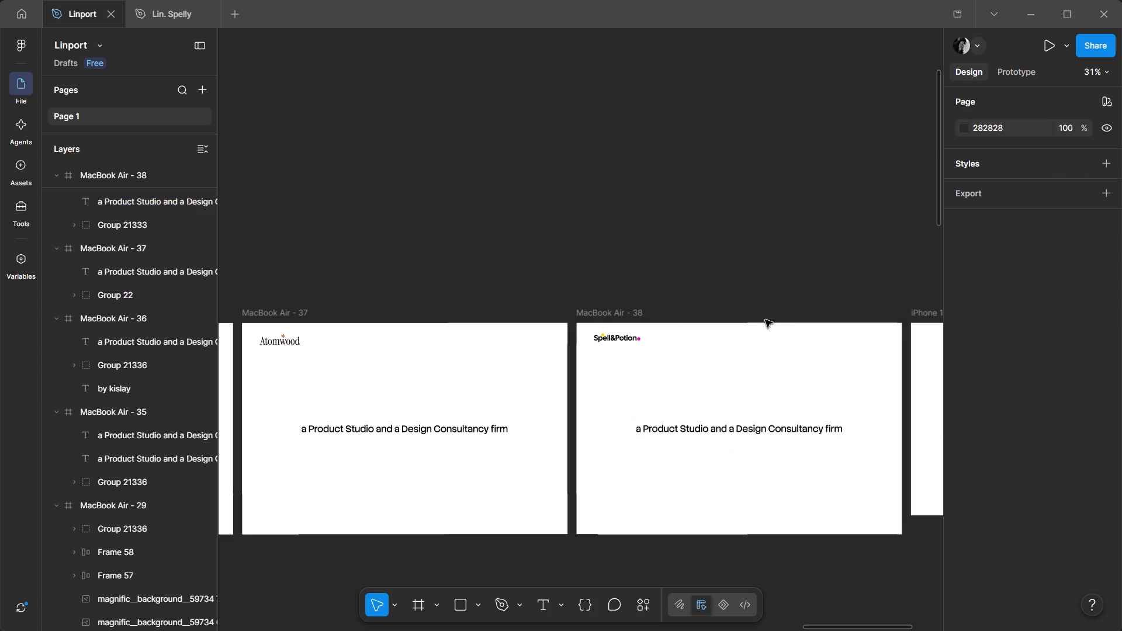
Align the MacBook Air - 38 headline to the frame's horizontal and vertical centres.
{"action": "middle_click_drag", "start_coordinate": [750, 323], "coordinate": [618, 275]}
{"action": "left_click", "coordinate": [625, 391]}
{"action": "left_click", "coordinate": [636, 384]}
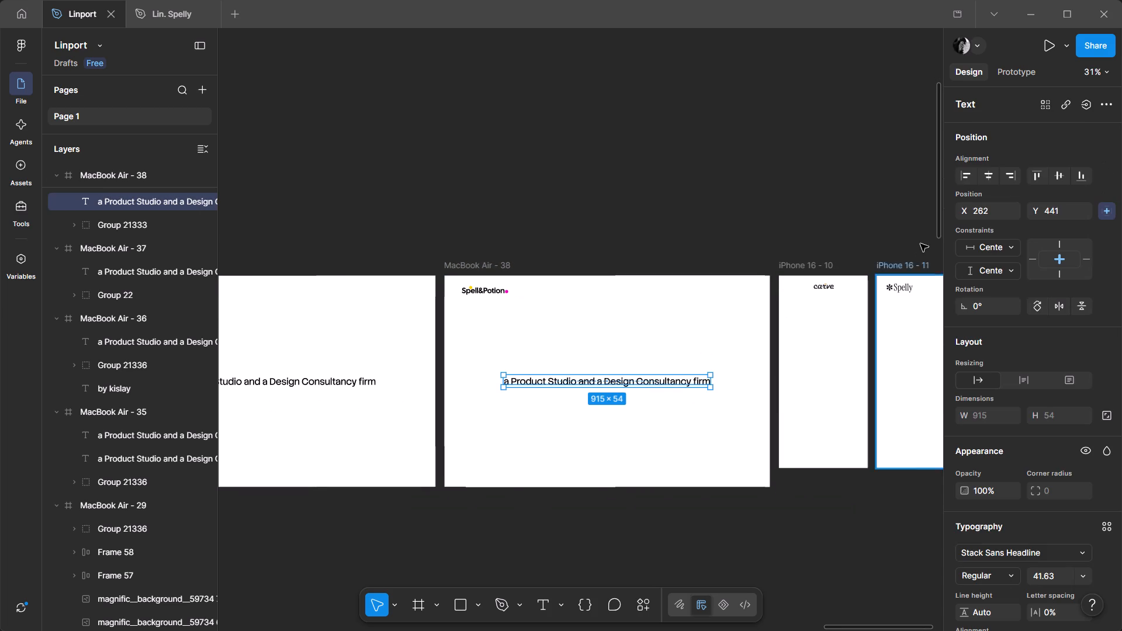
{"action": "left_click", "coordinate": [992, 180]}
{"action": "left_click", "coordinate": [1049, 175]}
{"action": "left_click", "coordinate": [438, 189]}
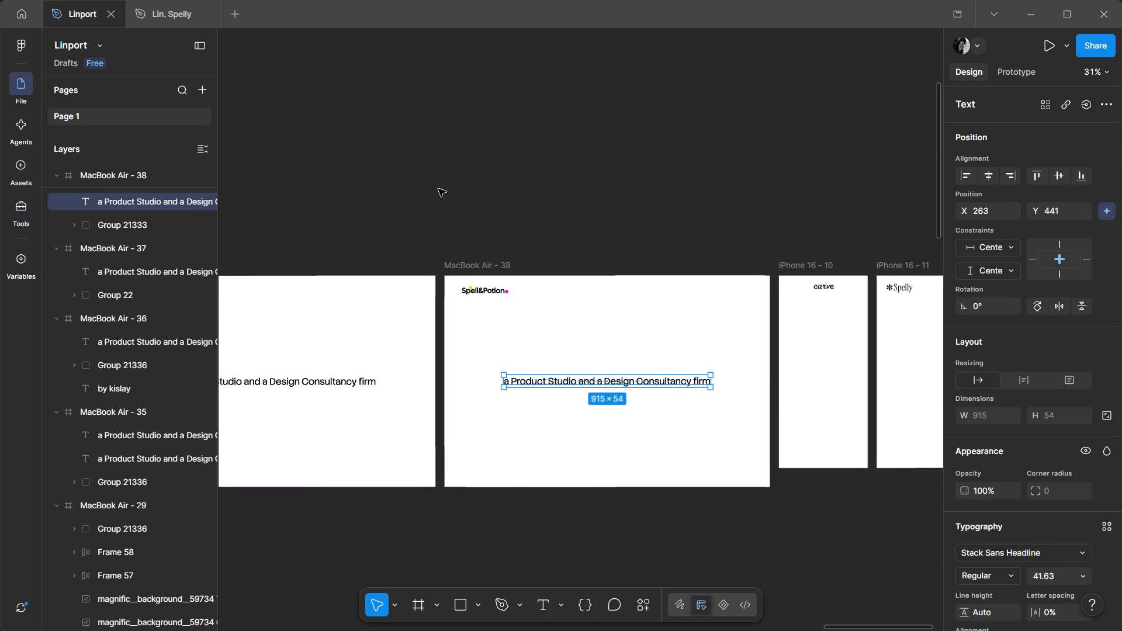
Align the MacBook Air - 37 headline to the frame's horizontal and vertical centres.
{"action": "middle_click_drag", "start_coordinate": [379, 209], "coordinate": [709, 195]}
{"action": "scroll", "coordinate": [709, 195], "scroll_direction": "up", "scroll_amount": 1}
{"action": "left_click", "coordinate": [643, 456]}
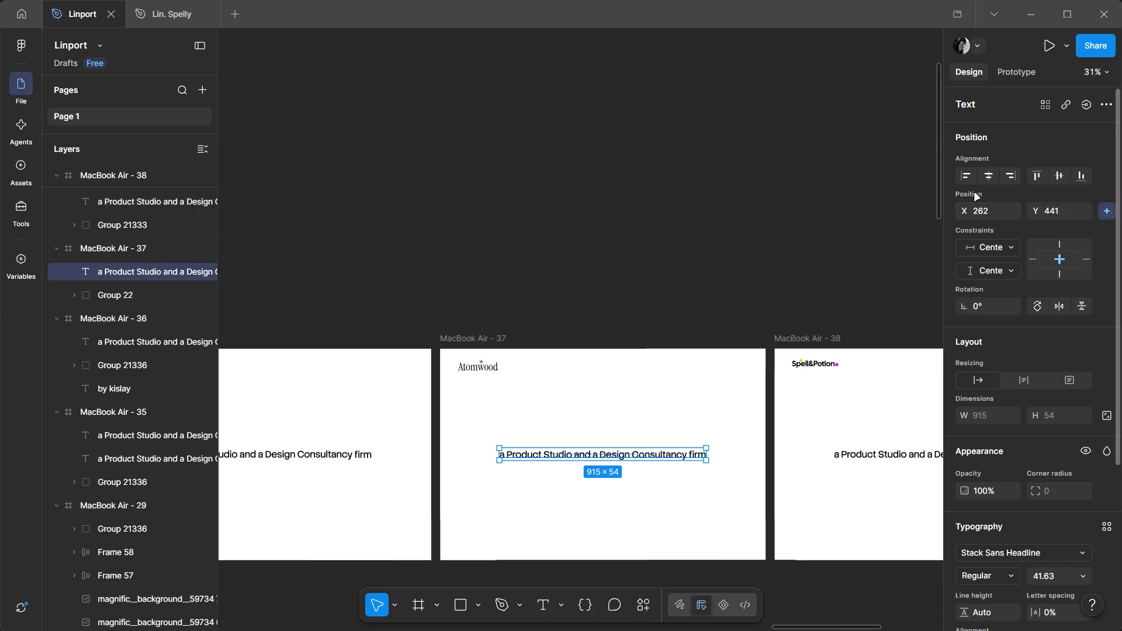
{"action": "left_click", "coordinate": [983, 171]}
{"action": "left_click", "coordinate": [1053, 168]}
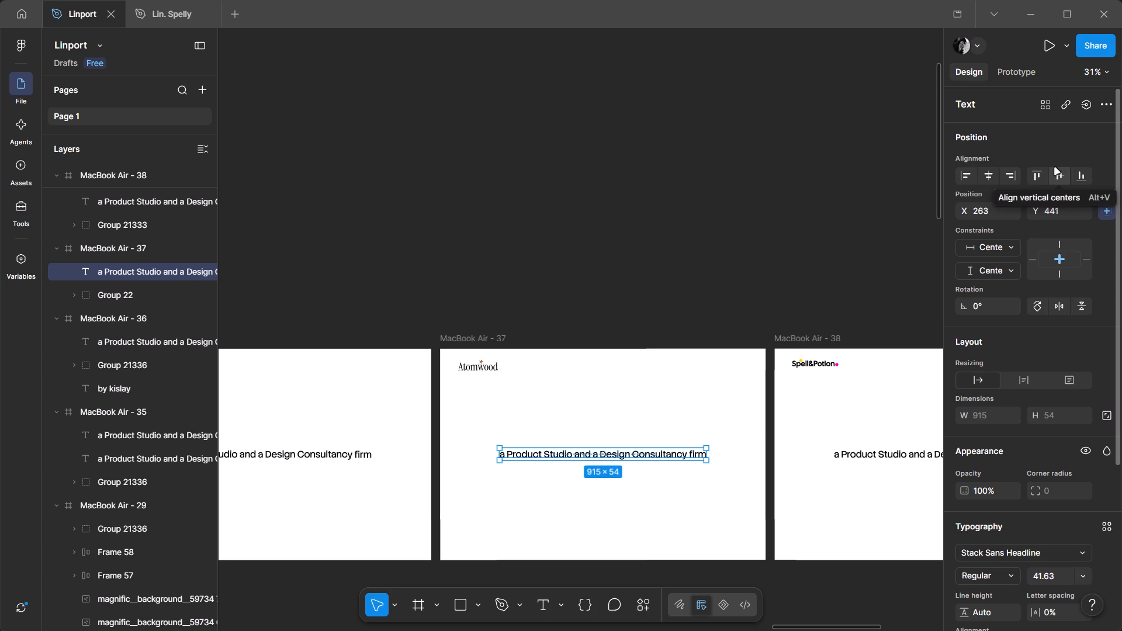
Examine the headlines and logos across the MacBook Air - 29, 35, 36 and 37 frames.
{"action": "middle_click_drag", "start_coordinate": [637, 328], "coordinate": [909, 184]}
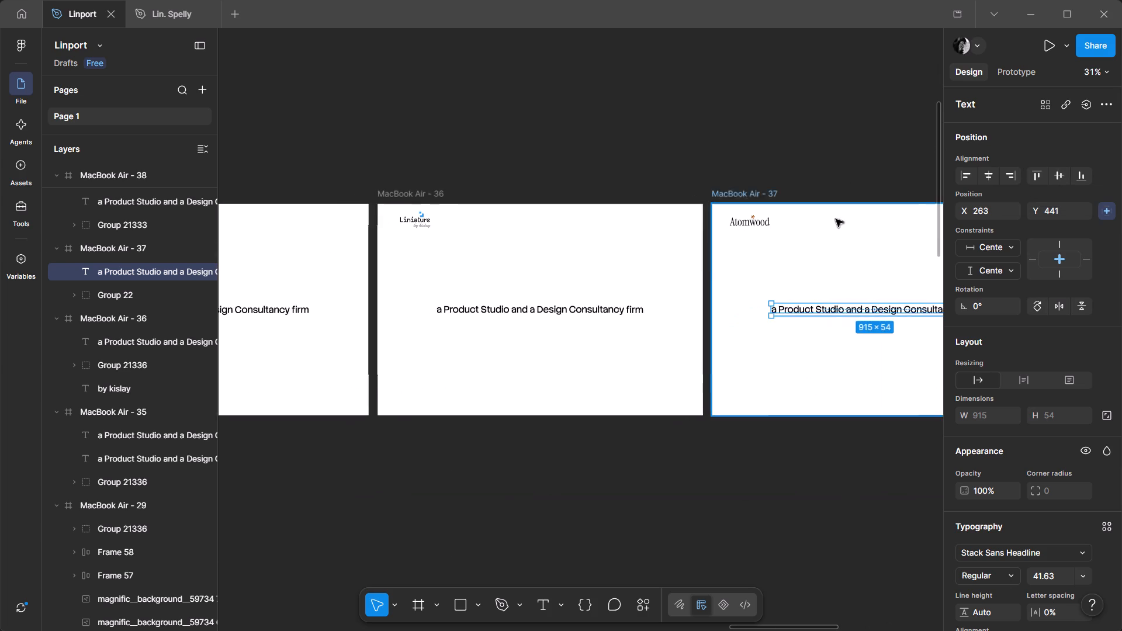
{"action": "scroll", "coordinate": [626, 276], "scroll_direction": "up", "scroll_amount": 4, "text": "ctrl"}
{"action": "scroll", "coordinate": [563, 264], "scroll_direction": "down", "scroll_amount": 5, "text": "ctrl"}
{"action": "left_click", "coordinate": [493, 378]}
{"action": "middle_click_drag", "start_coordinate": [368, 399], "coordinate": [840, 404]}
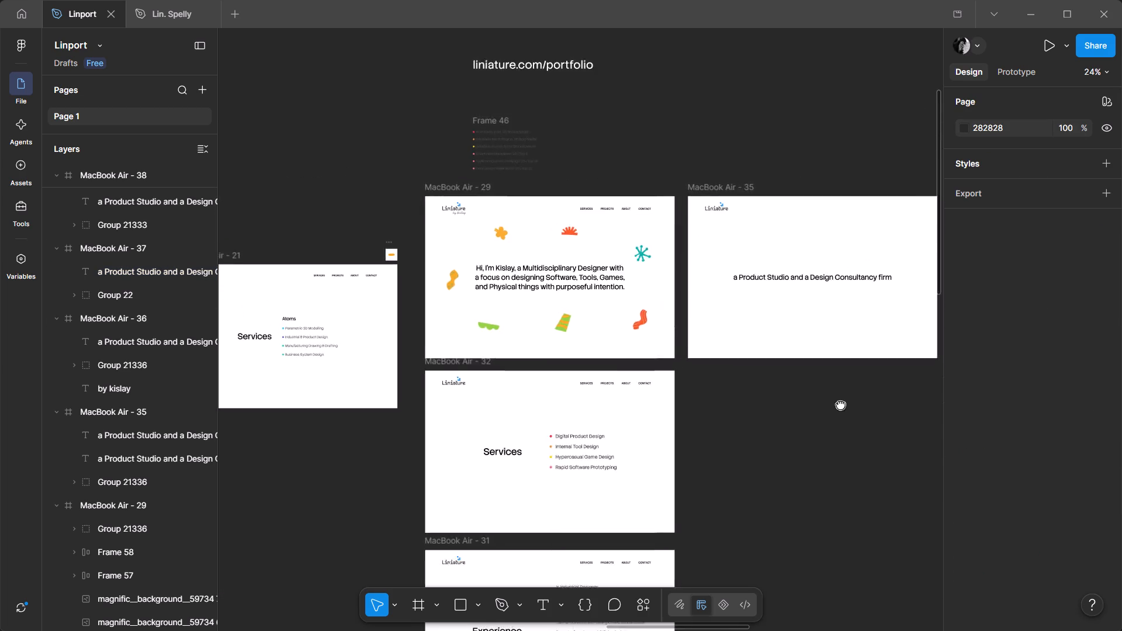
{"action": "middle_click_drag", "start_coordinate": [840, 404], "coordinate": [510, 404]}
{"action": "scroll", "coordinate": [798, 375], "scroll_direction": "up", "scroll_amount": 3, "text": "ctrl"}
{"action": "middle_click_drag", "start_coordinate": [837, 367], "coordinate": [452, 439]}
{"action": "scroll", "coordinate": [837, 367], "scroll_direction": "up", "scroll_amount": 1}
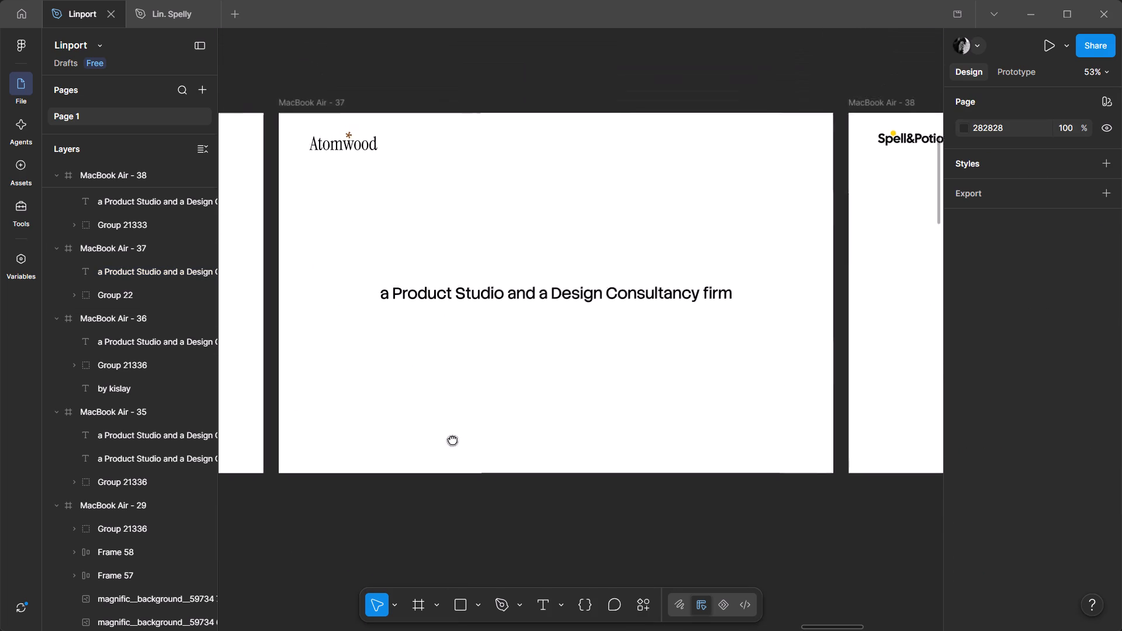
{"action": "middle_click_drag", "start_coordinate": [452, 439], "coordinate": [1121, 512]}
{"action": "middle_click_drag", "start_coordinate": [732, 530], "coordinate": [1020, 495]}
{"action": "scroll", "coordinate": [448, 315], "scroll_direction": "up", "scroll_amount": 2, "text": "ctrl"}
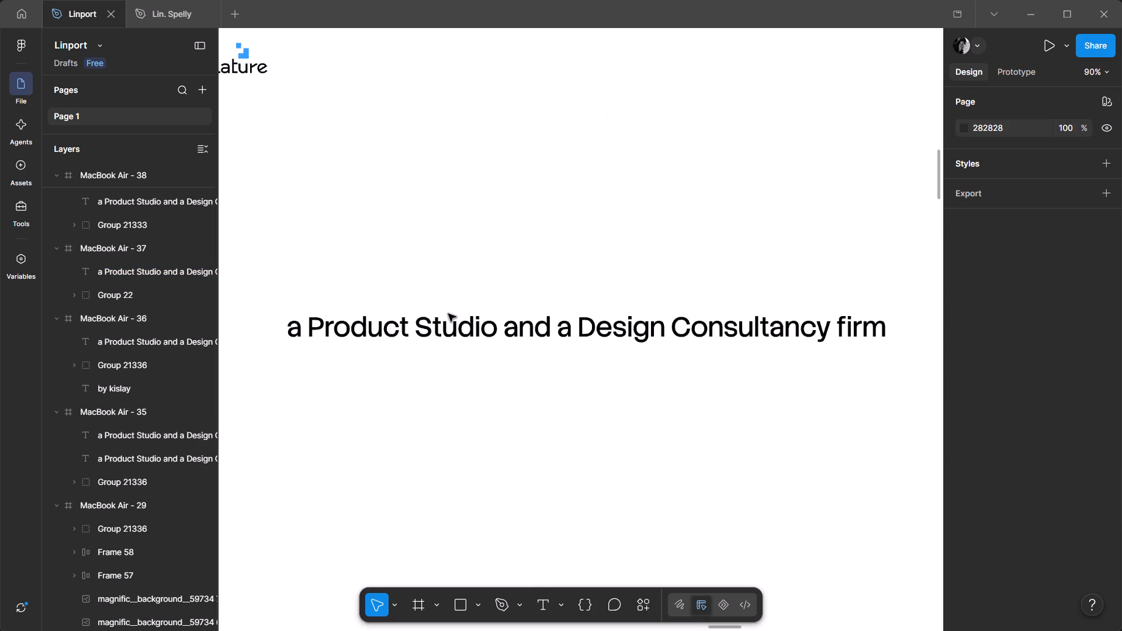
{"action": "scroll", "coordinate": [448, 314], "scroll_direction": "down", "scroll_amount": 2, "text": "ctrl"}
{"action": "scroll", "coordinate": [184, 210], "scroll_direction": "up", "scroll_amount": 1, "text": "ctrl"}
{"action": "scroll", "coordinate": [296, 212], "scroll_direction": "up", "scroll_amount": 1, "text": "ctrl"}
Collapse all layers in the layer list.
{"action": "left_click", "coordinate": [206, 146]}
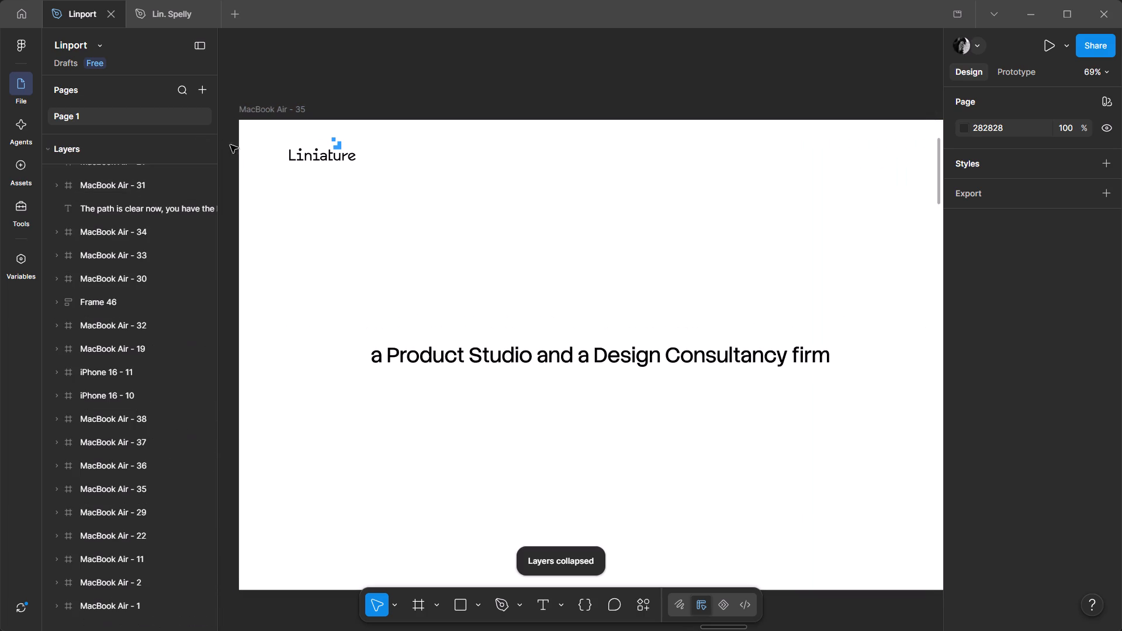
Replace the headline text in MacBook Air - 36 with "The person behind.".
{"action": "middle_click_drag", "start_coordinate": [284, 224], "coordinate": [511, 211]}
{"action": "scroll", "coordinate": [511, 211], "scroll_direction": "up", "scroll_amount": 3, "text": "ctrl"}
{"action": "scroll", "coordinate": [511, 211], "scroll_direction": "down", "scroll_amount": 5, "text": "ctrl"}
{"action": "middle_click_drag", "start_coordinate": [451, 223], "coordinate": [290, 211]}
{"action": "scroll", "coordinate": [461, 216], "scroll_direction": "up", "scroll_amount": 3, "text": "ctrl"}
{"action": "scroll", "coordinate": [461, 216], "scroll_direction": "down", "scroll_amount": 3, "text": "ctrl"}
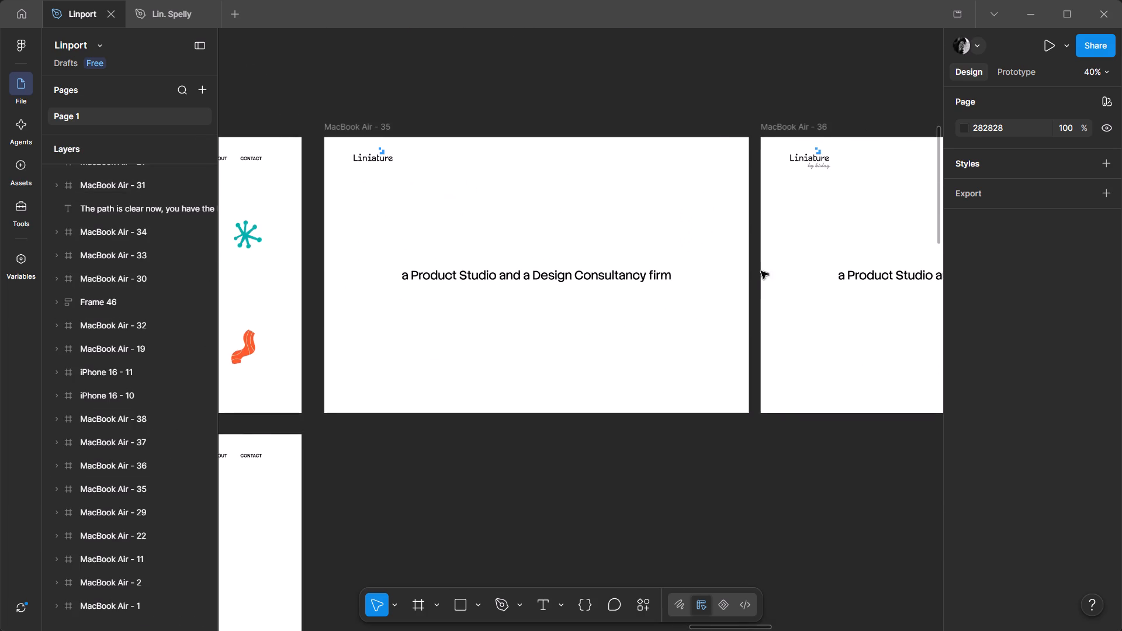
{"action": "middle_click_drag", "start_coordinate": [774, 275], "coordinate": [368, 278]}
{"action": "double_click", "coordinate": [522, 278]}
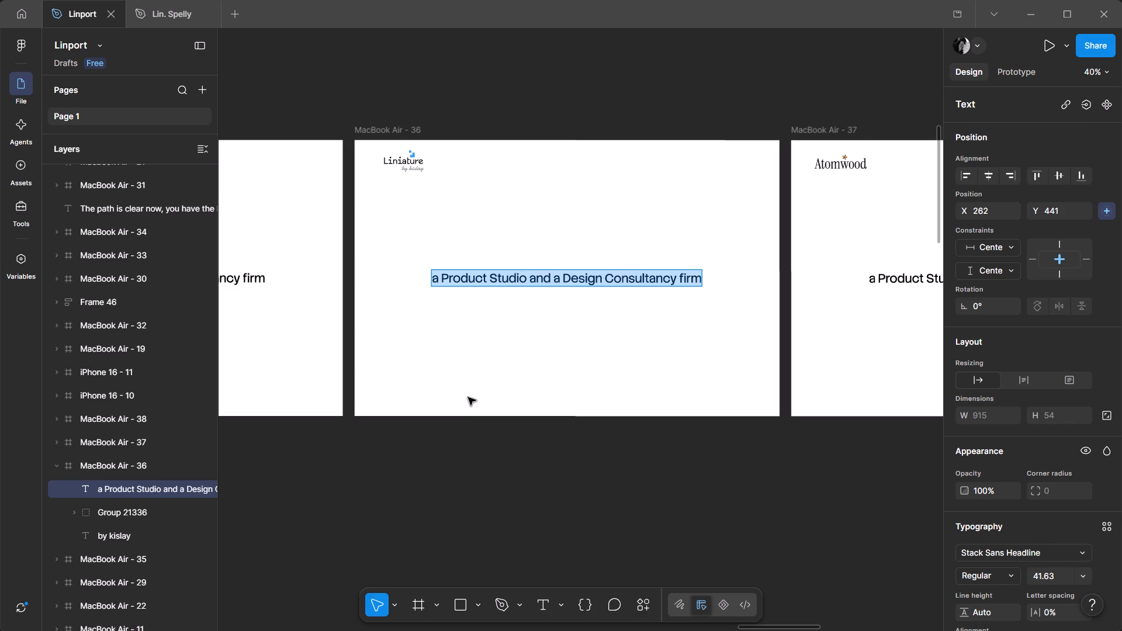
{"action": "key", "text": "BackSpace"}
{"action": "key", "text": "BackSpace"}
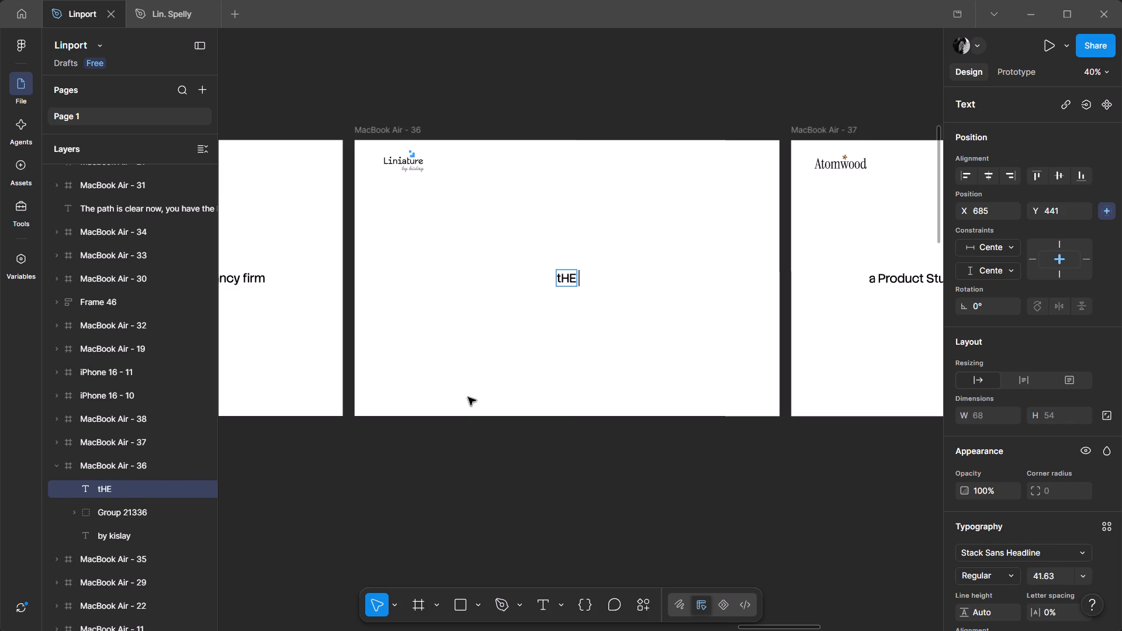
{"action": "key", "text": "BackSpace"}
{"action": "key", "text": "BackSpace"}
{"action": "key", "text": "BackSpace"}
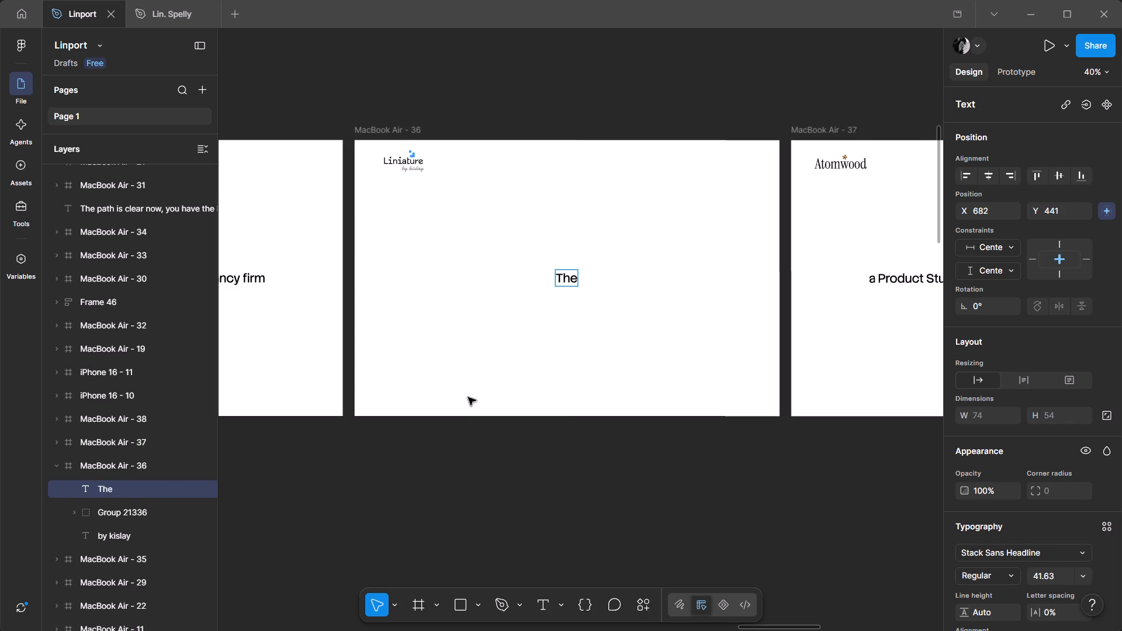
{"action": "type", "text": "person behind"}
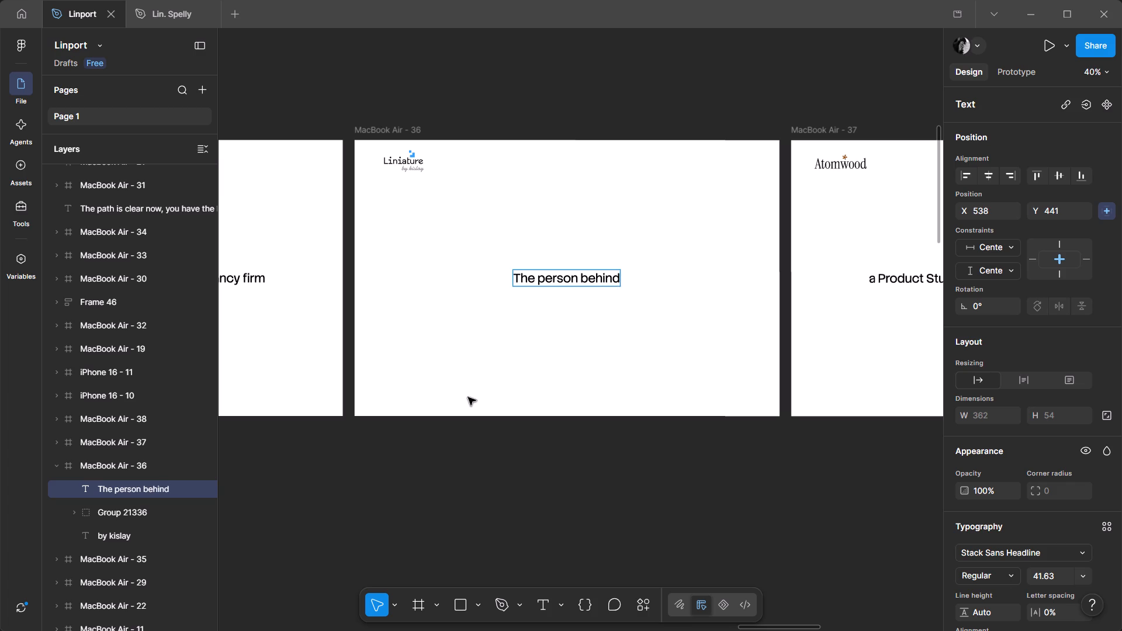
{"action": "key", "text": "period"}
{"action": "left_click", "coordinate": [468, 397]}
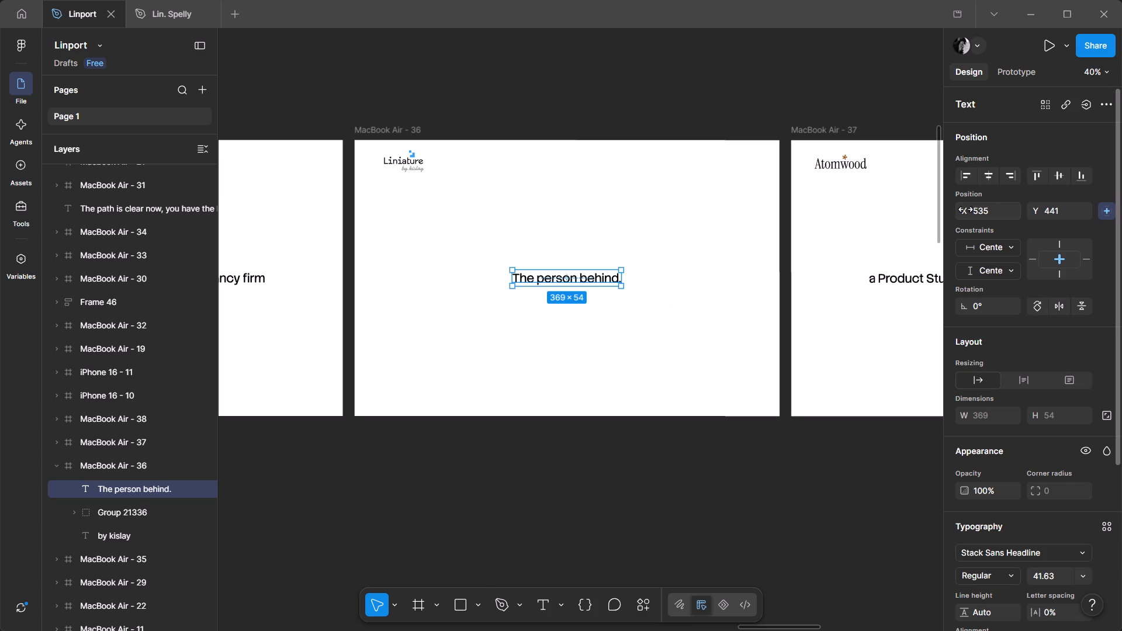
Align the "The person behind." headline to the horizontal and vertical centres of MacBook Air - 36.
{"action": "left_click", "coordinate": [984, 178]}
{"action": "left_click", "coordinate": [1064, 172]}
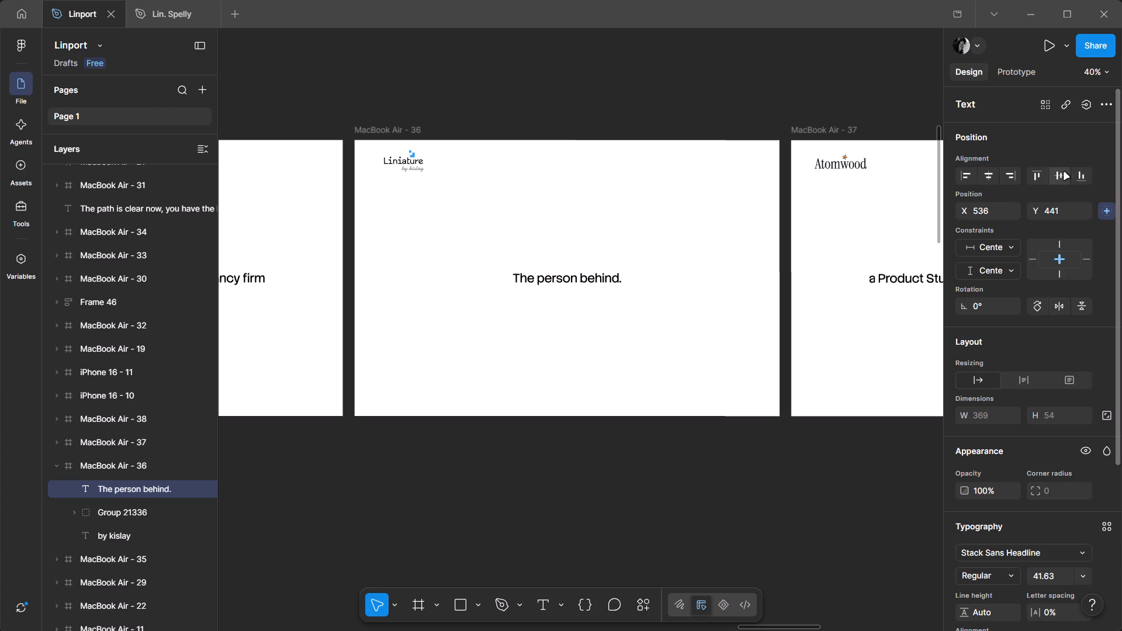
Review the headlines and logos across the frames from MacBook Air - 35 to iPhone 16 - 11.
{"action": "left_click", "coordinate": [645, 373]}
{"action": "middle_click_drag", "start_coordinate": [830, 325], "coordinate": [474, 330]}
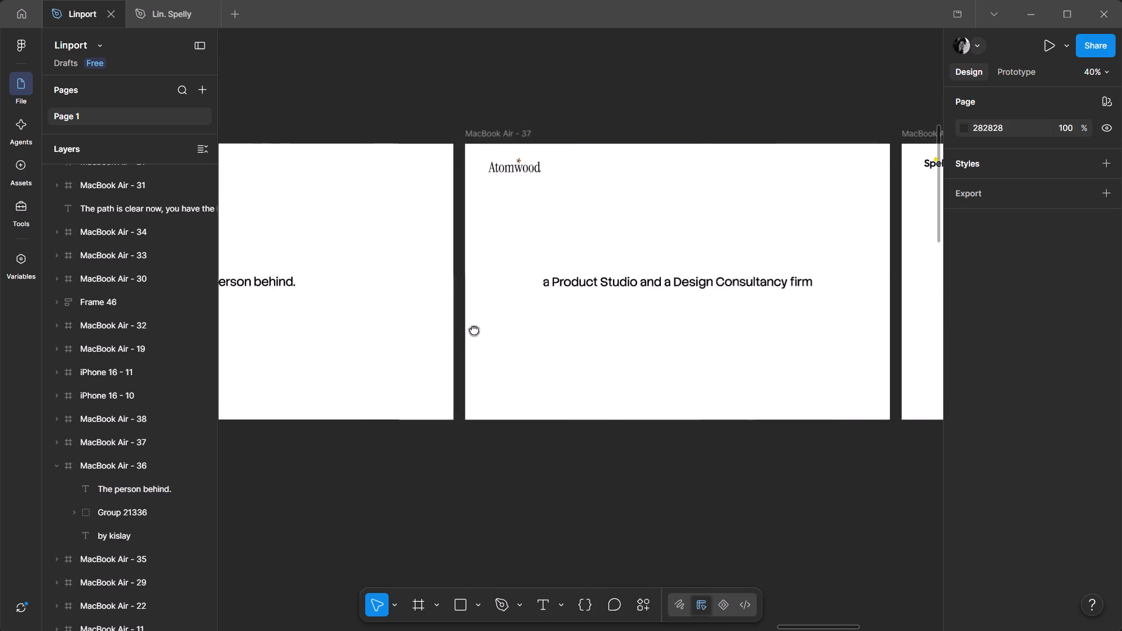
{"action": "middle_click_drag", "start_coordinate": [474, 330], "coordinate": [466, 330]}
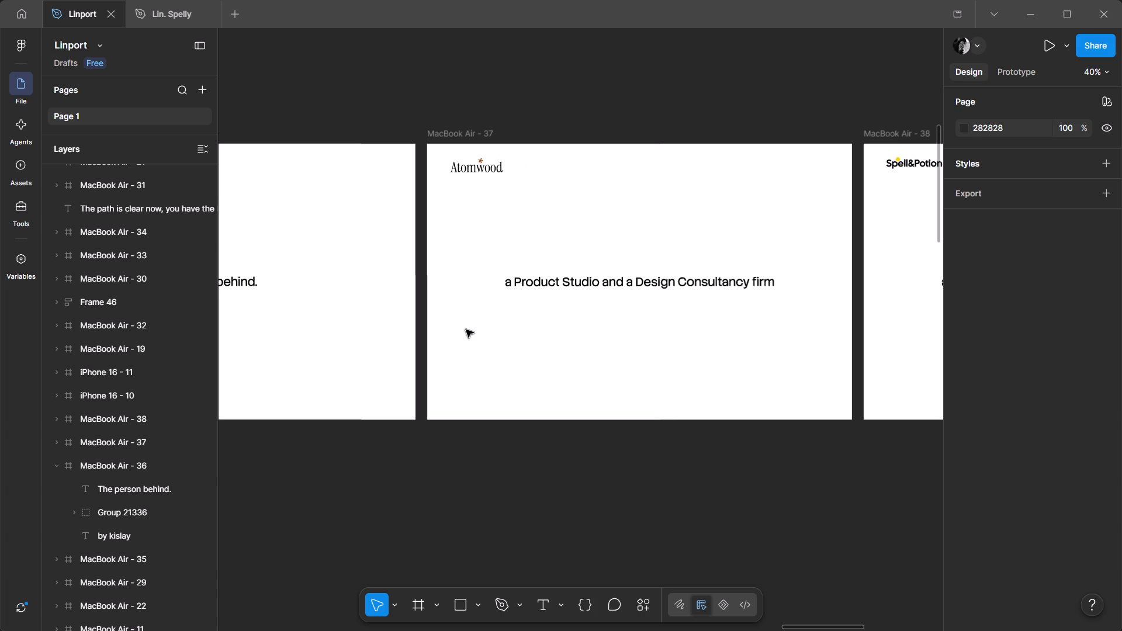
{"action": "scroll", "coordinate": [466, 330], "scroll_direction": "left", "scroll_amount": 1}
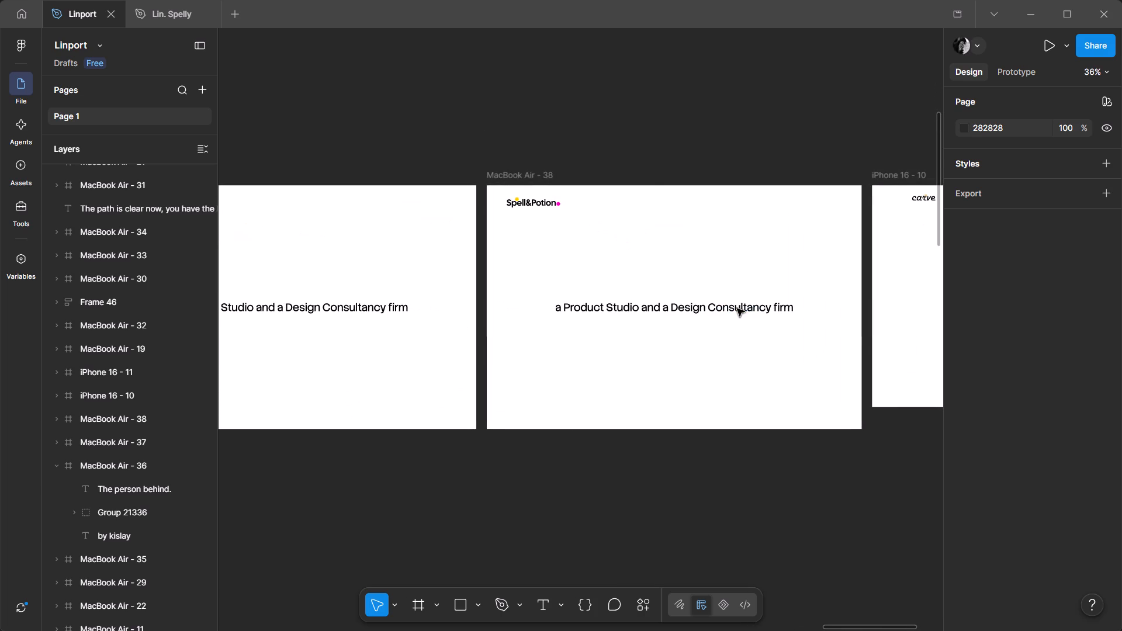
{"action": "scroll", "coordinate": [737, 308], "scroll_direction": "right", "scroll_amount": 8}
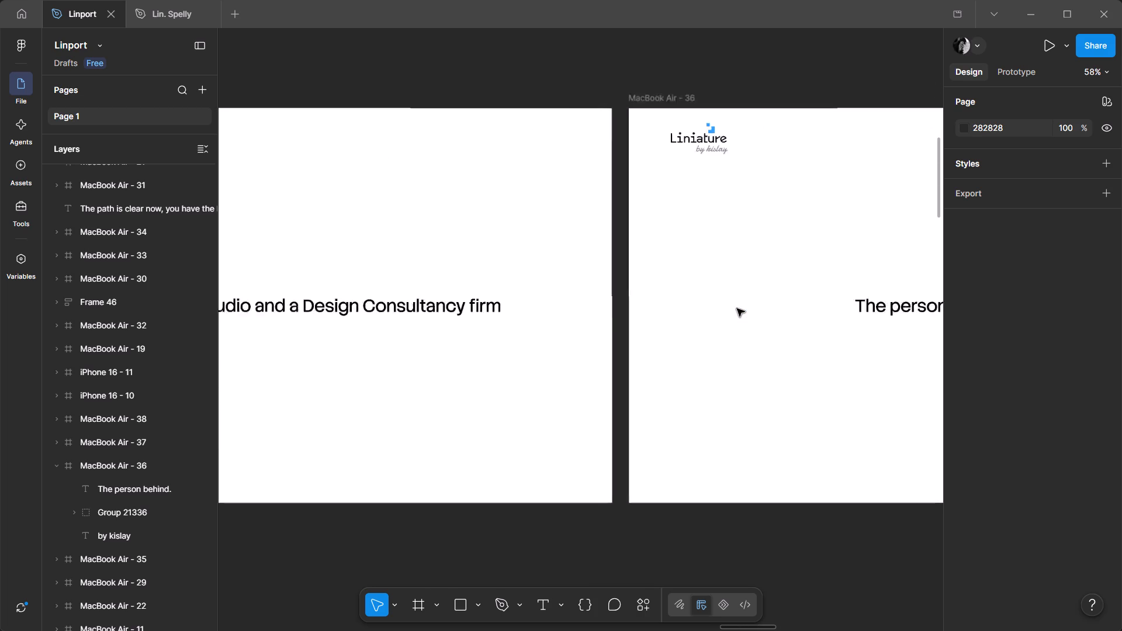
{"action": "scroll", "coordinate": [737, 308], "scroll_direction": "right", "scroll_amount": 1}
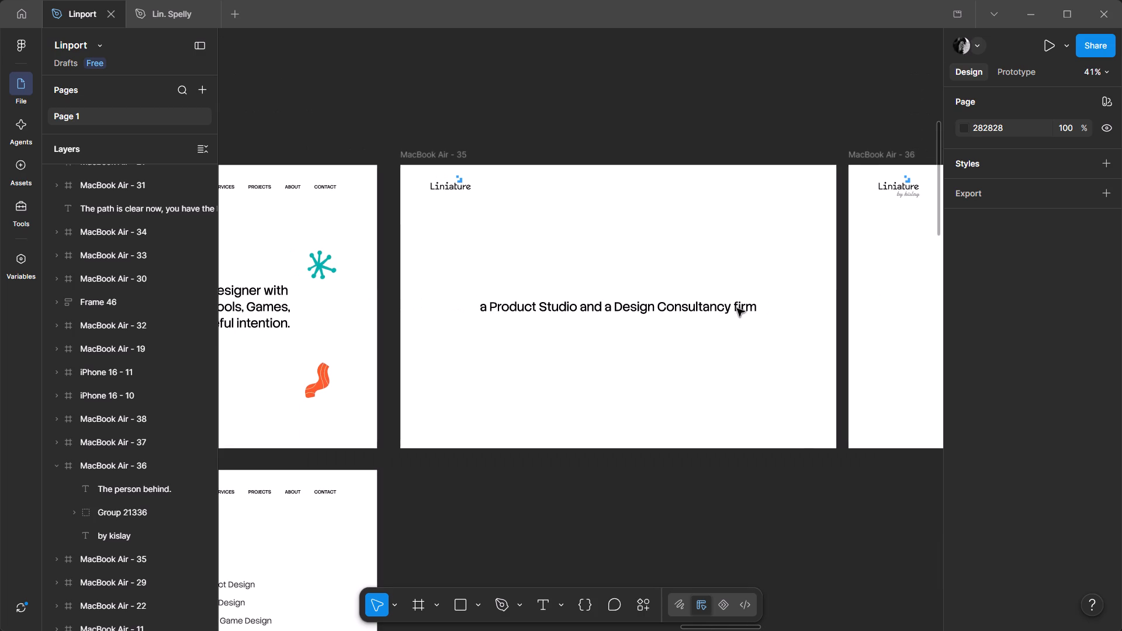
{"action": "scroll", "coordinate": [737, 308], "scroll_direction": "left", "scroll_amount": 2}
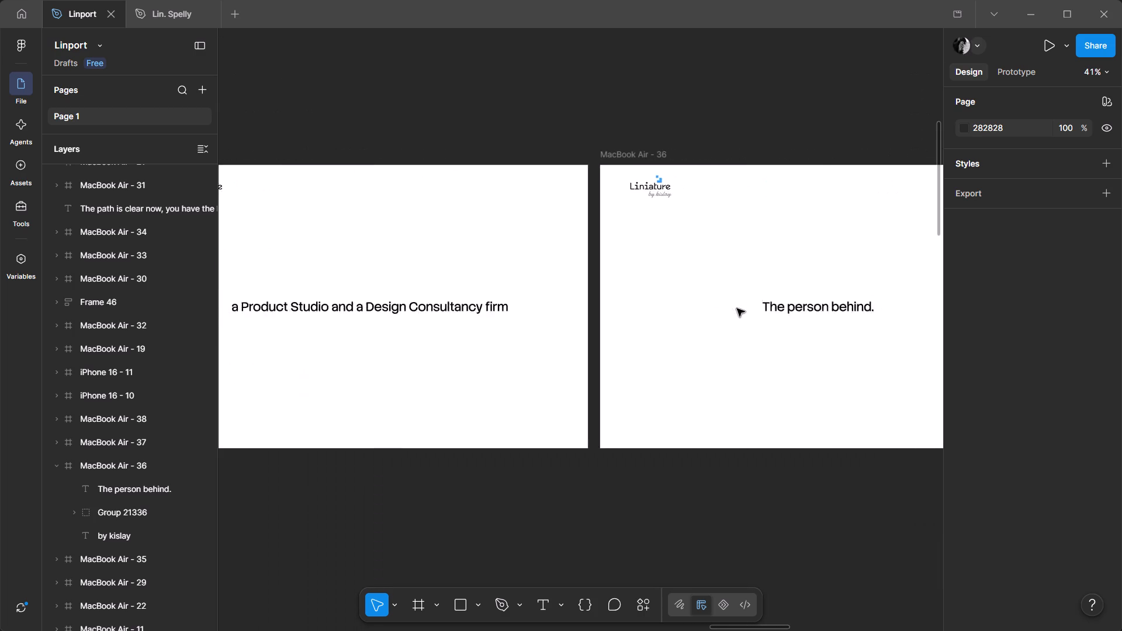
{"action": "scroll", "coordinate": [737, 308], "scroll_direction": "left", "scroll_amount": 2}
{"action": "scroll", "coordinate": [617, 334], "scroll_direction": "left", "scroll_amount": 2}
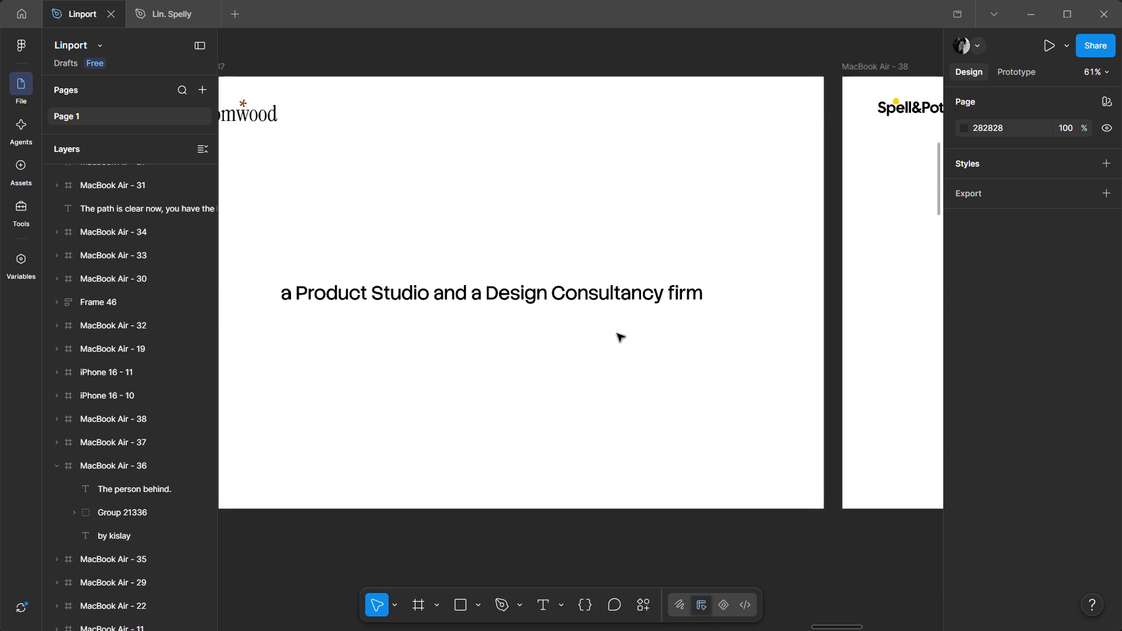
{"action": "scroll", "coordinate": [617, 334], "scroll_direction": "left", "scroll_amount": 5}
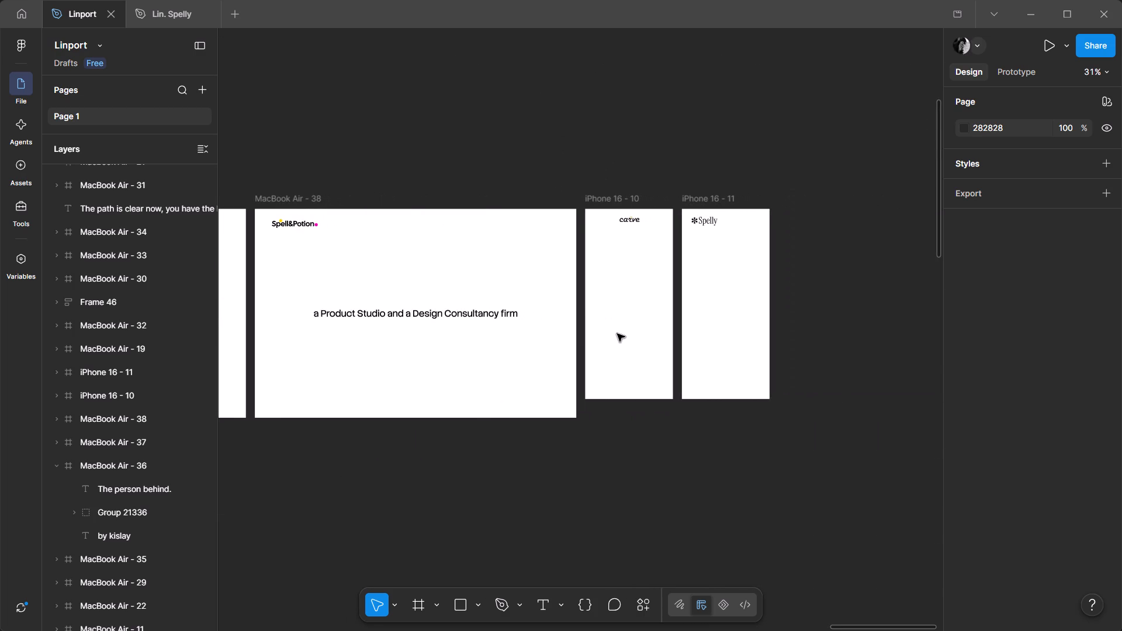
{"action": "scroll", "coordinate": [617, 334], "scroll_direction": "right", "scroll_amount": 3}
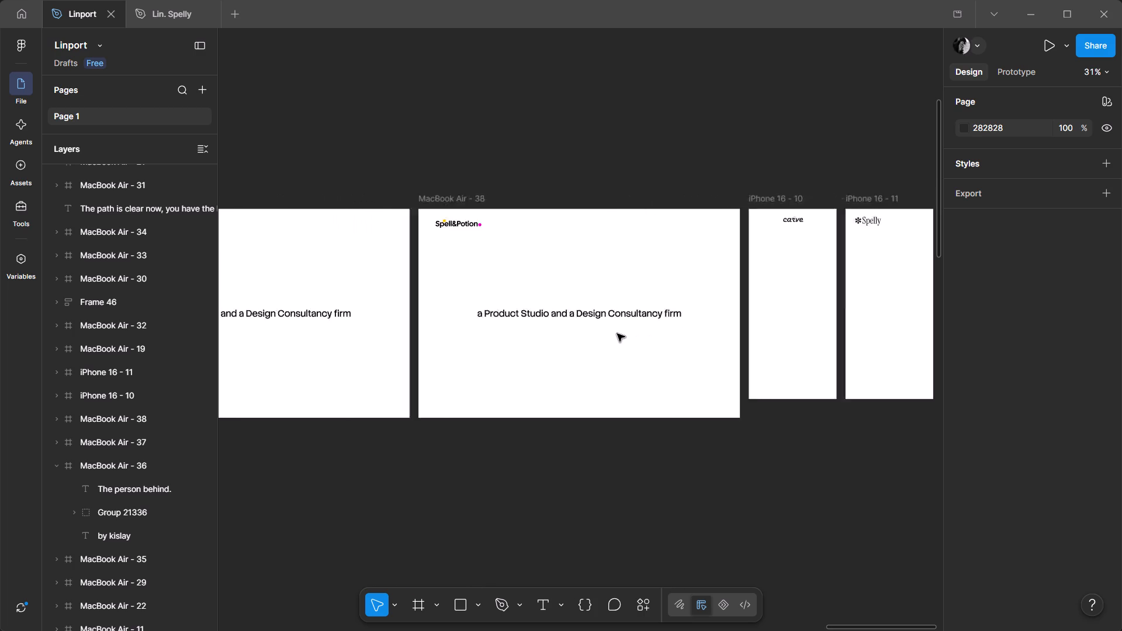
{"action": "scroll", "coordinate": [617, 334], "scroll_direction": "right", "scroll_amount": 1}
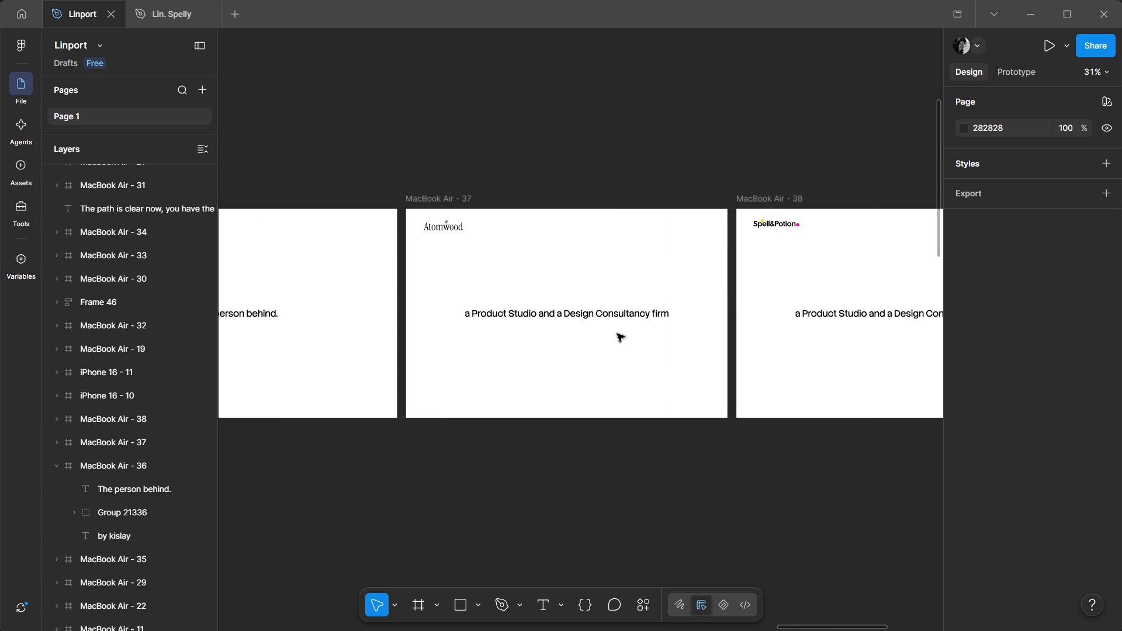
{"action": "scroll", "coordinate": [617, 334], "scroll_direction": "right", "scroll_amount": 3}
Collapse the MacBook Air - 36 frame in the layer list.
{"action": "left_click", "coordinate": [390, 522]}
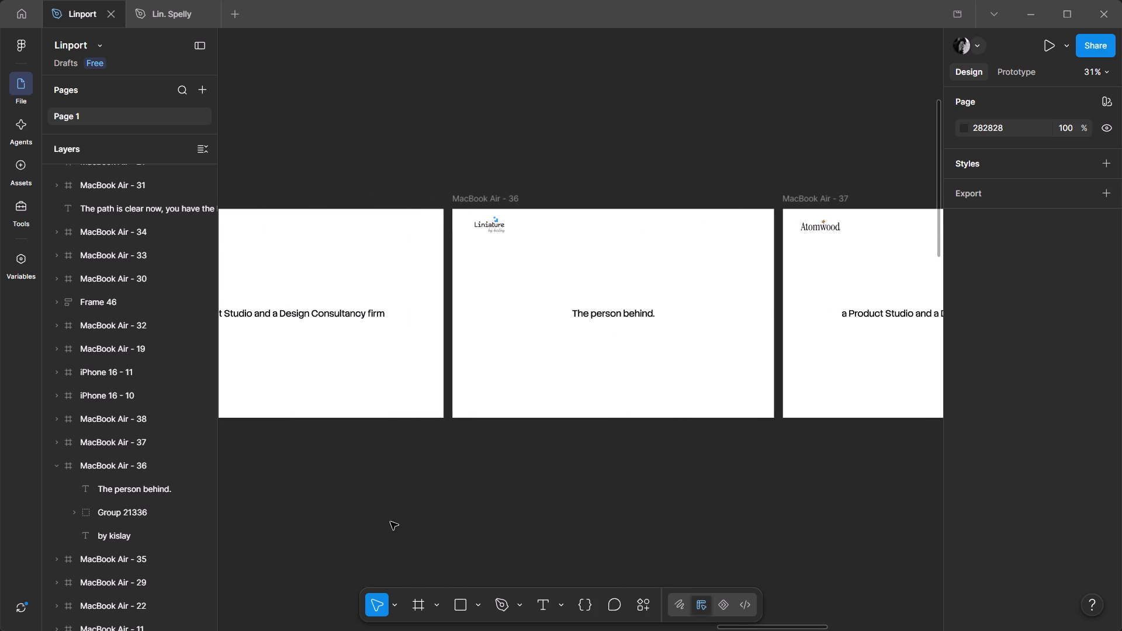
{"action": "left_click", "coordinate": [58, 466]}
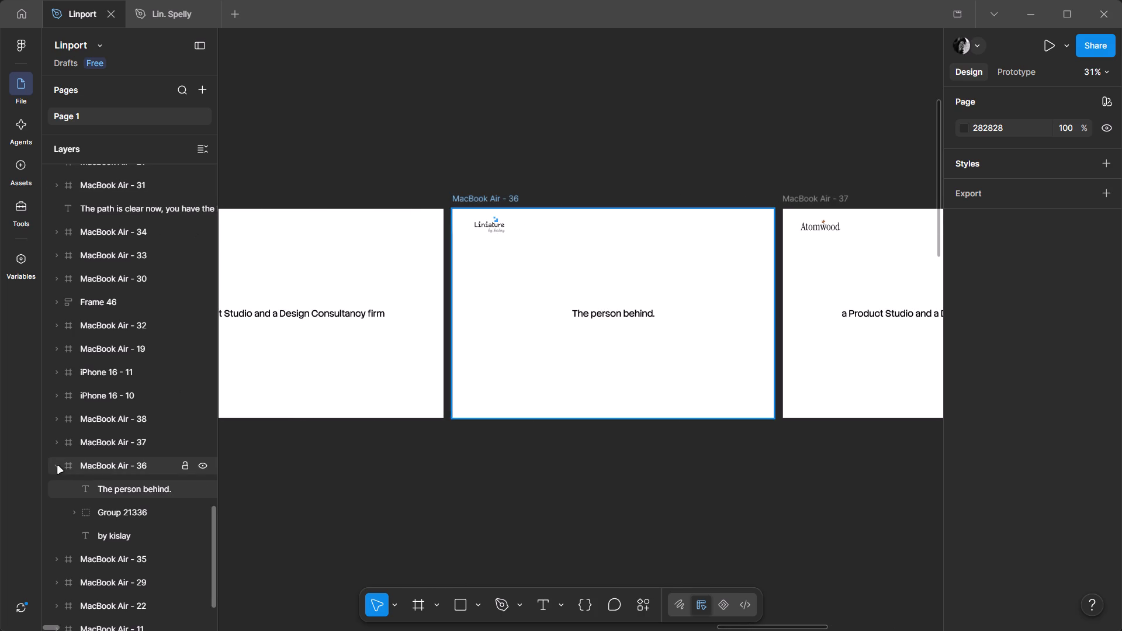
{"action": "left_click", "coordinate": [322, 429]}
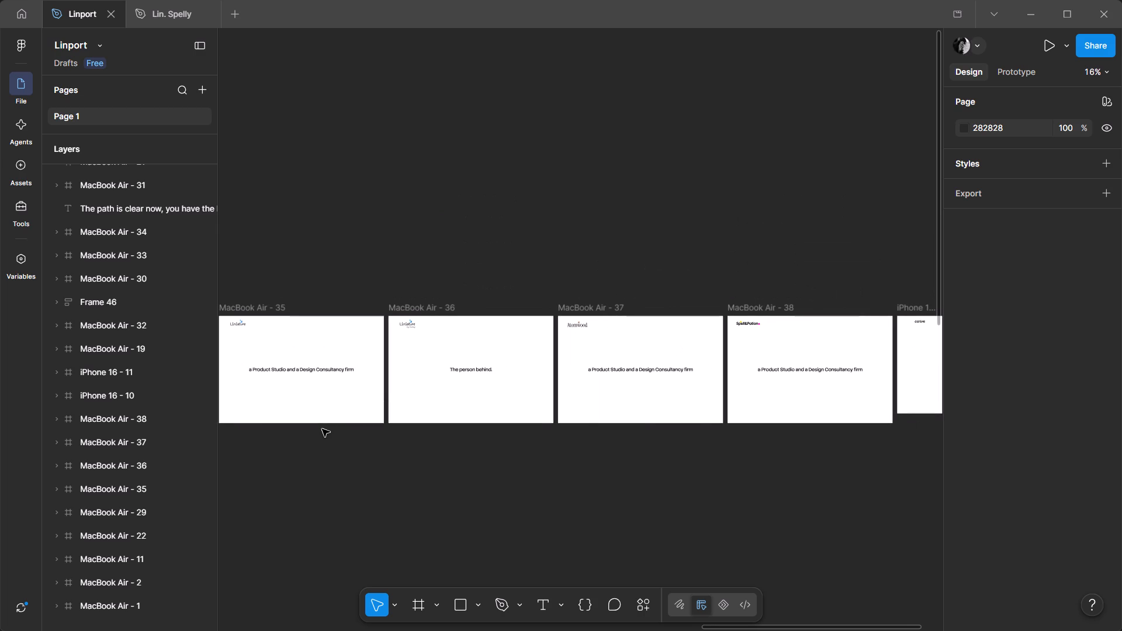
Compare the headlines and logos of MacBook Air - 35 to 38 and the iPhone 16 frames.
{"action": "scroll", "coordinate": [322, 429], "scroll_direction": "right", "scroll_amount": 1}
{"action": "scroll", "coordinate": [427, 301], "scroll_direction": "down", "scroll_amount": 1}
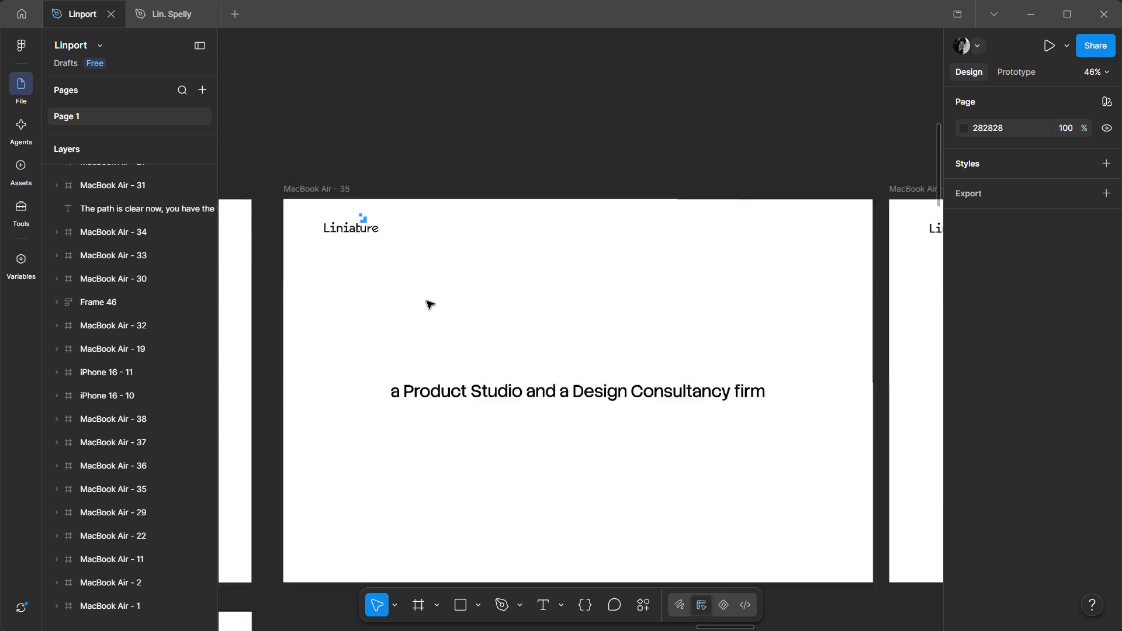
{"action": "scroll", "coordinate": [427, 301], "scroll_direction": "left", "scroll_amount": 4}
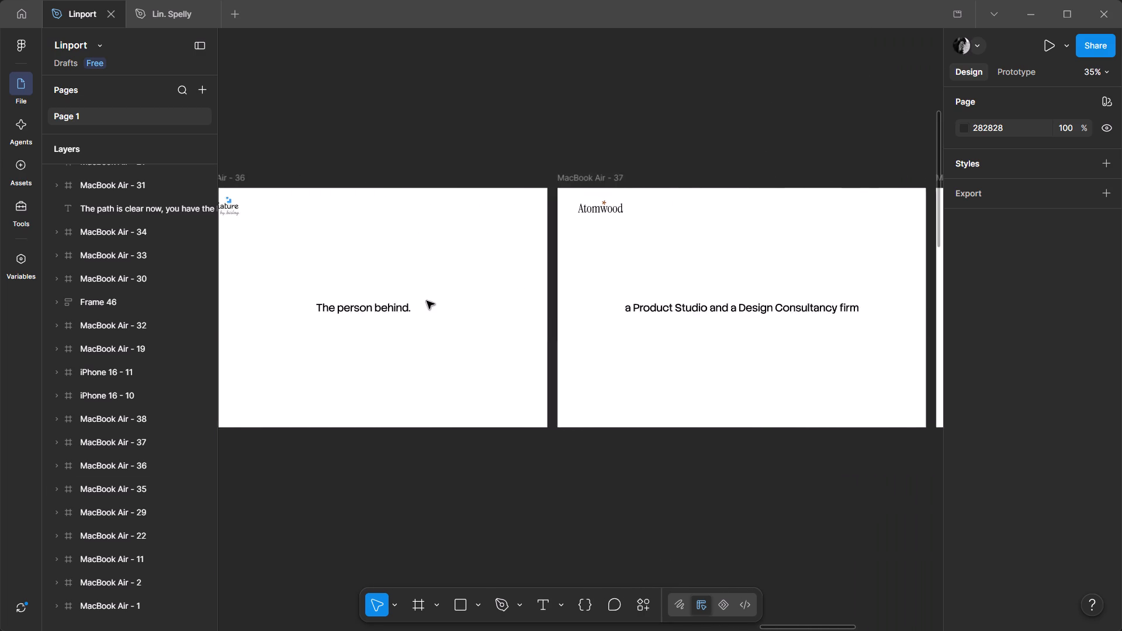
{"action": "scroll", "coordinate": [427, 301], "scroll_direction": "left", "scroll_amount": 2}
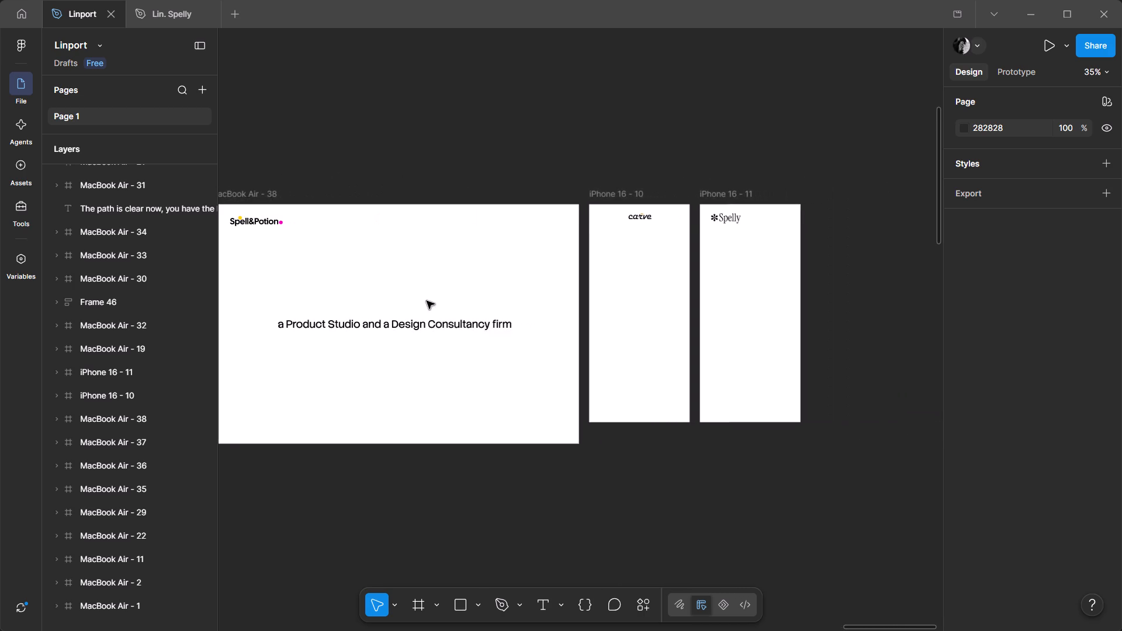
{"action": "scroll", "coordinate": [605, 270], "scroll_direction": "right", "scroll_amount": 7}
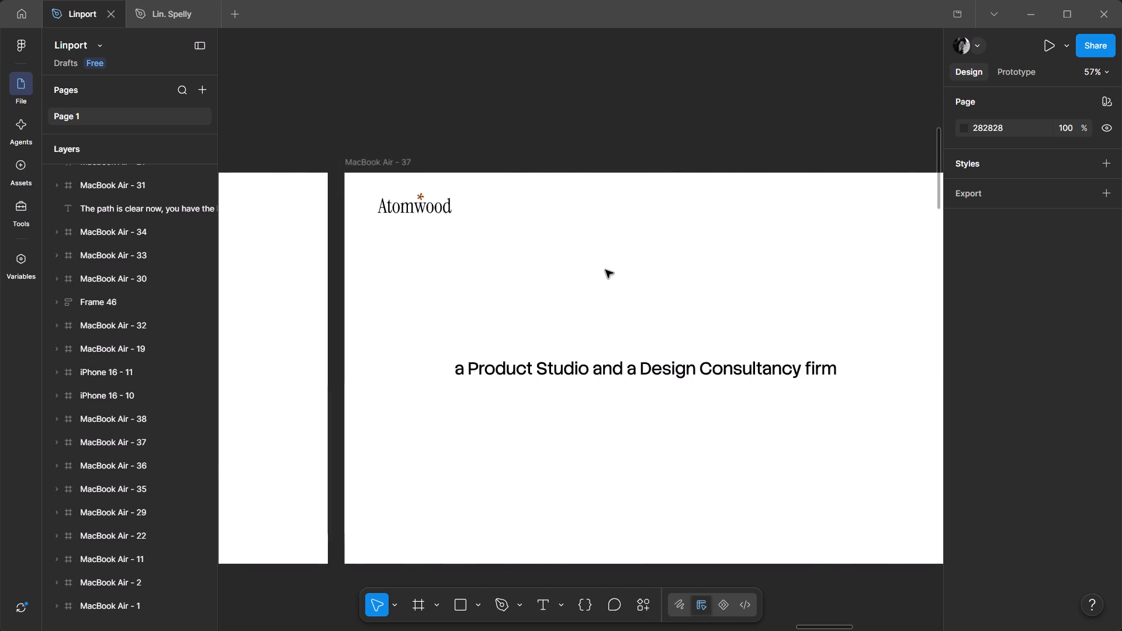
{"action": "scroll", "coordinate": [605, 270], "scroll_direction": "right", "scroll_amount": 9}
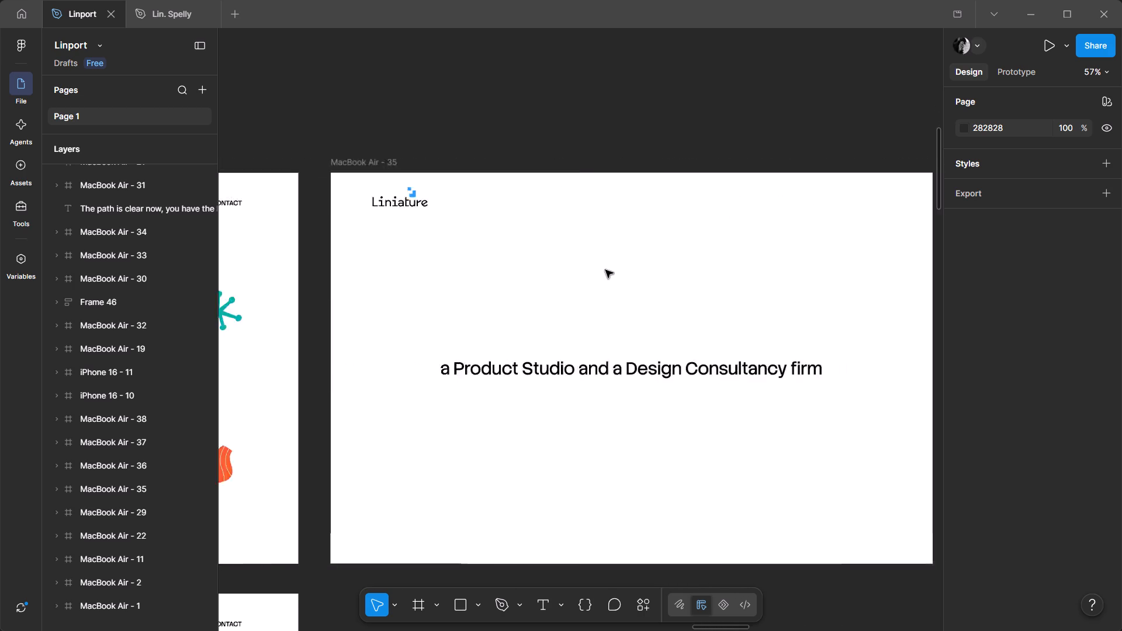
{"action": "scroll", "coordinate": [605, 270], "scroll_direction": "left", "scroll_amount": 9}
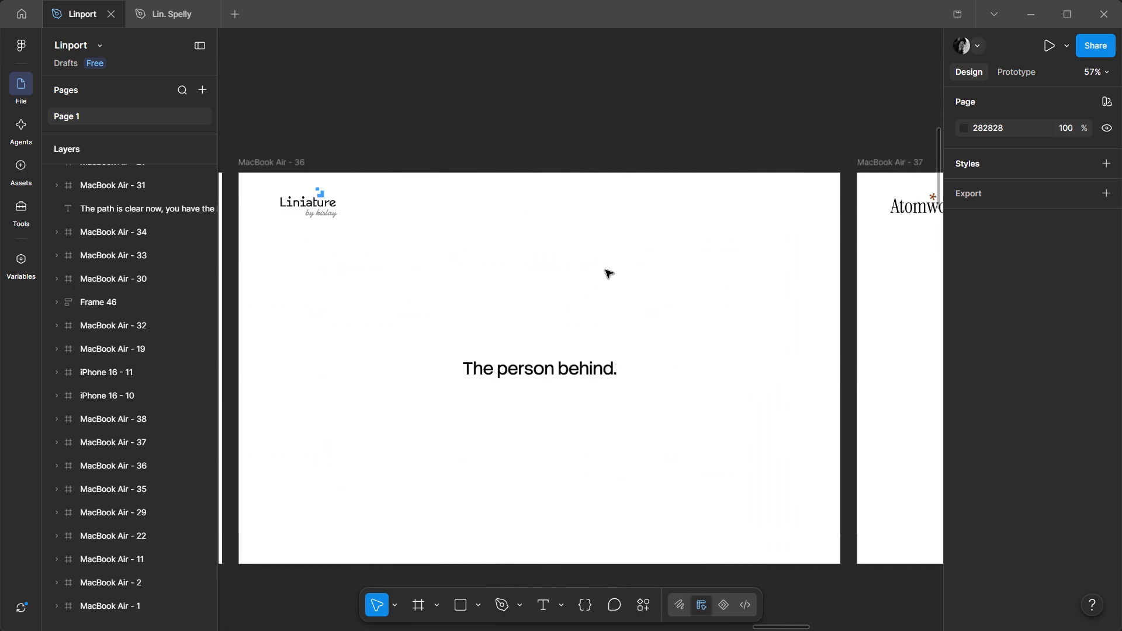
{"action": "scroll", "coordinate": [605, 270], "scroll_direction": "left", "scroll_amount": 2}
{"action": "scroll", "coordinate": [605, 270], "scroll_direction": "right", "scroll_amount": 3}
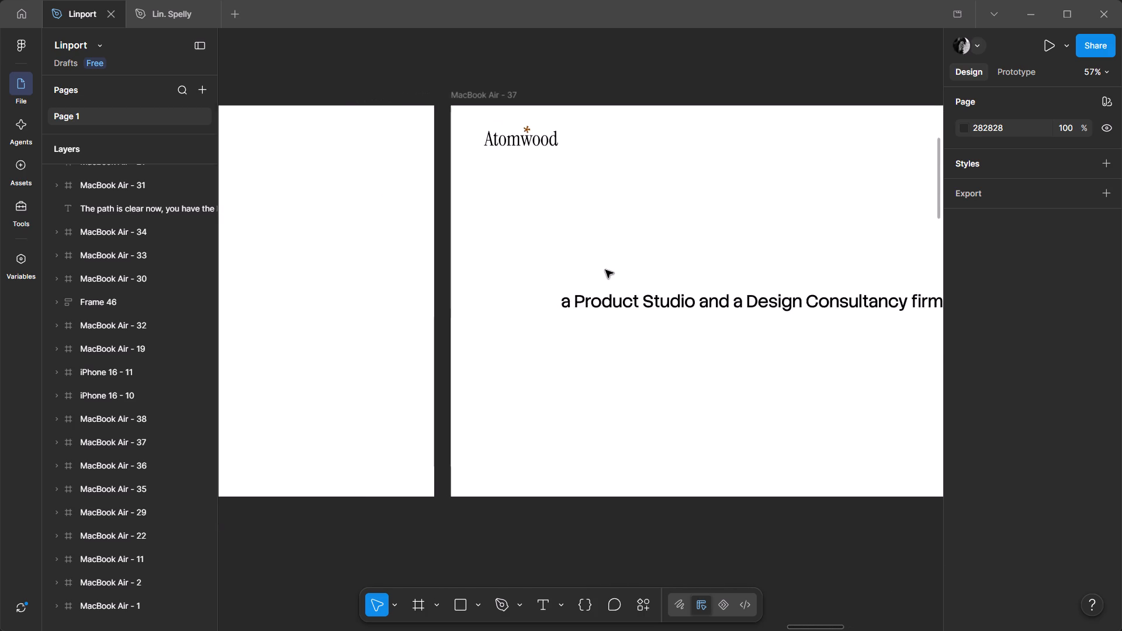
{"action": "scroll", "coordinate": [605, 270], "scroll_direction": "right", "scroll_amount": 3}
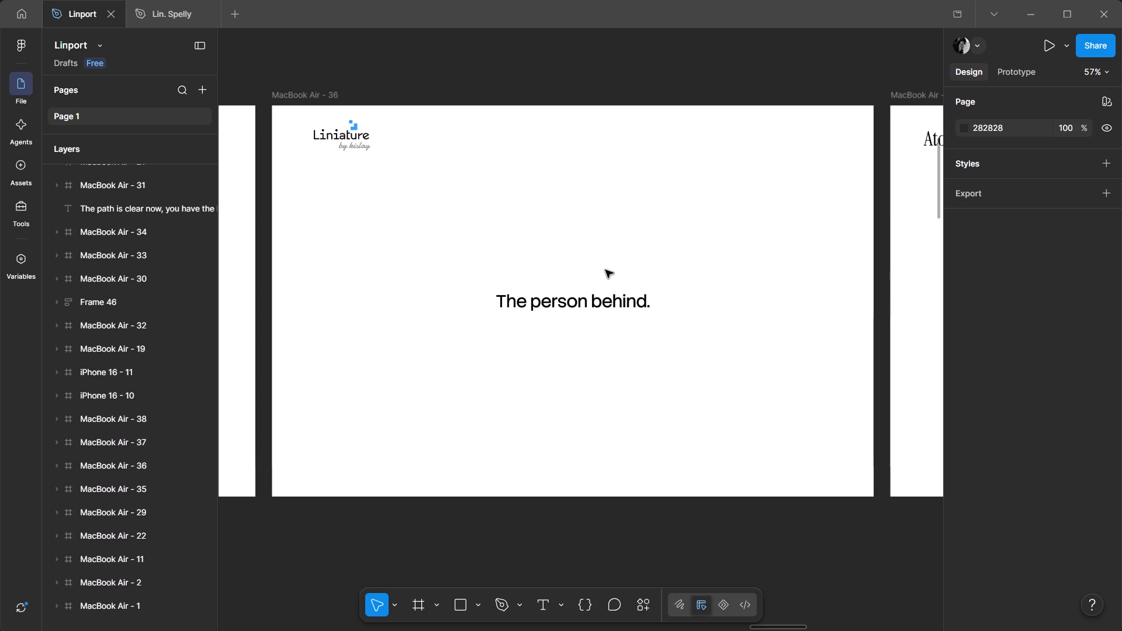
{"action": "scroll", "coordinate": [605, 270], "scroll_direction": "left", "scroll_amount": 6}
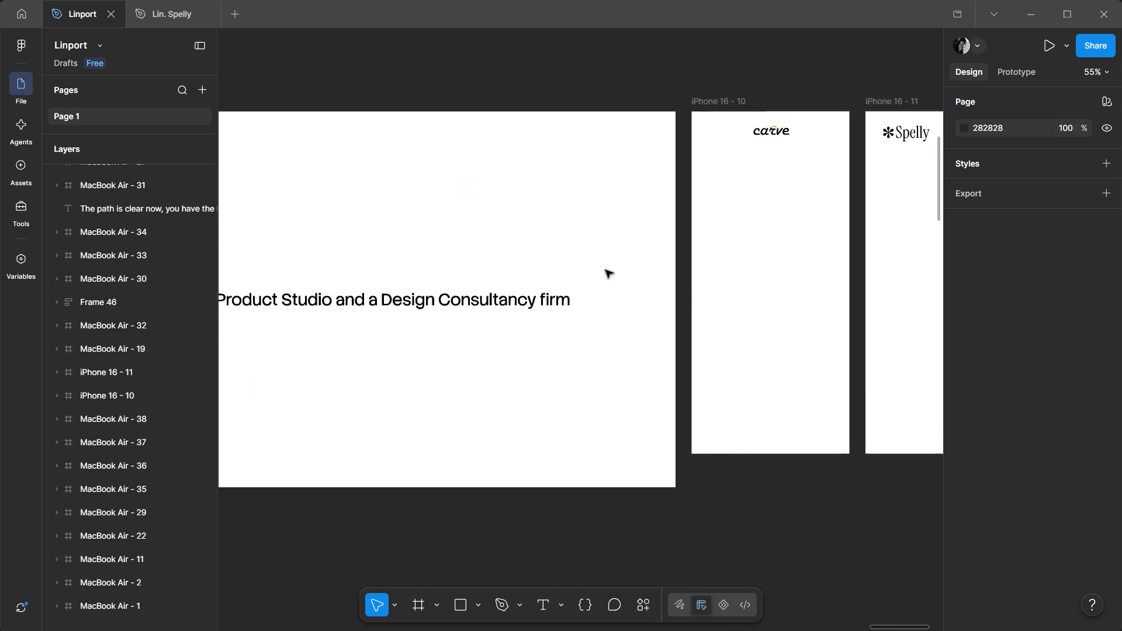
Replace the headline text in MacBook Air - 38 with "A Marketplace for Home Decors".
{"action": "scroll", "coordinate": [605, 270], "scroll_direction": "right", "scroll_amount": 4}
{"action": "scroll", "coordinate": [605, 270], "scroll_direction": "left", "scroll_amount": 3}
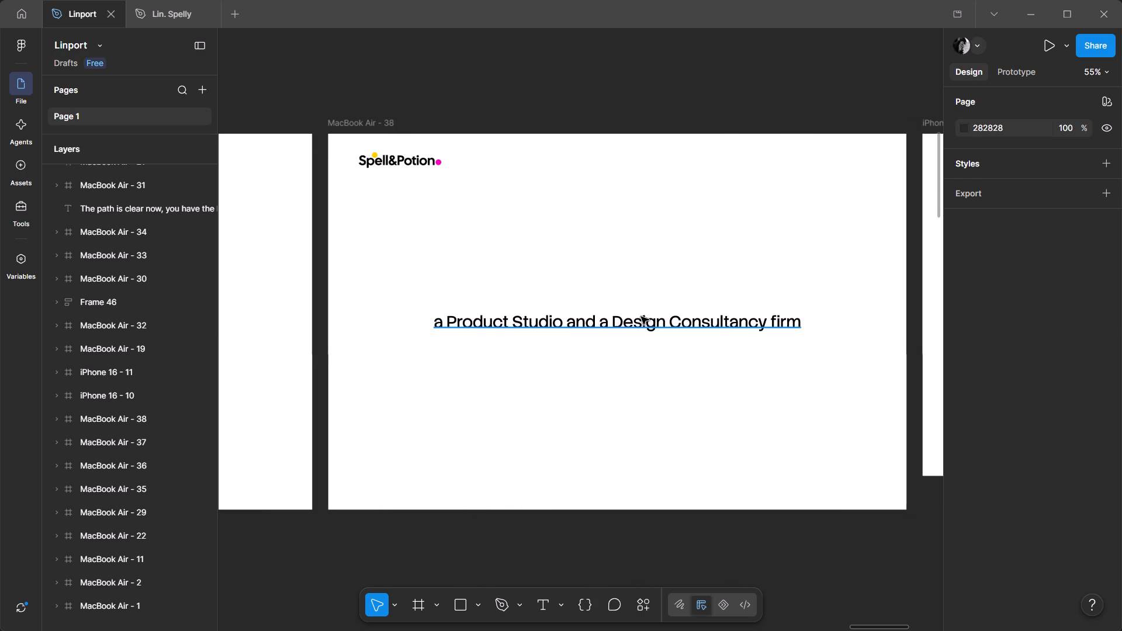
{"action": "double_click", "coordinate": [641, 317]}
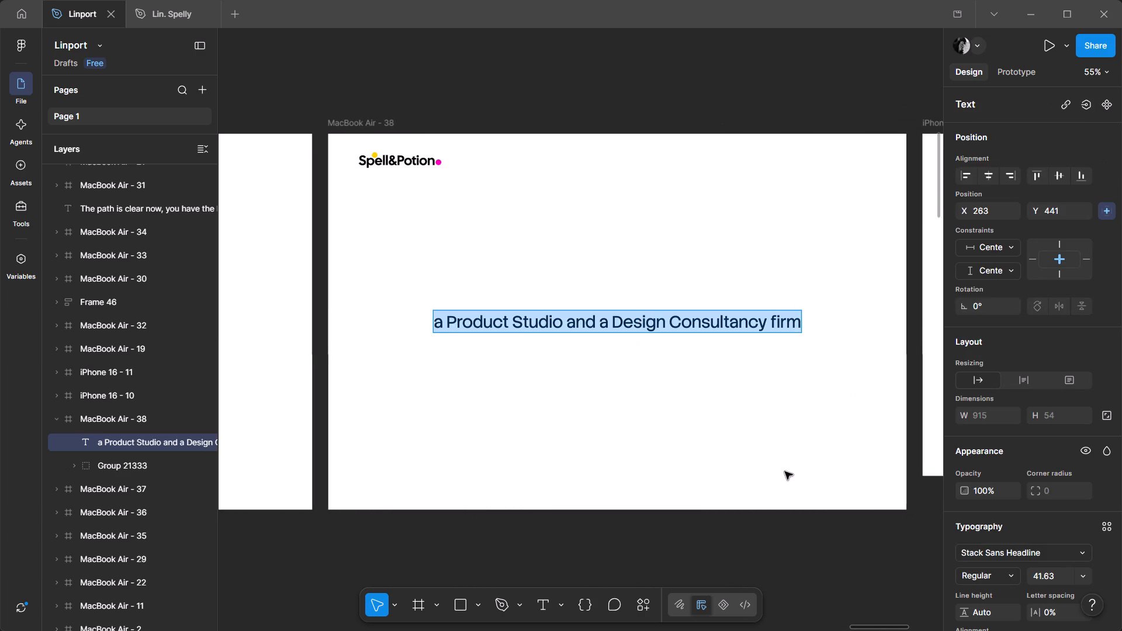
{"action": "scroll", "coordinate": [962, 484], "scroll_direction": "down", "scroll_amount": 1}
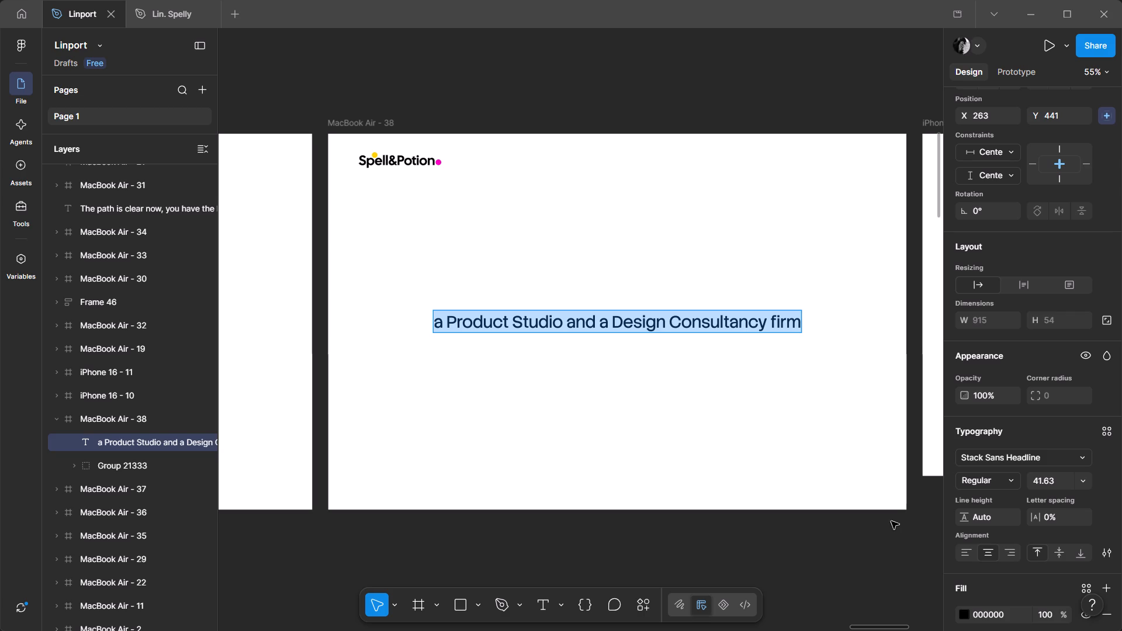
{"action": "key", "text": "t"}
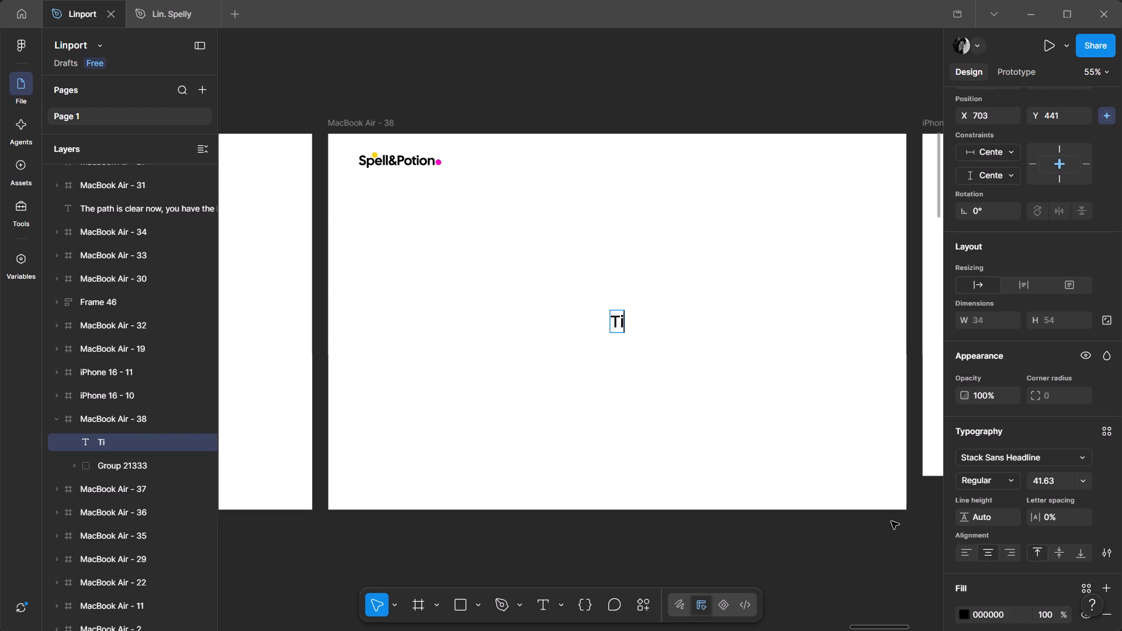
{"action": "key", "text": "BackSpace"}
{"action": "type", "text": "me"}
{"action": "key", "text": "BackSpace"}
{"action": "key", "text": "BackSpace"}
{"action": "key", "text": "BackSpace"}
{"action": "key", "text": "BackSpace"}
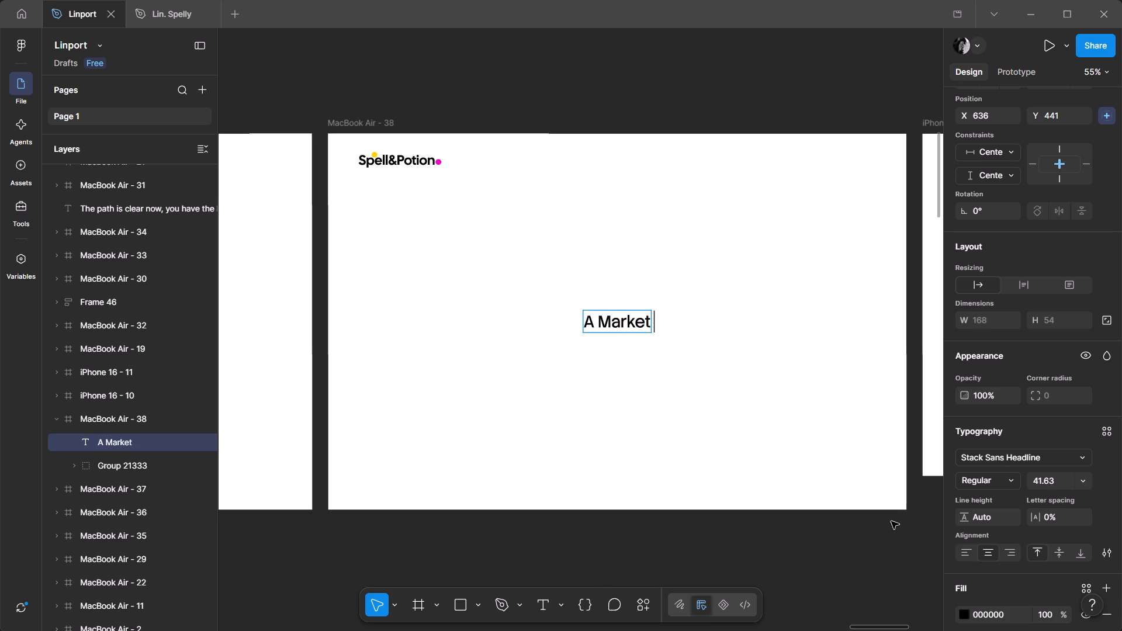
{"action": "key", "text": "BackSpace"}
{"action": "type", "text": "place for"}
{"action": "key", "text": "space"}
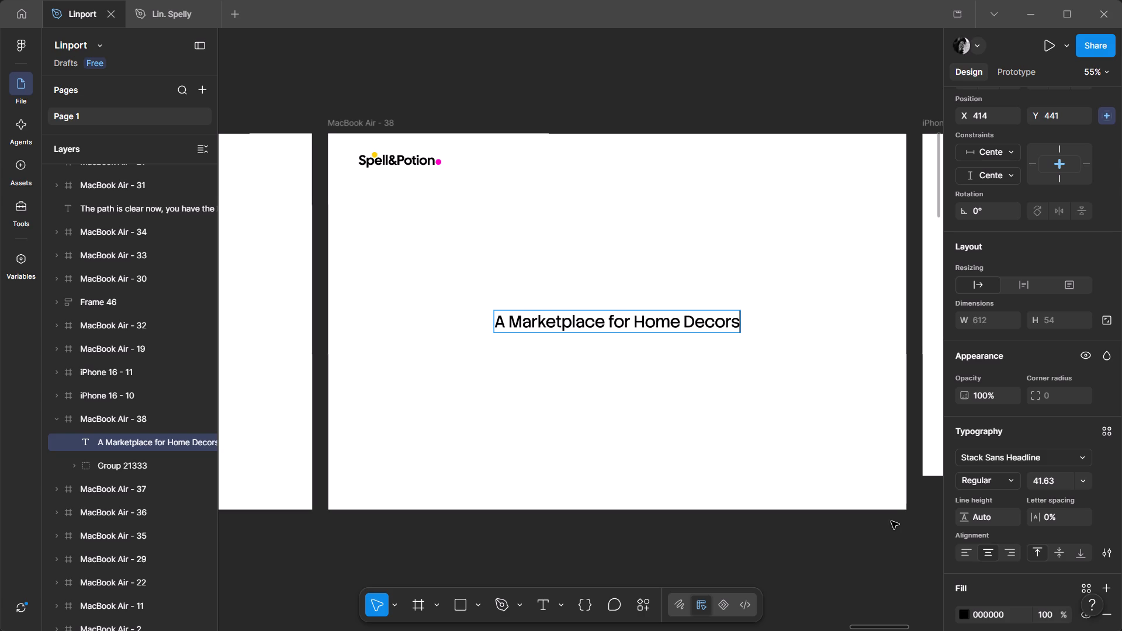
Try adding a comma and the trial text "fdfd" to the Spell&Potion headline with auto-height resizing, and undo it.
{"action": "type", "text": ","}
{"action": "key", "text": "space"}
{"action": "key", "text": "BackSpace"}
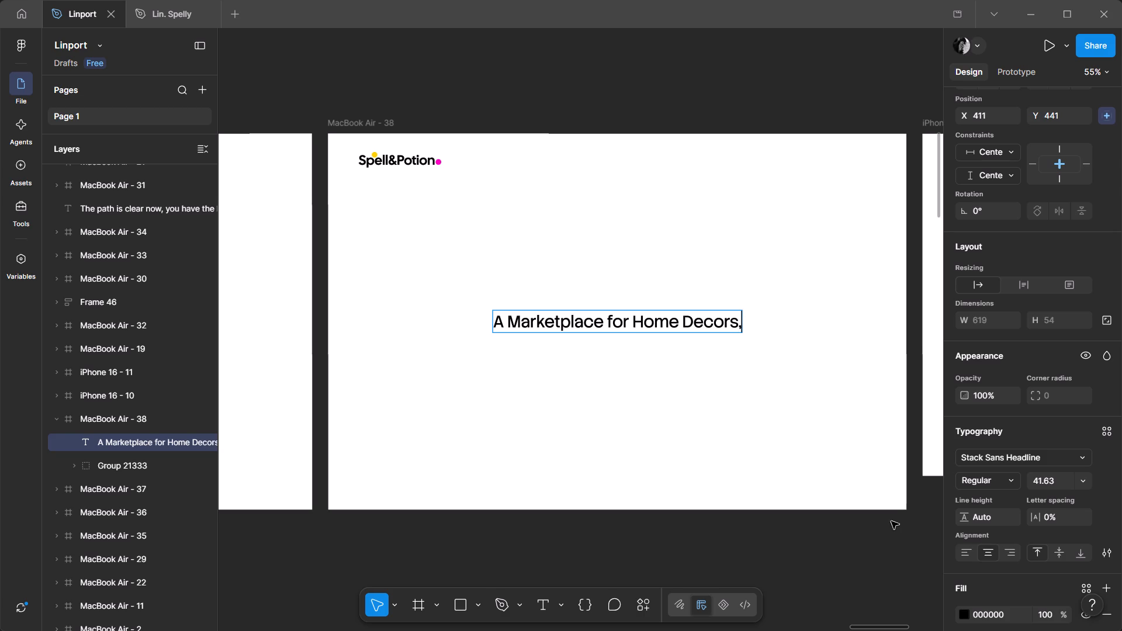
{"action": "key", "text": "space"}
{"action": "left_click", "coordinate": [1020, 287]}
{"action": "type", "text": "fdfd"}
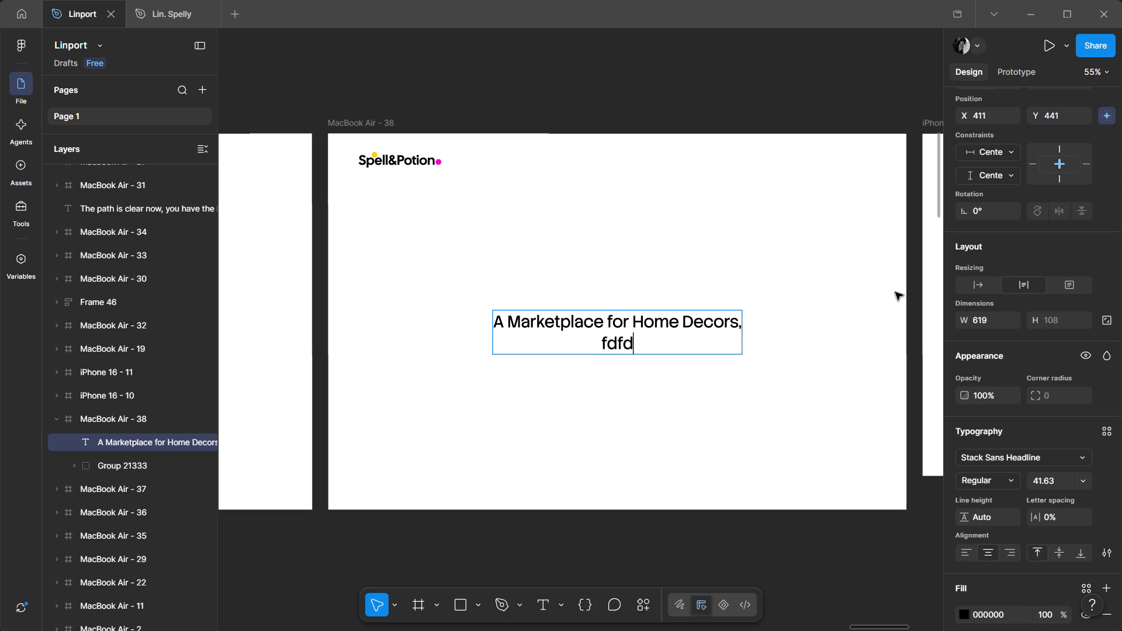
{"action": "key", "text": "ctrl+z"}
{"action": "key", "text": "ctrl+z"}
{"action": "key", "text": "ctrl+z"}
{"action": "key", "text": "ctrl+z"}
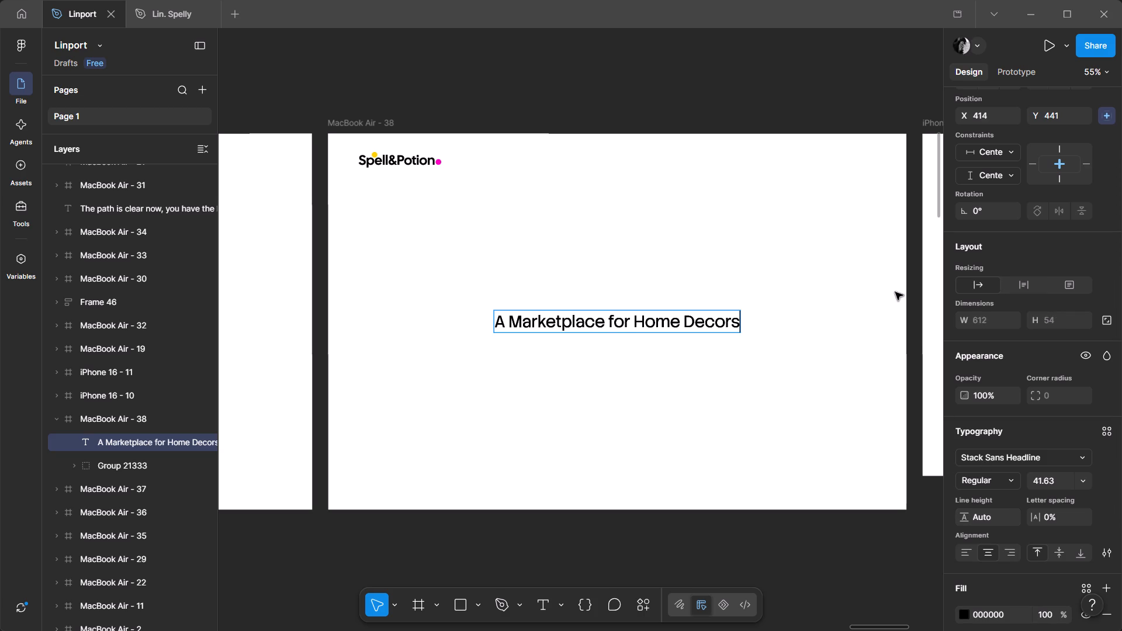
Extend the Spell&Potion headline to read "A Marketplace for Home Decors, Clock,".
{"action": "type", "text": ","}
{"action": "key", "text": "space"}
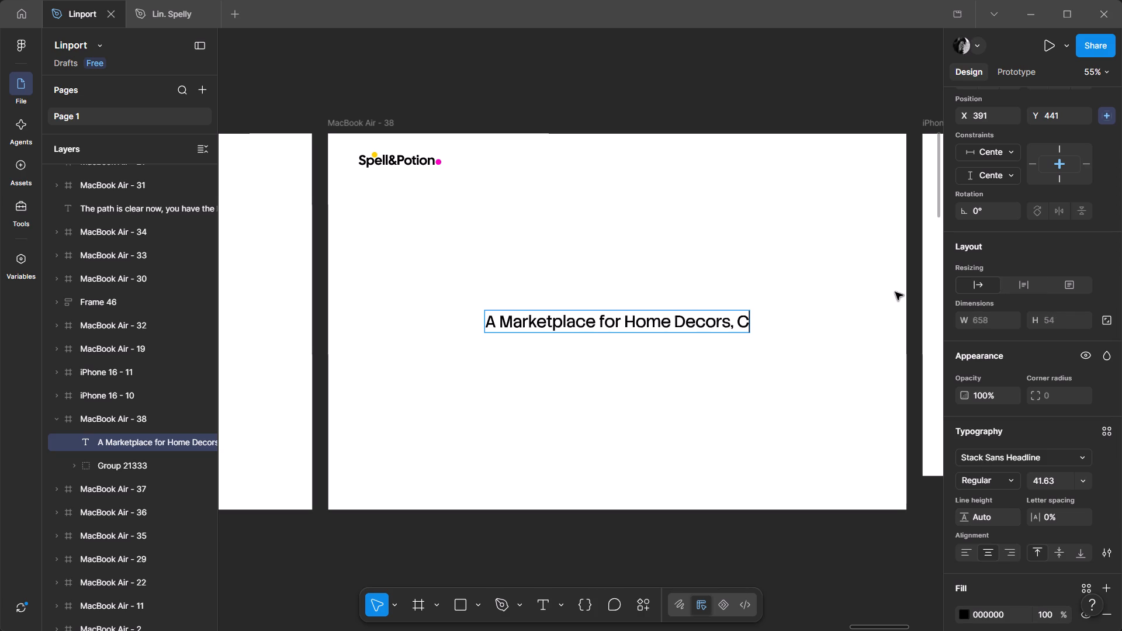
{"action": "key", "text": "BackSpace"}
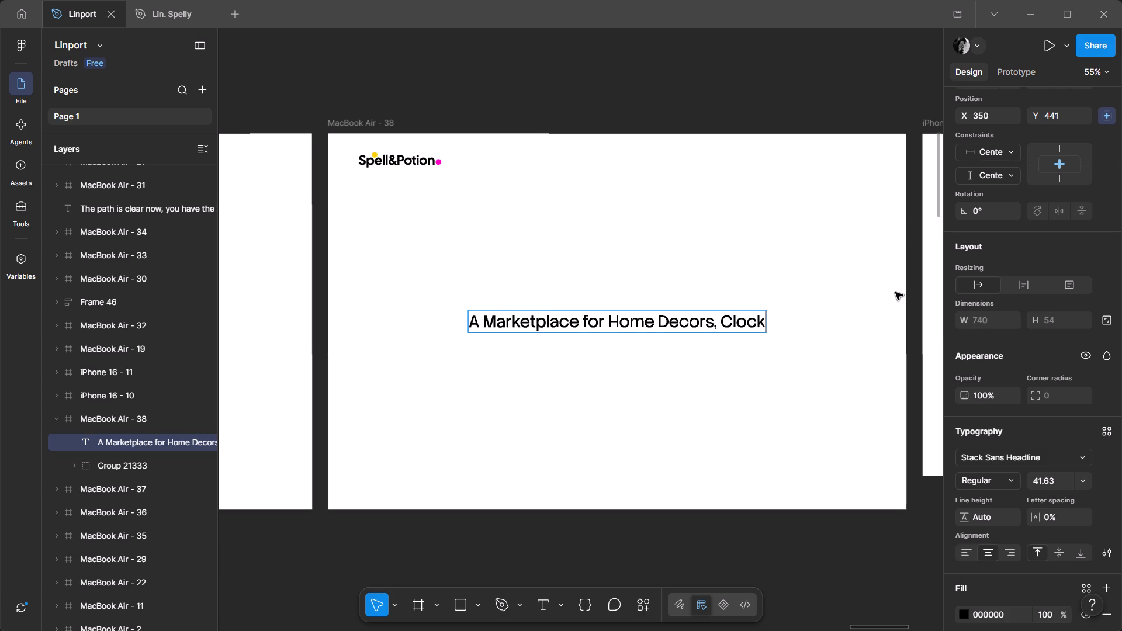
{"action": "key", "text": "BackSpace"}
{"action": "key", "text": "BackSpace"}
{"action": "key", "text": "BackSpace"}
{"action": "key", "text": "BackSpace"}
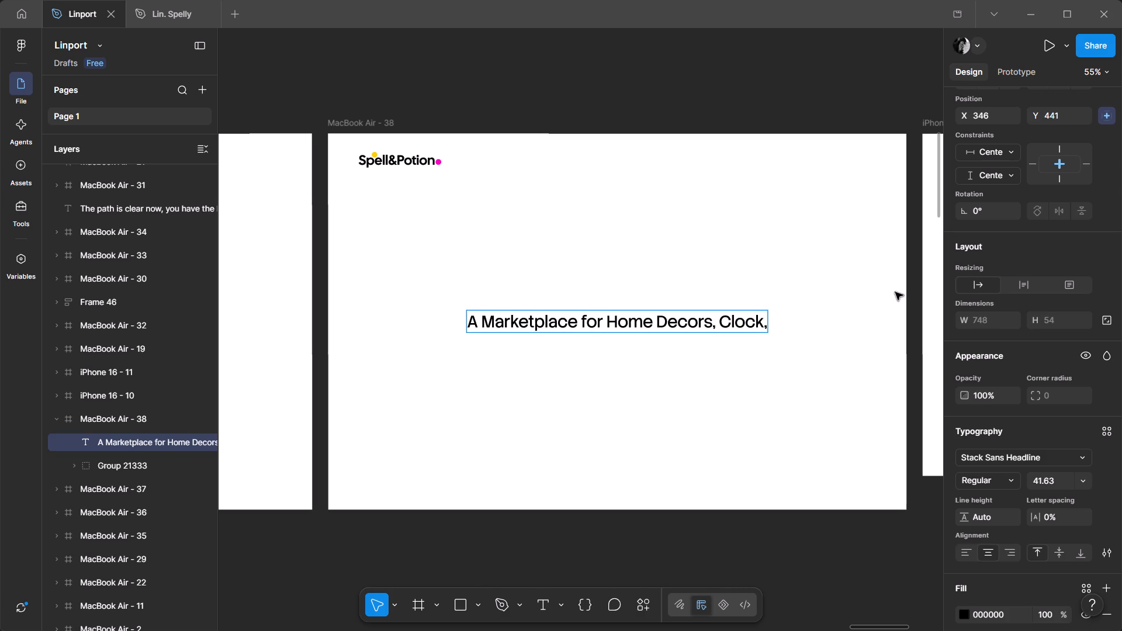
Set the Spell&Potion headline to auto-height resizing and add "Plant Pots, Desk Stationaries" as its second line.
{"action": "double_click", "coordinate": [1036, 283]}
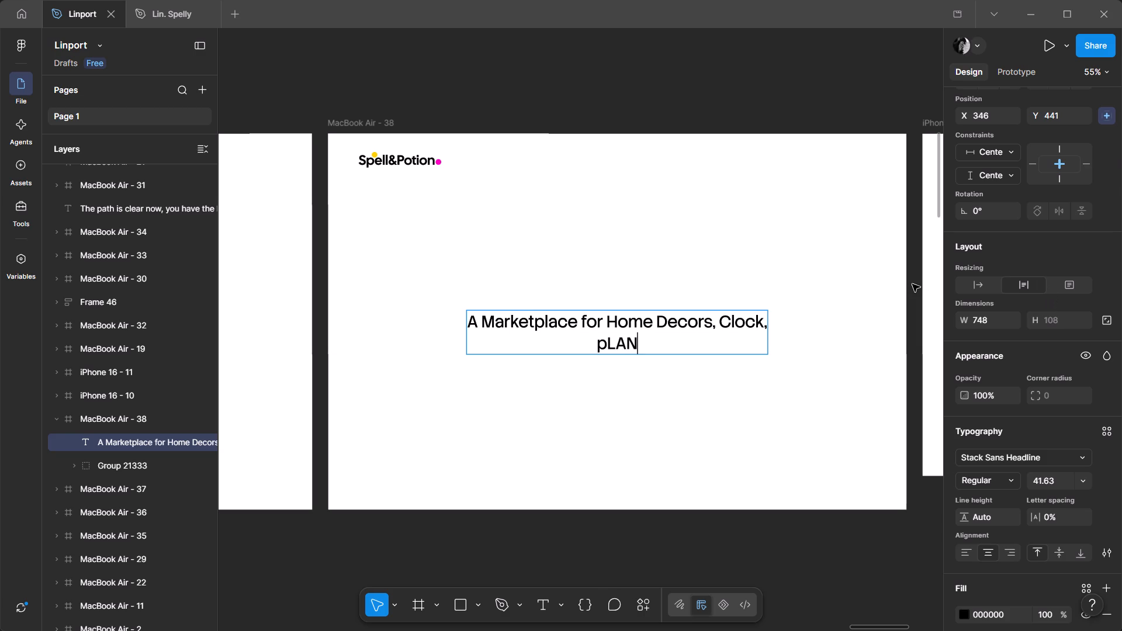
{"action": "key", "text": "BackSpace"}
{"action": "key", "text": "BackSpace"}
{"action": "key", "text": "BackSpace"}
{"action": "key", "text": "BackSpace"}
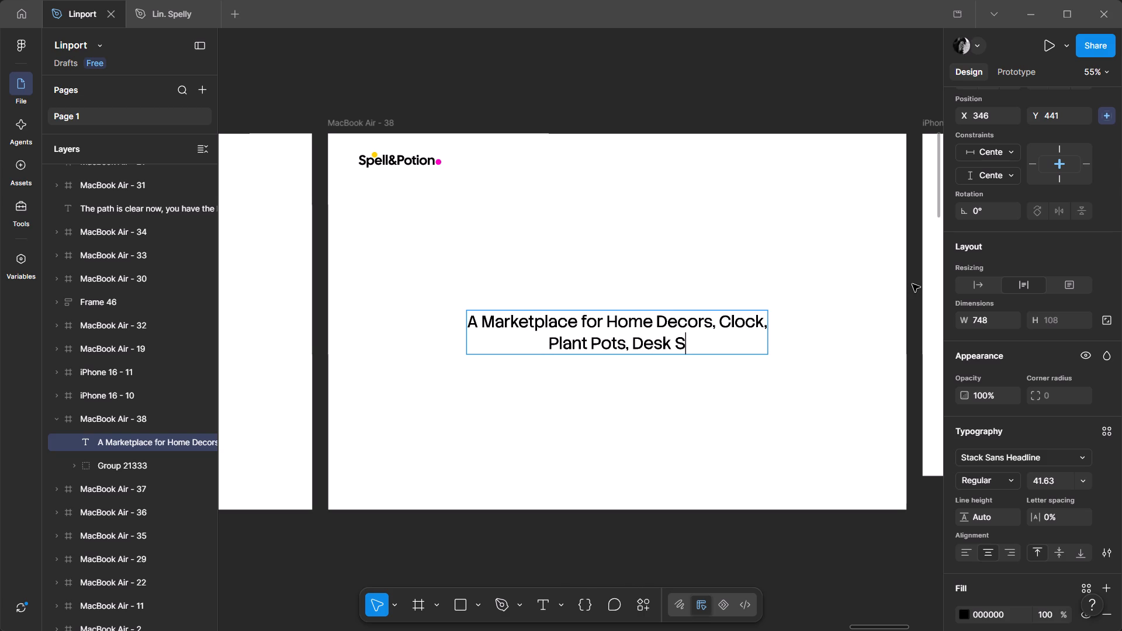
{"action": "type", "text": "tatin"}
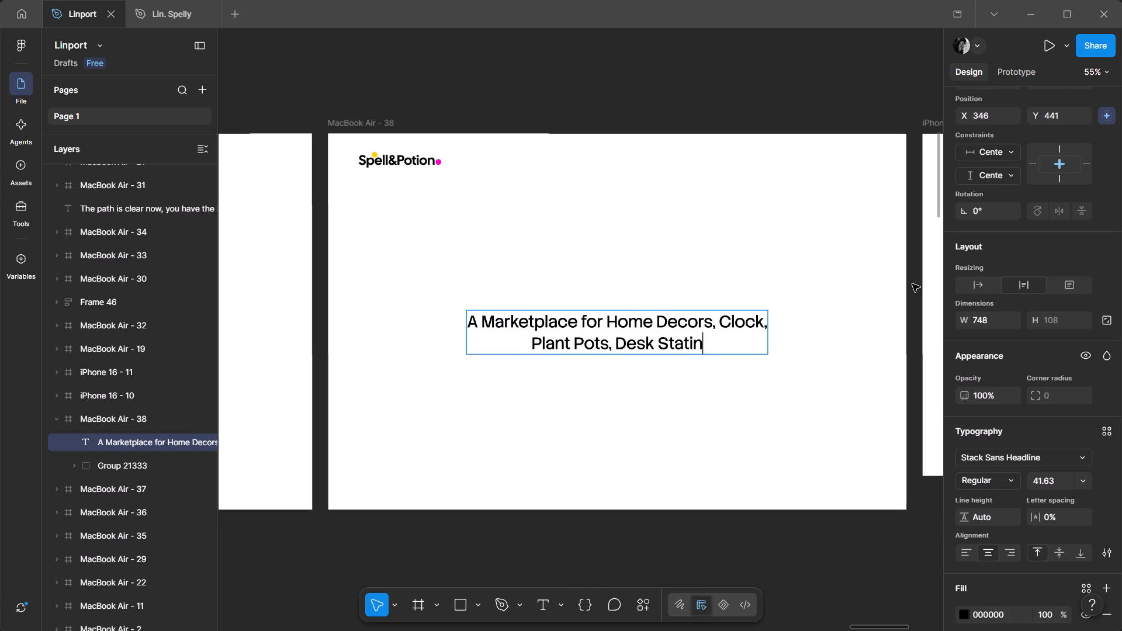
{"action": "key", "text": "BackSpace"}
{"action": "type", "text": "onar"}
{"action": "type", "text": "ies"}
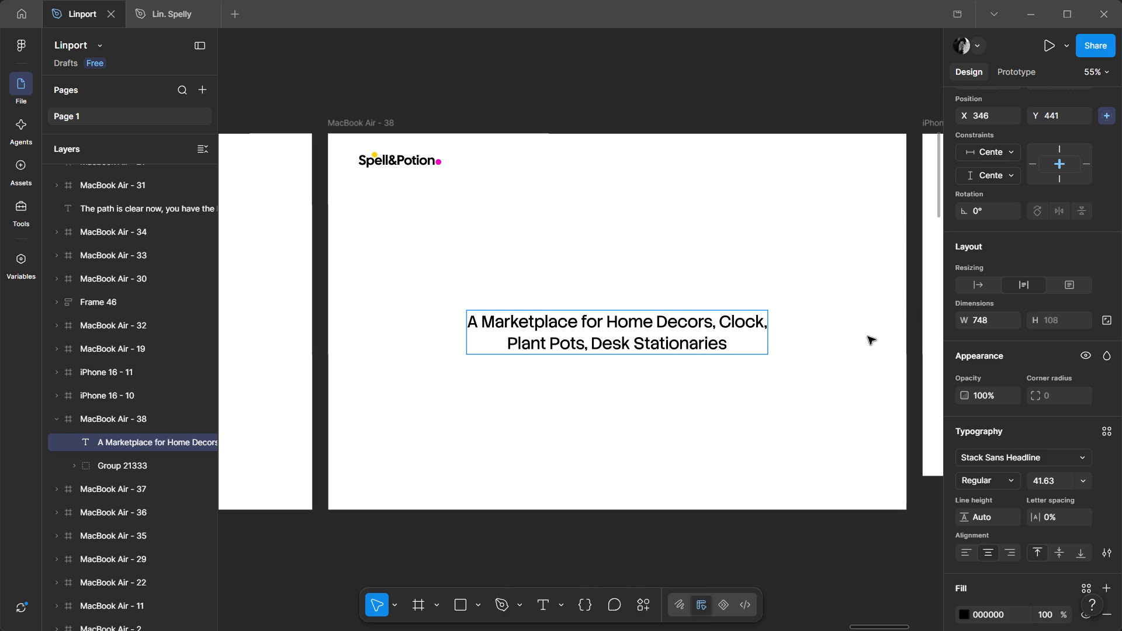
{"action": "left_click", "coordinate": [832, 369]}
{"action": "left_click", "coordinate": [756, 301]}
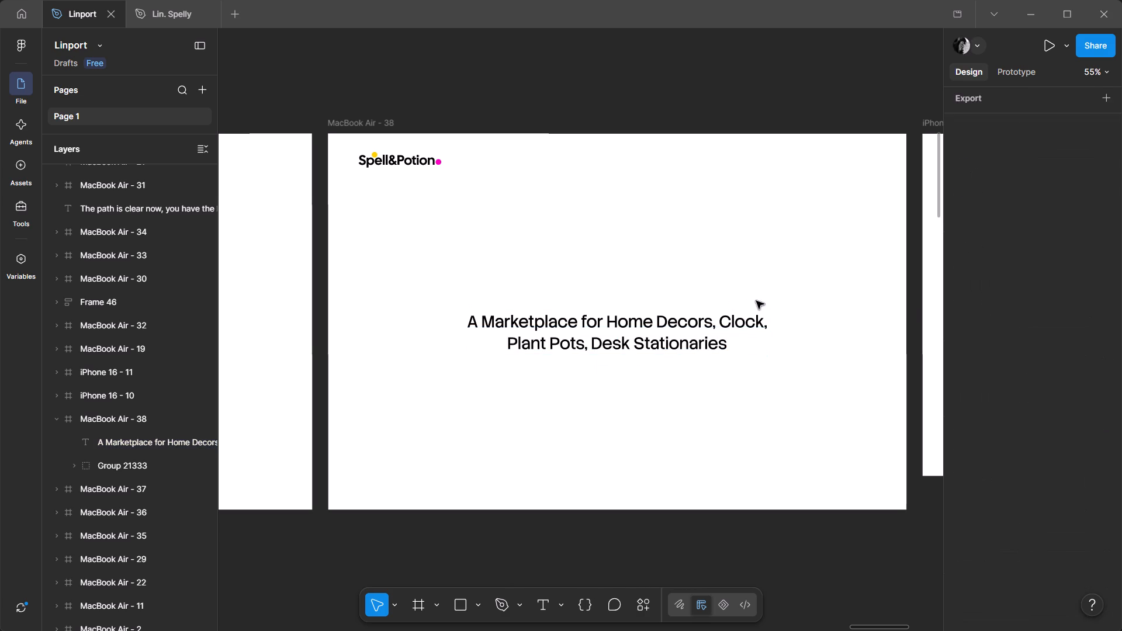
Replace the word "Stationaries" in the Spell&Potion headline with "Objects".
{"action": "triple_click", "coordinate": [694, 351]}
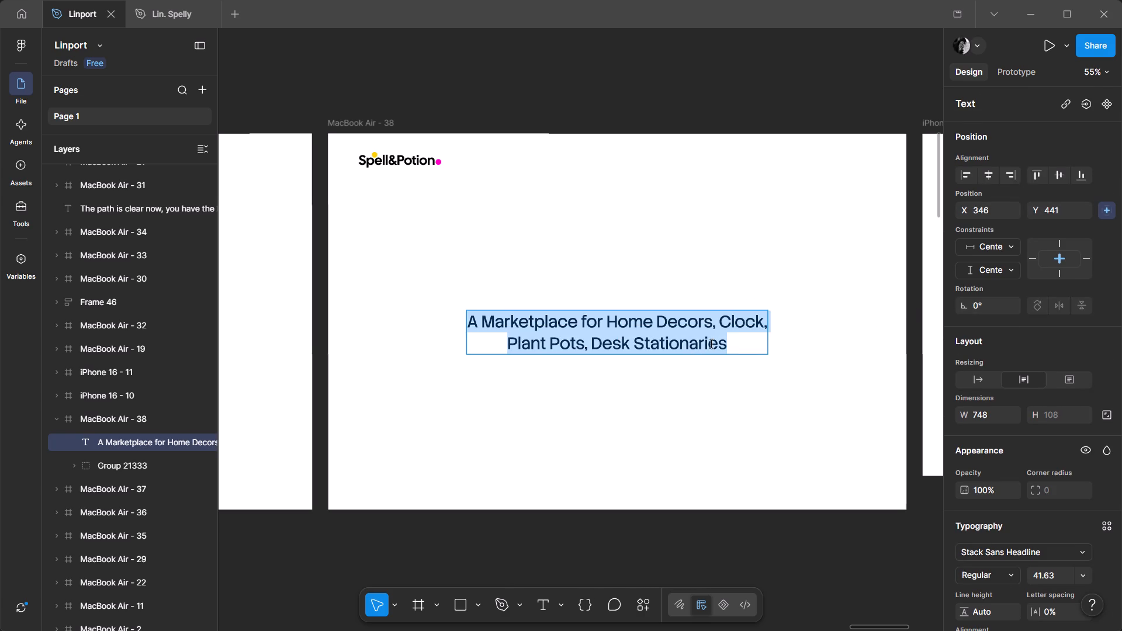
{"action": "double_click", "coordinate": [711, 344]}
{"action": "key", "text": "BackSpace"}
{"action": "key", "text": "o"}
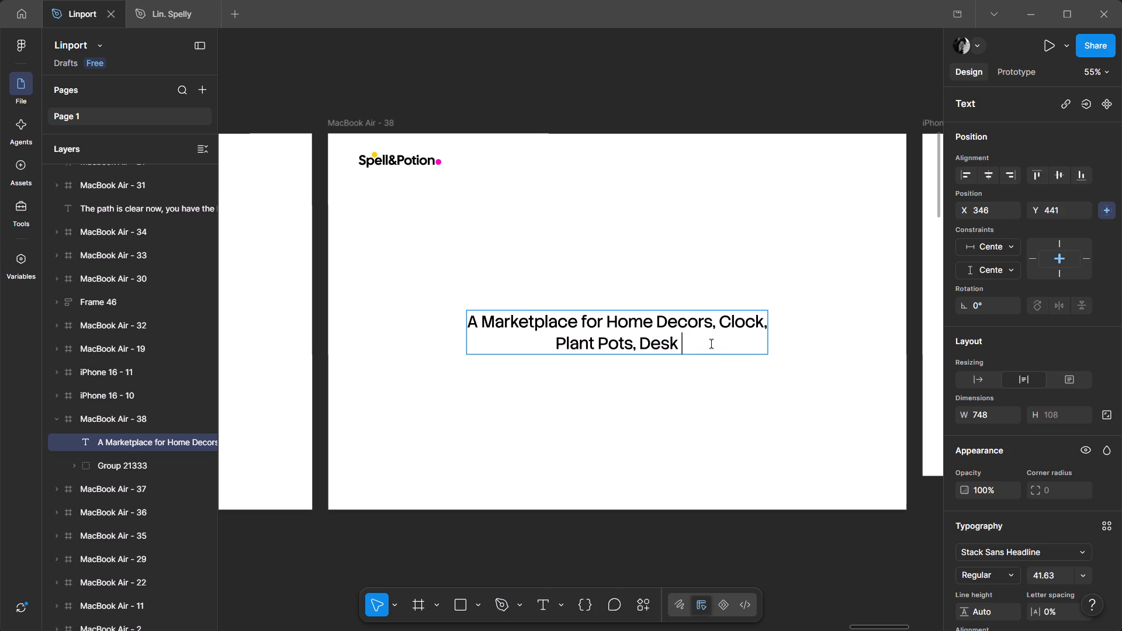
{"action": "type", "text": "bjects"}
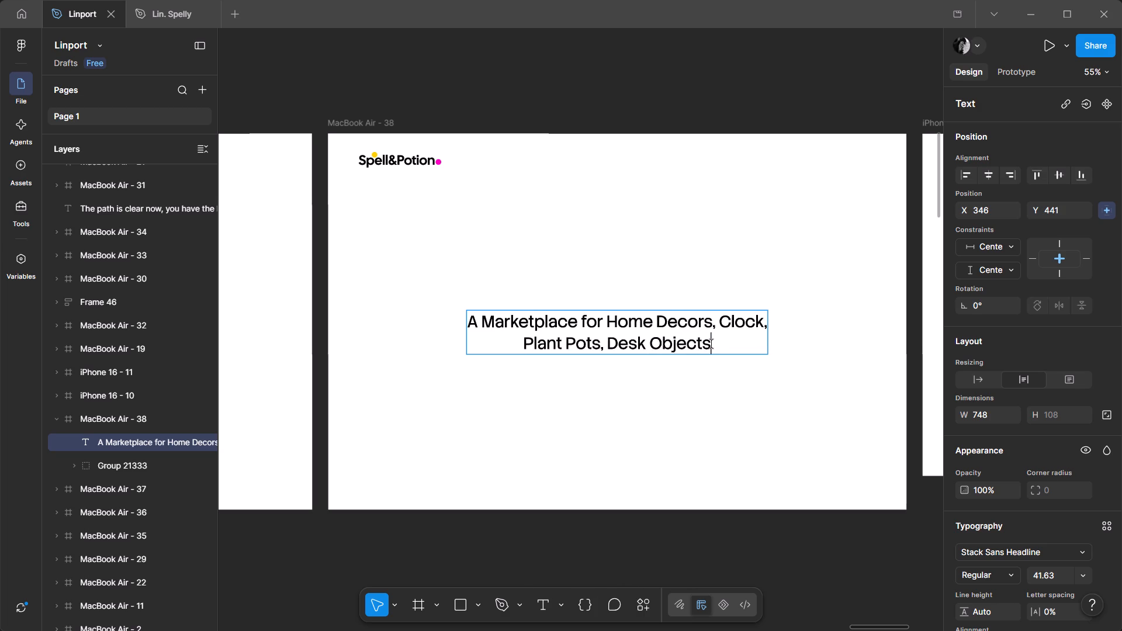
{"action": "double_click", "coordinate": [709, 372]}
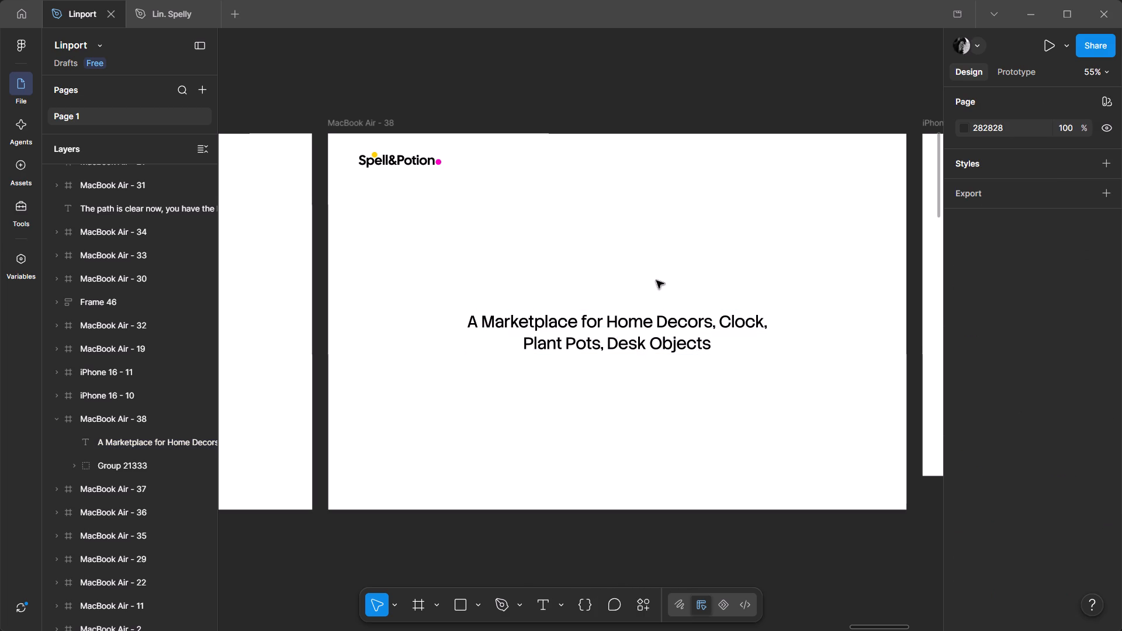
Add a period after "Desk Objects" in the Spell&Potion headline and continue it with "Designed".
{"action": "double_click", "coordinate": [655, 335]}
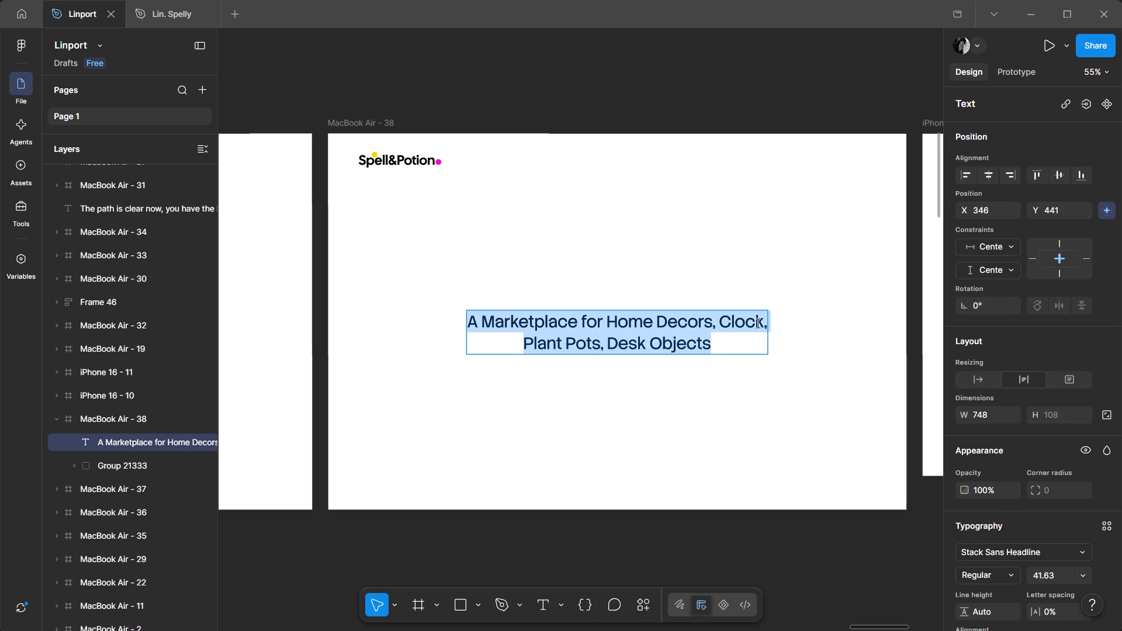
{"action": "left_click", "coordinate": [720, 346]}
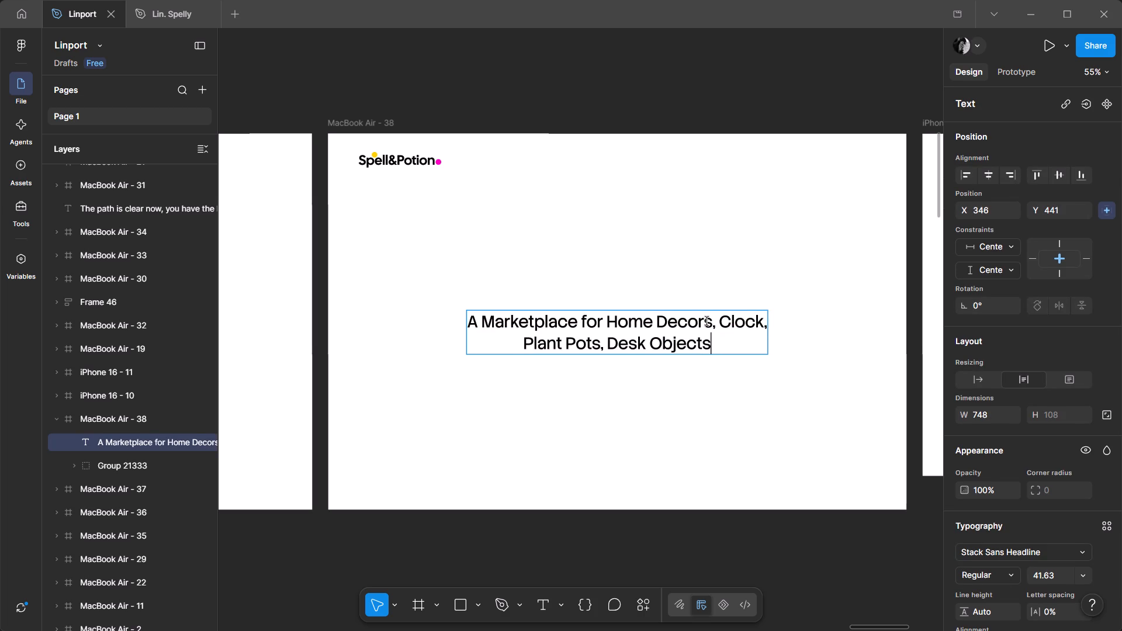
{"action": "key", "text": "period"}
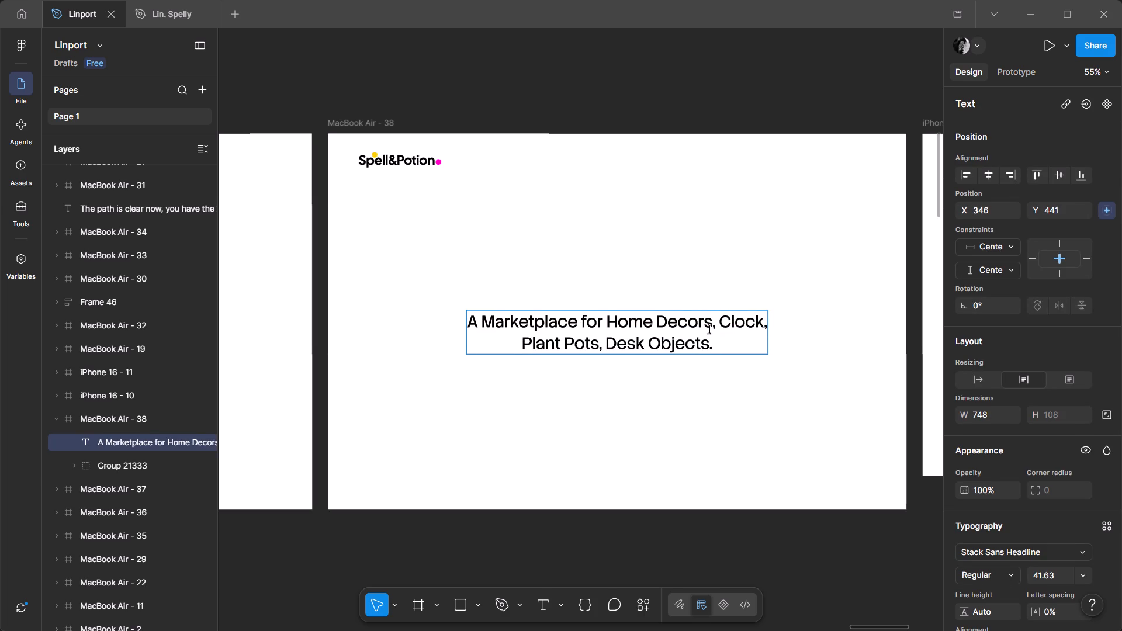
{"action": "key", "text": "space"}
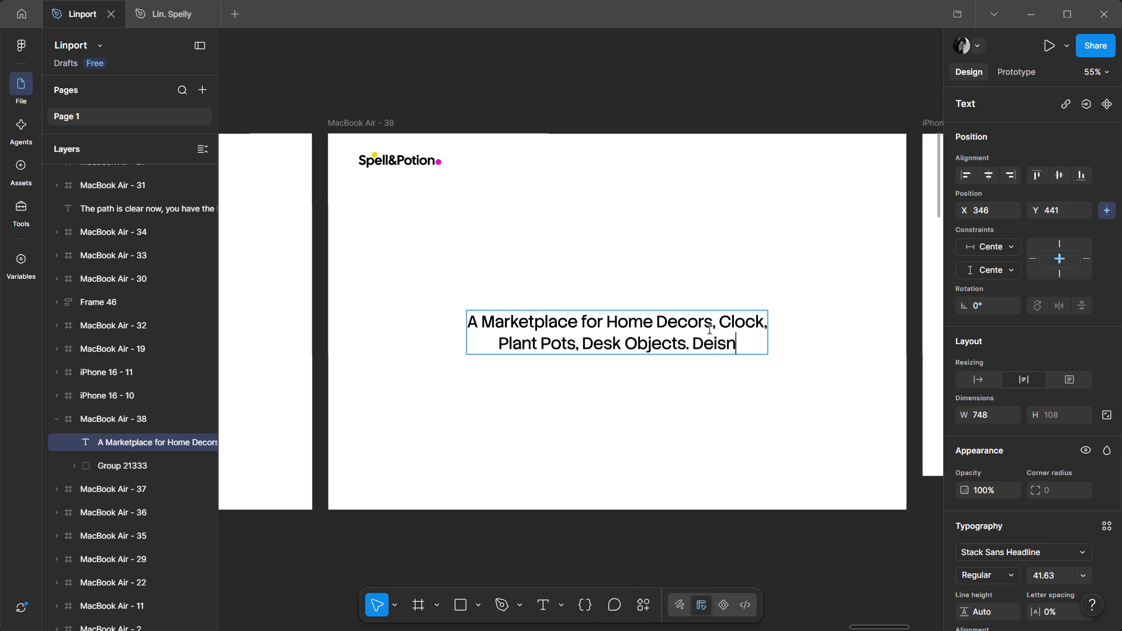
{"action": "key", "text": "BackSpace"}
{"action": "key", "text": "BackSpace"}
{"action": "key", "text": "BackSpace"}
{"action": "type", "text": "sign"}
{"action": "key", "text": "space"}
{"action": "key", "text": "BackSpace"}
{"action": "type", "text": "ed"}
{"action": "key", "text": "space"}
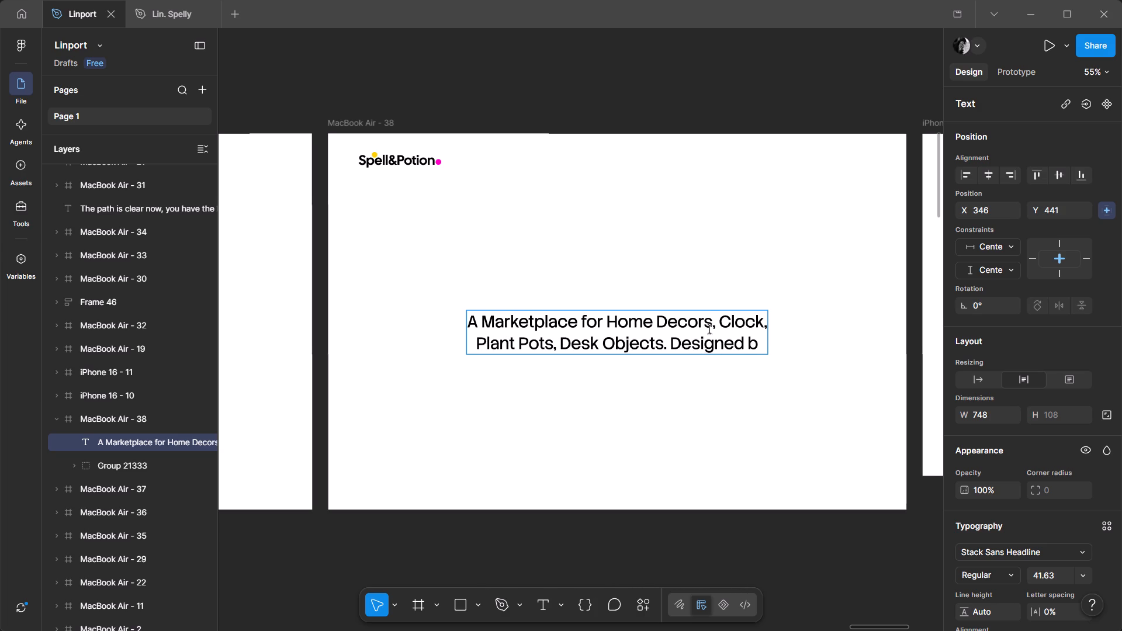
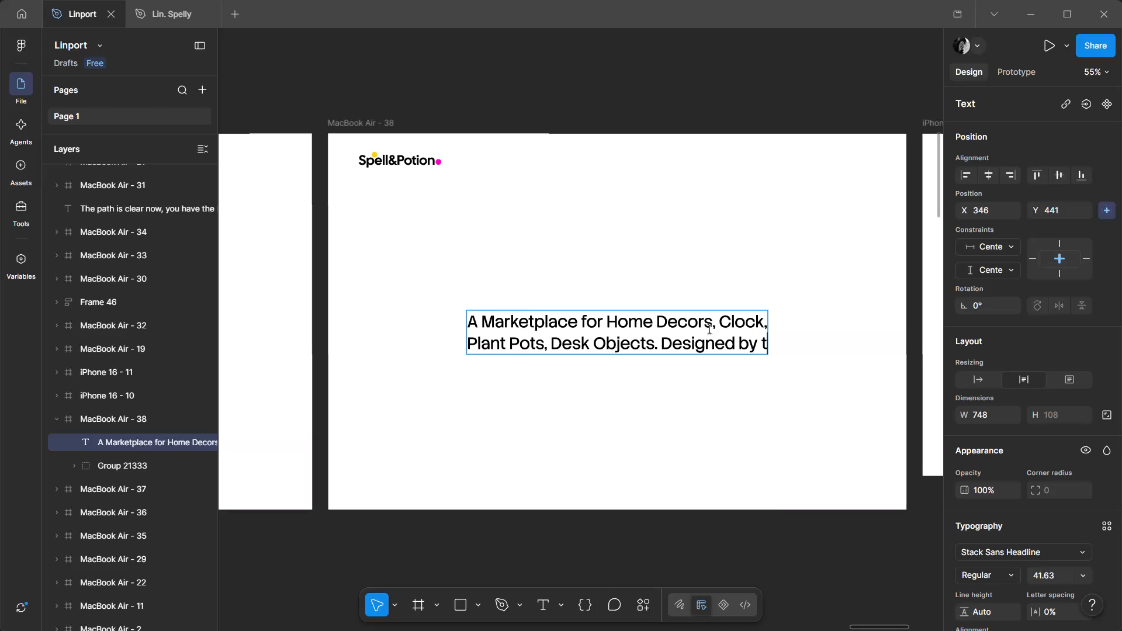
Continue the Spell&Potion headline after "Designed by" with "young designers and took to the market place by Atomwood.".
{"action": "key", "text": "BackSpace"}
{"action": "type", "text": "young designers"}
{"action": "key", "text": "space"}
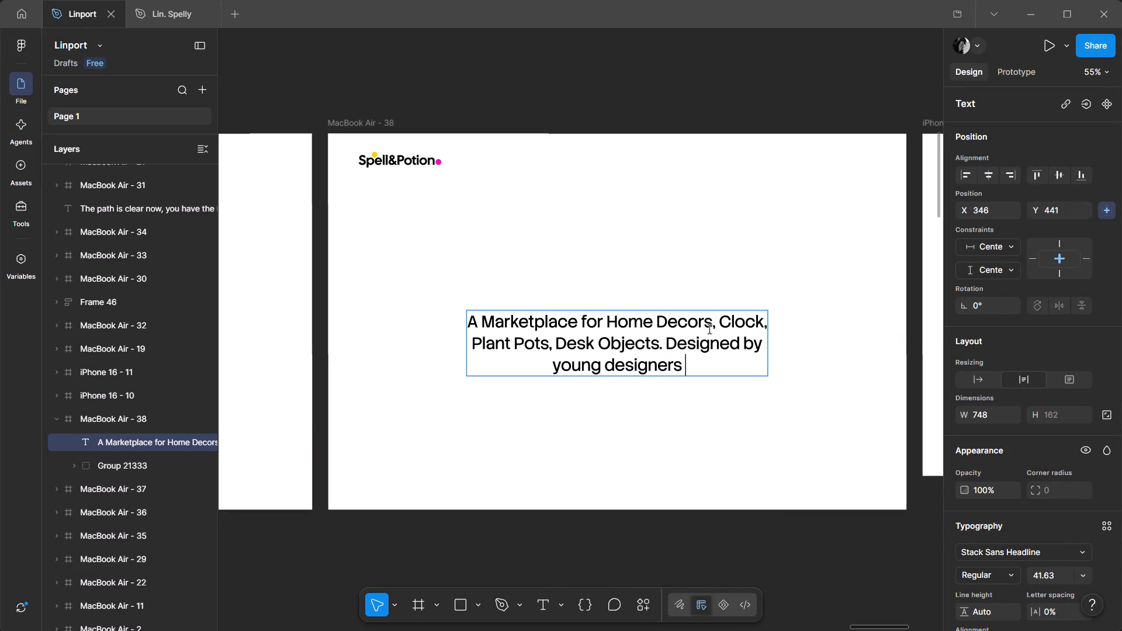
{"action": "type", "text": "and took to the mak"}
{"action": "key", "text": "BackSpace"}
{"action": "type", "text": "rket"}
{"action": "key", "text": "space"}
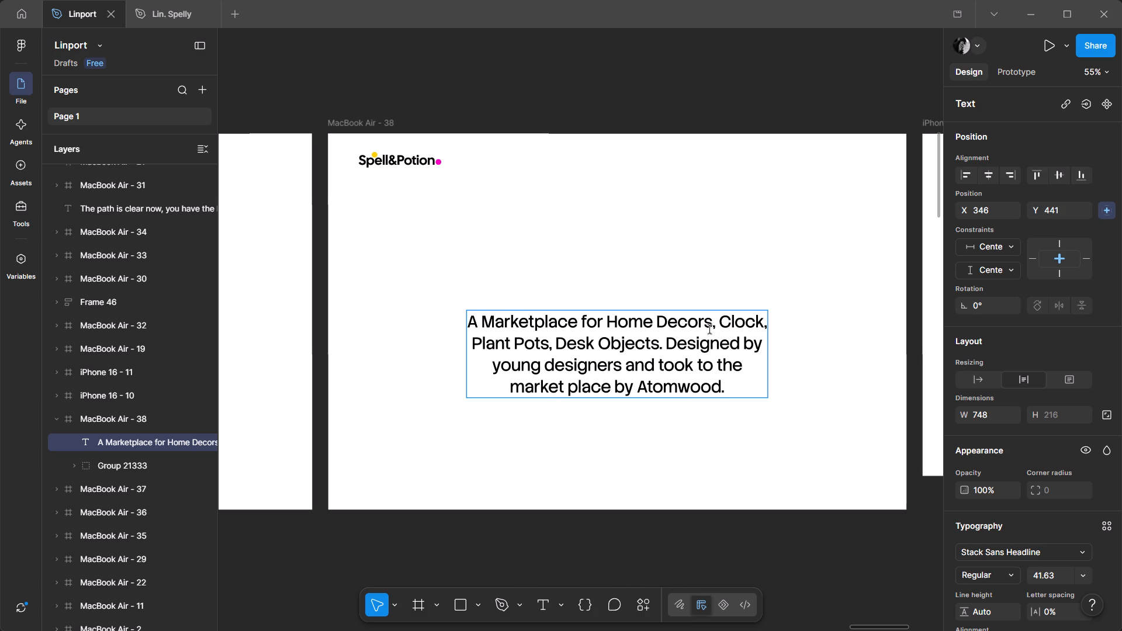
Replace the word "took" in the Spell&Potion headline with "produced".
{"action": "double_click", "coordinate": [684, 369]}
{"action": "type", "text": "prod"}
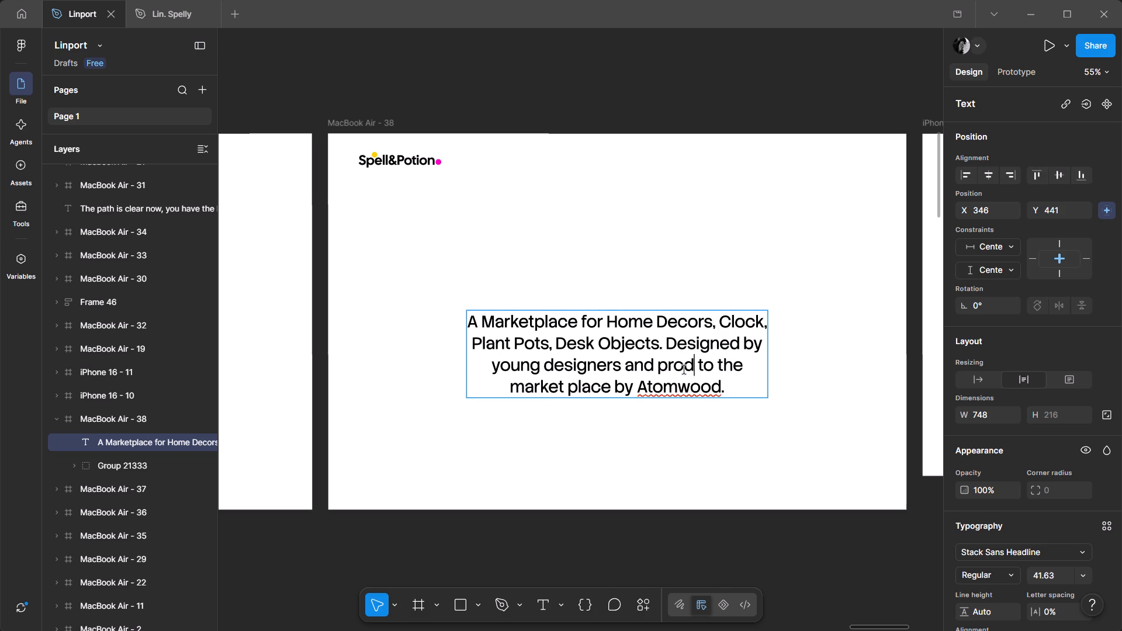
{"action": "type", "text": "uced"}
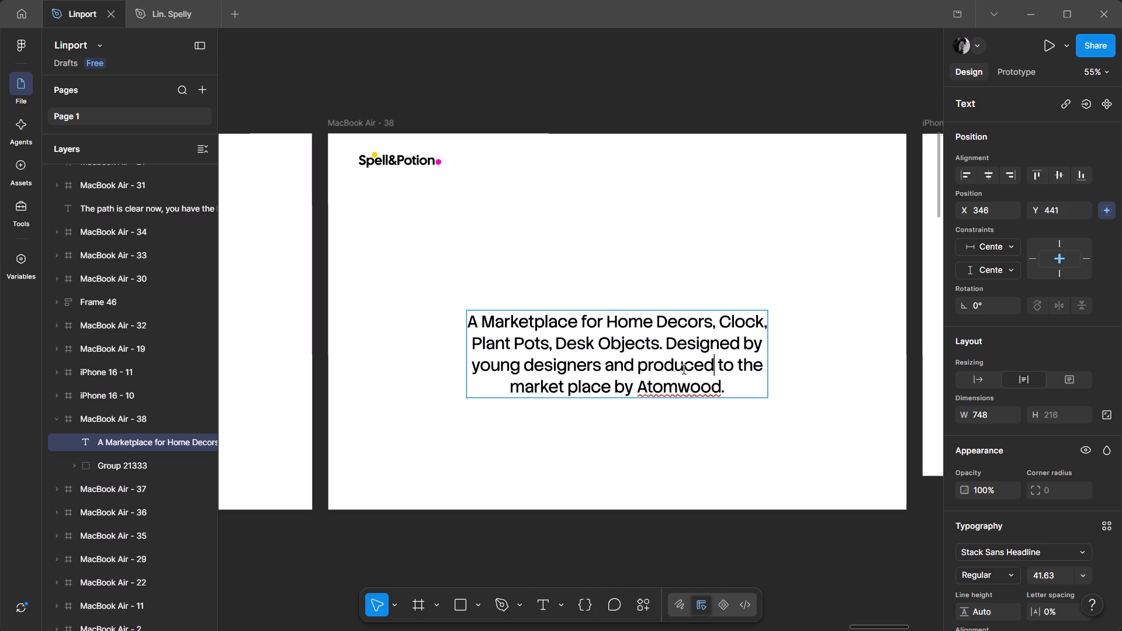
{"action": "double_click", "coordinate": [654, 435]}
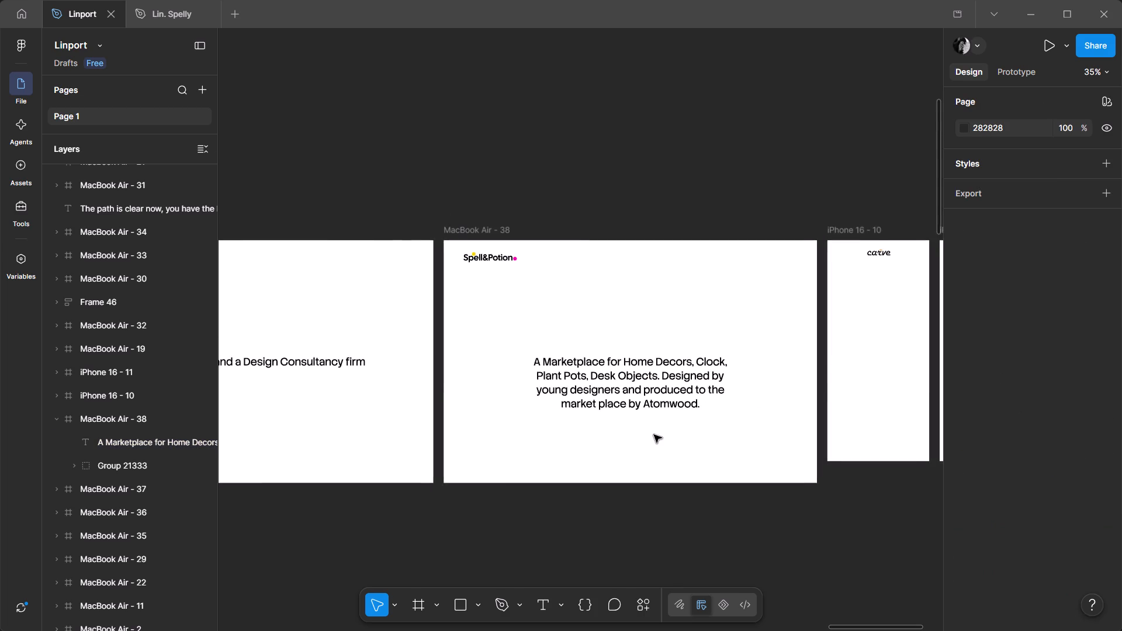
Move the Spell&Potion headline up to the centre of MacBook Air - 38, at Y 360.
{"action": "scroll", "coordinate": [654, 435], "scroll_direction": "right", "scroll_amount": 1}
{"action": "left_click_drag", "start_coordinate": [676, 410], "coordinate": [676, 390]}
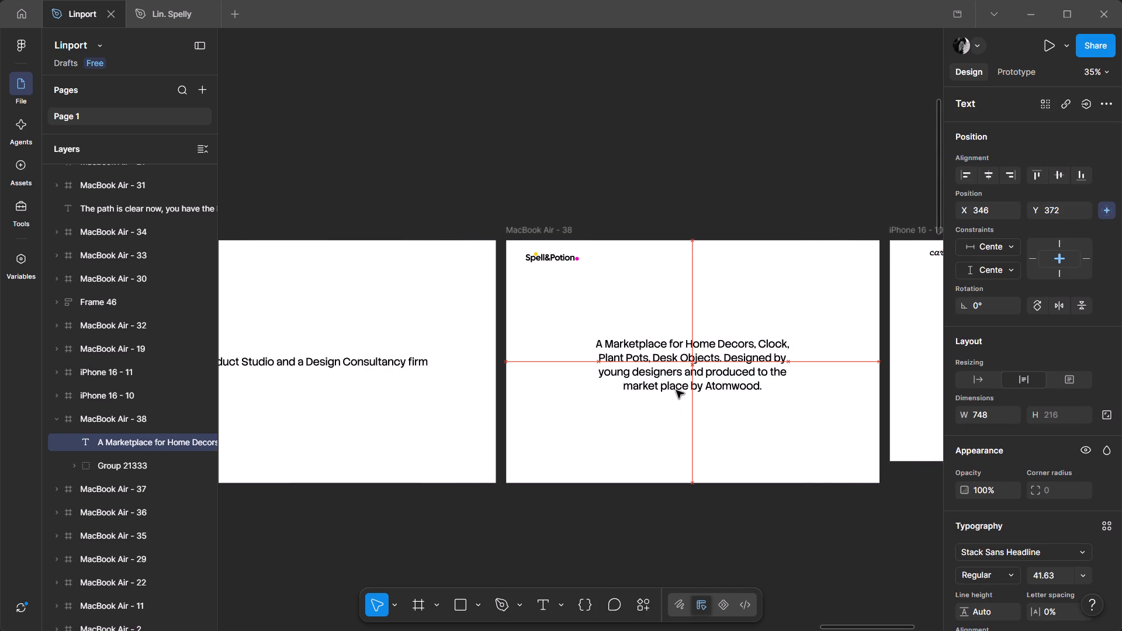
{"action": "left_click_drag", "start_coordinate": [676, 390], "coordinate": [676, 389]}
{"action": "left_click_drag", "start_coordinate": [676, 389], "coordinate": [678, 399]}
{"action": "key", "text": "ctrl+z"}
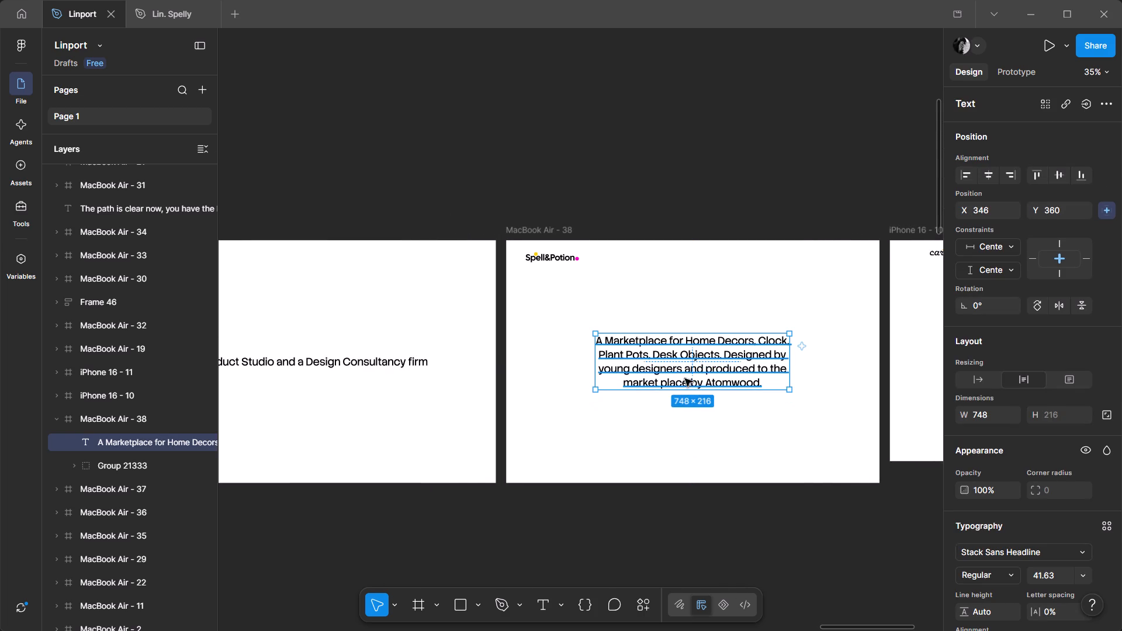
{"action": "left_click", "coordinate": [695, 358]}
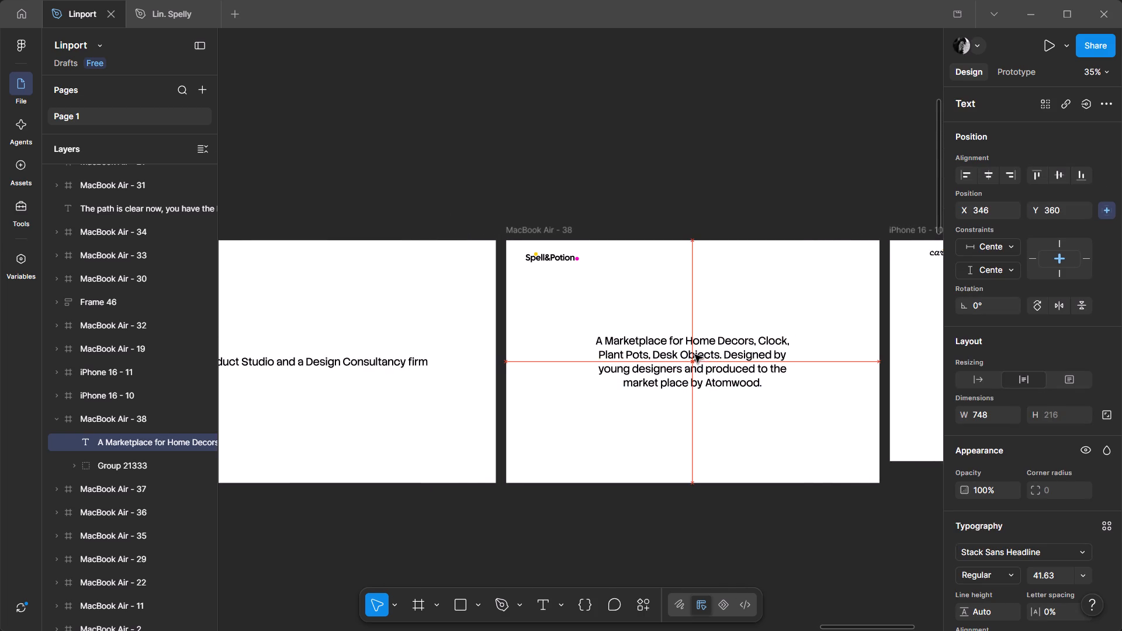
{"action": "left_click", "coordinate": [698, 424]}
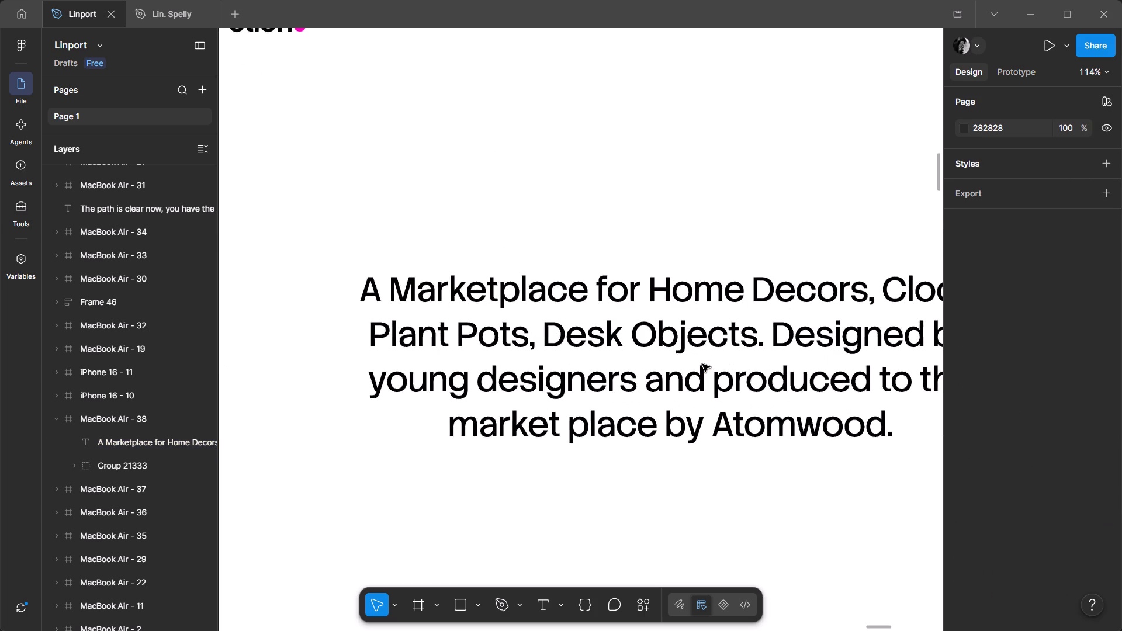
Rewrite the headline in the Atomwood frame, MacBook Air - 37.
{"action": "scroll", "coordinate": [702, 364], "scroll_direction": "left", "scroll_amount": 2}
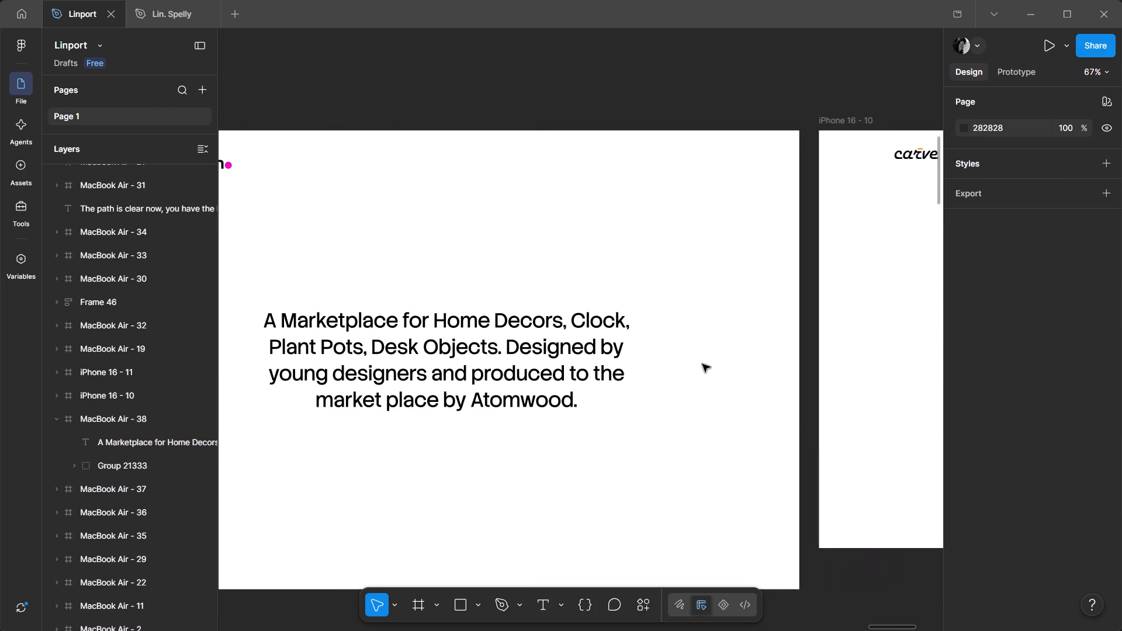
{"action": "scroll", "coordinate": [702, 364], "scroll_direction": "right", "scroll_amount": 2}
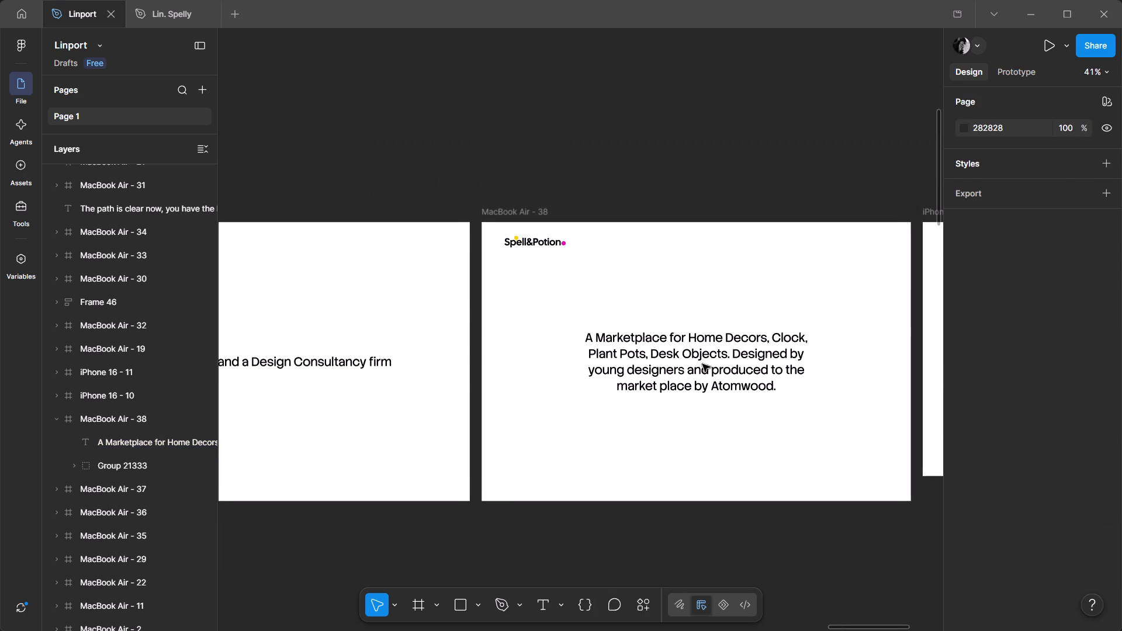
{"action": "scroll", "coordinate": [702, 364], "scroll_direction": "right", "scroll_amount": 1}
{"action": "right_click", "coordinate": [702, 364]}
{"action": "scroll", "coordinate": [702, 364], "scroll_direction": "right", "scroll_amount": 2}
{"action": "double_click", "coordinate": [573, 411]}
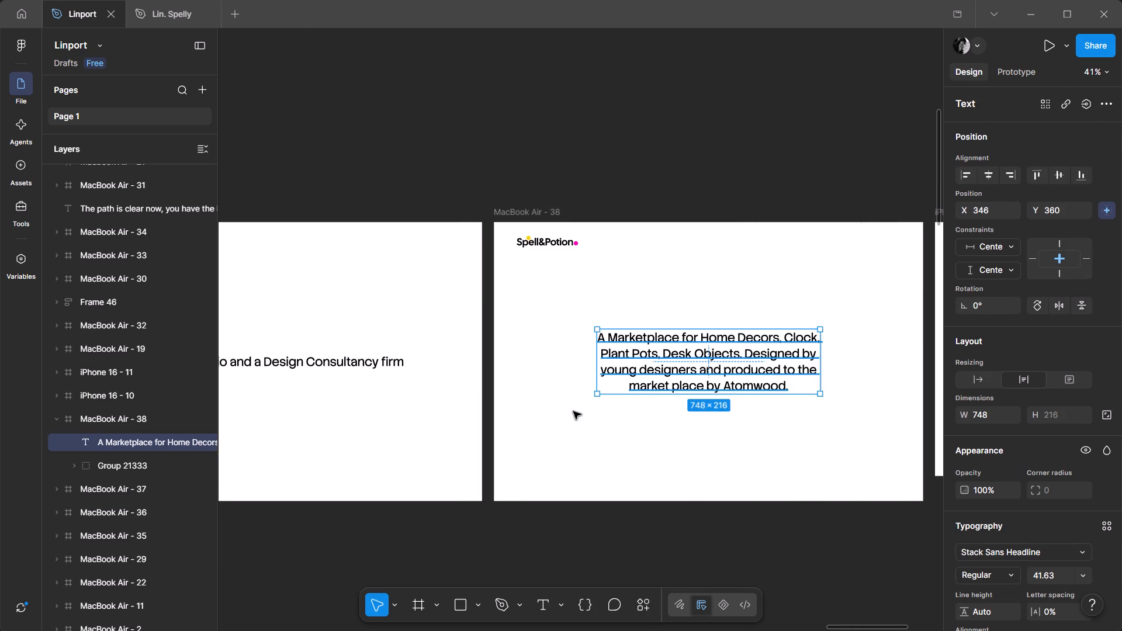
{"action": "scroll", "coordinate": [573, 411], "scroll_direction": "right", "scroll_amount": 1}
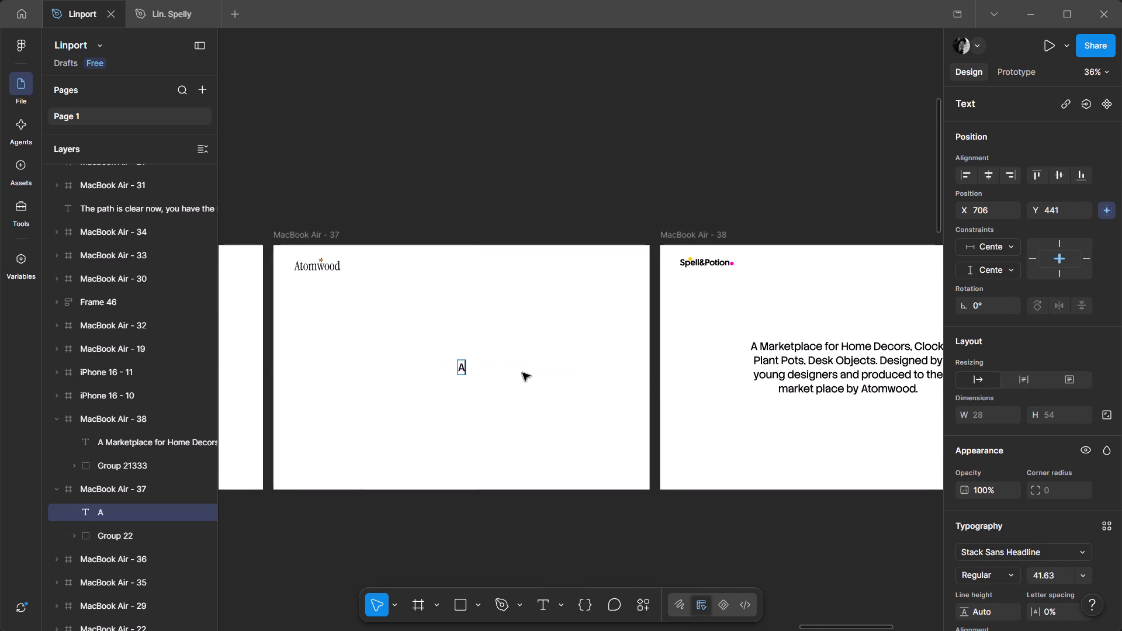
Replace the "A" headline in MacBook Air - 37 with "a 3D Design and 3D Manufacturing" and set it to auto-height resizing.
{"action": "key", "text": "BackSpace"}
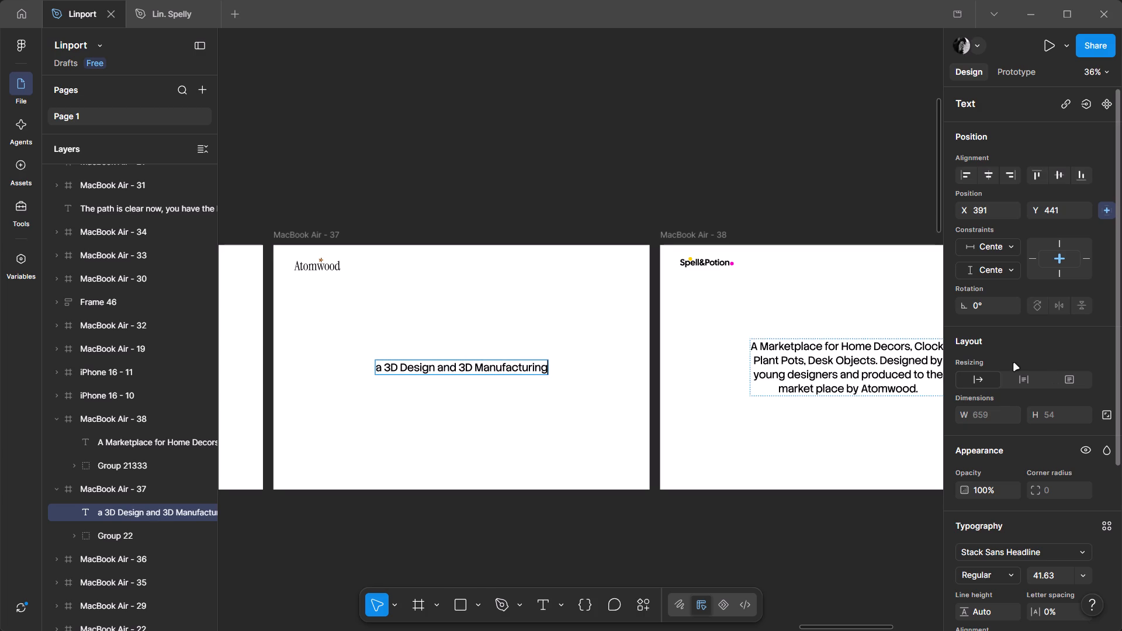
{"action": "left_click", "coordinate": [1034, 383]}
{"action": "key", "text": "space"}
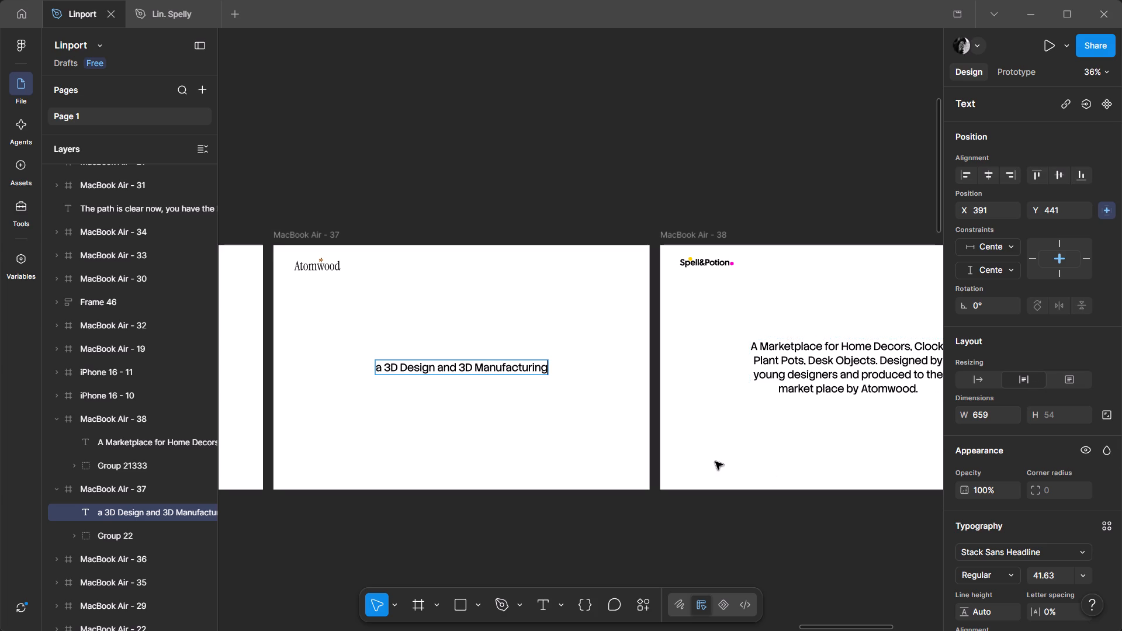
Replace "Manufacturing" in the Atomwood headline with "Printing firm".
{"action": "key", "text": "BackSpace"}
{"action": "key", "text": "BackSpace"}
{"action": "key", "text": "BackSpace"}
{"action": "key", "text": "BackSpace"}
{"action": "key", "text": "BackSpace"}
{"action": "key", "text": "BackSpace"}
{"action": "key", "text": "BackSpace"}
{"action": "key", "text": "BackSpace"}
{"action": "key", "text": "BackSpace"}
{"action": "key", "text": "BackSpace"}
{"action": "key", "text": "BackSpace"}
{"action": "key", "text": "BackSpace"}
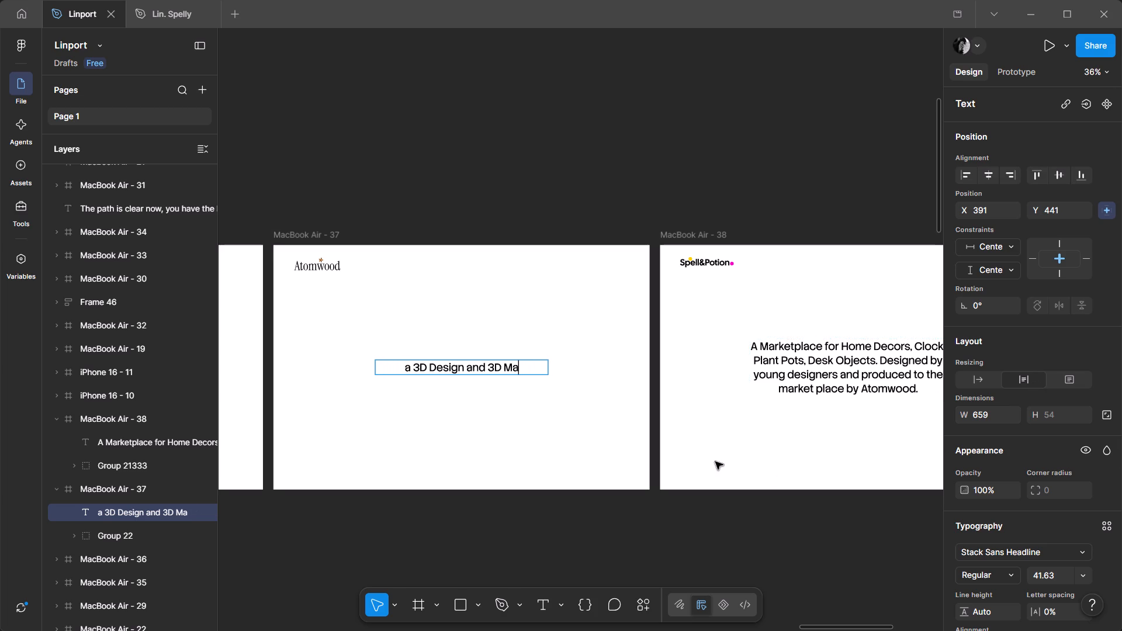
{"action": "key", "text": "BackSpace"}
{"action": "key", "text": "BackSpace"}
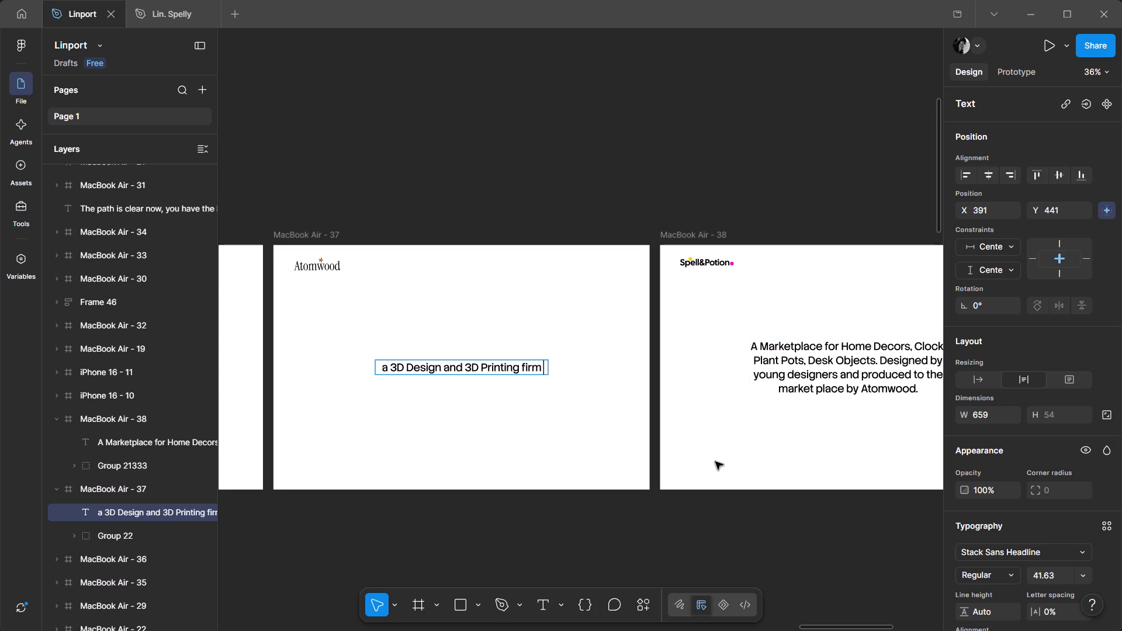
Extend the Atomwood headline with "handling primarily handing the works of spell and potion".
{"action": "type", "text": "handling"}
{"action": "key", "text": "space"}
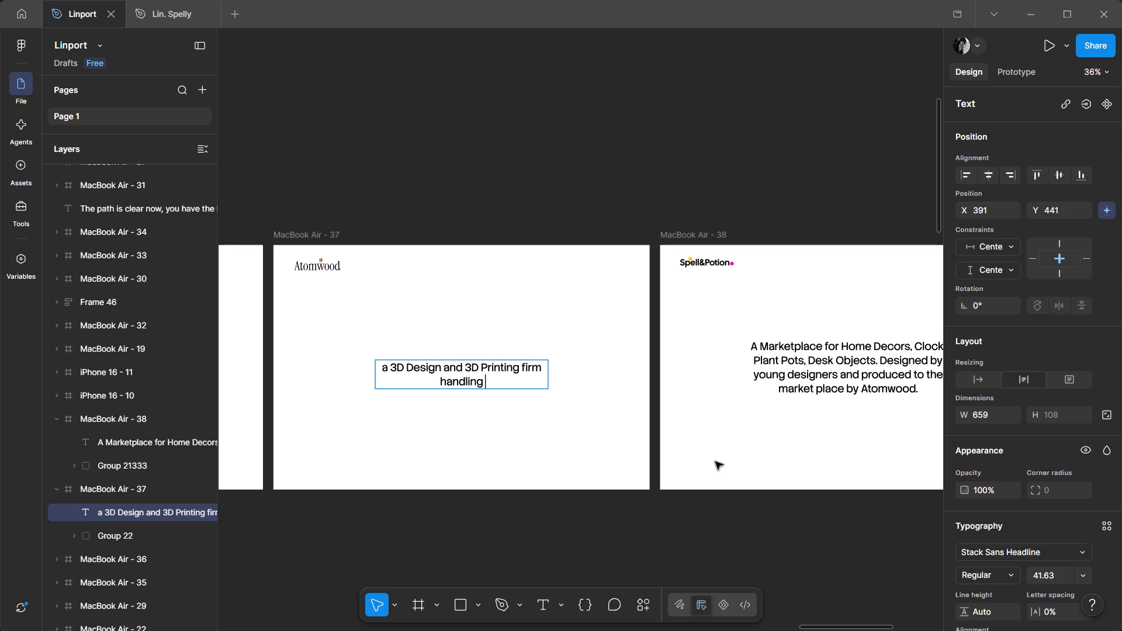
{"action": "type", "text": "porje"}
{"action": "key", "text": "BackSpace"}
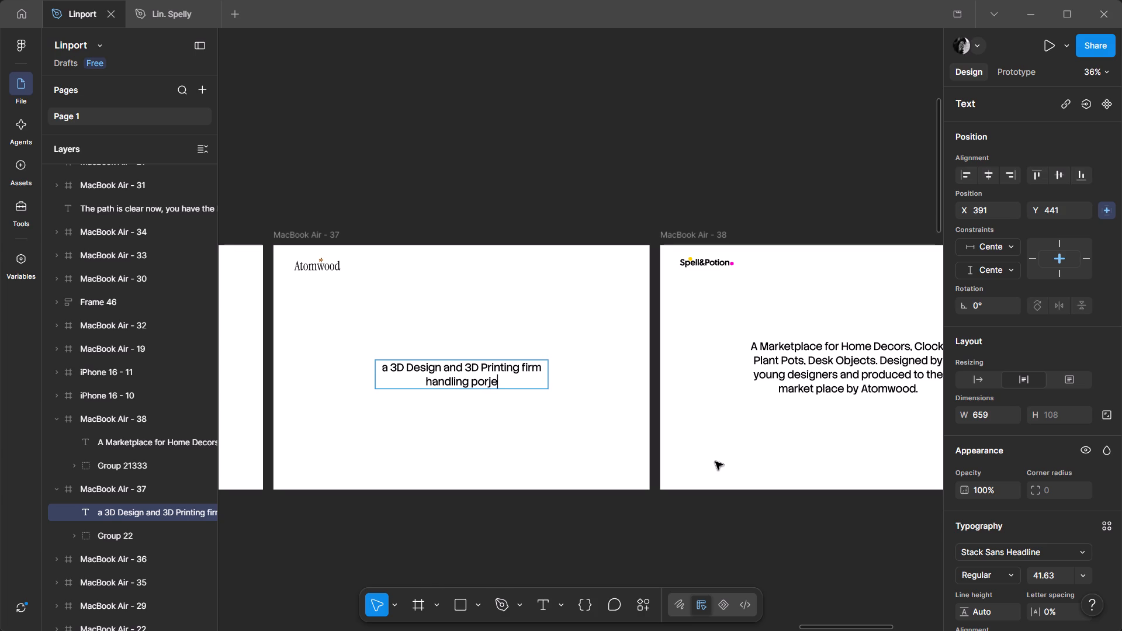
{"action": "key", "text": "BackSpace"}
{"action": "key", "text": "BackSpace"}
{"action": "key", "text": "BackSpace"}
{"action": "key", "text": "BackSpace"}
{"action": "type", "text": "primarily handing the works of"}
{"action": "key", "text": "space"}
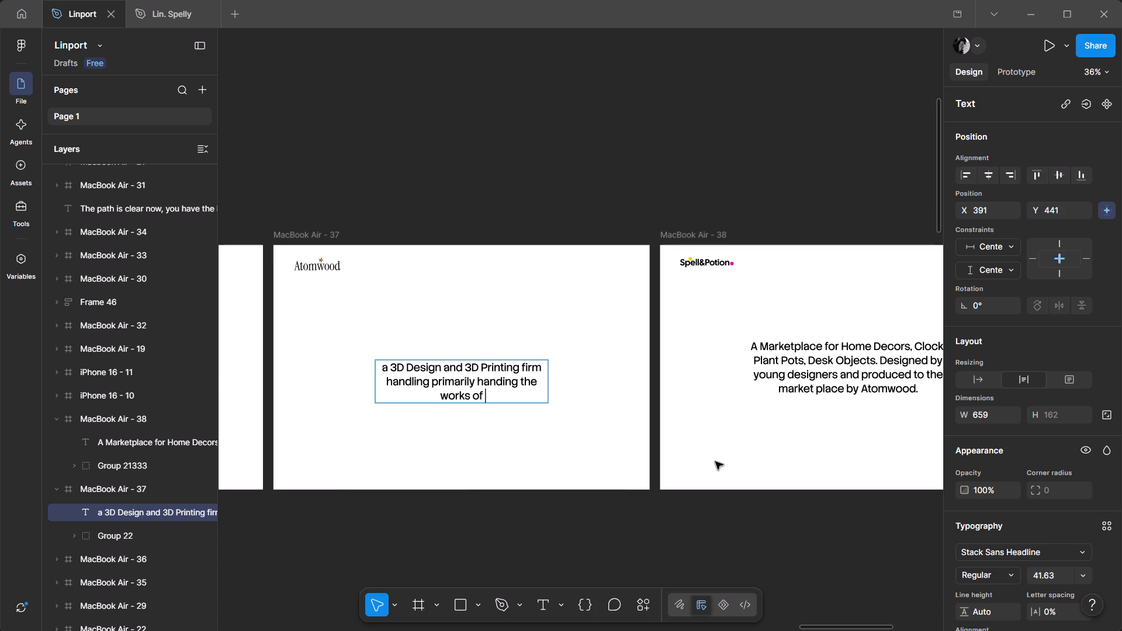
{"action": "type", "text": "sppel"}
{"action": "key", "text": "BackSpace"}
{"action": "key", "text": "BackSpace"}
{"action": "key", "text": "BackSpace"}
{"action": "type", "text": "ell and potion"}
{"action": "double_click", "coordinate": [715, 462]}
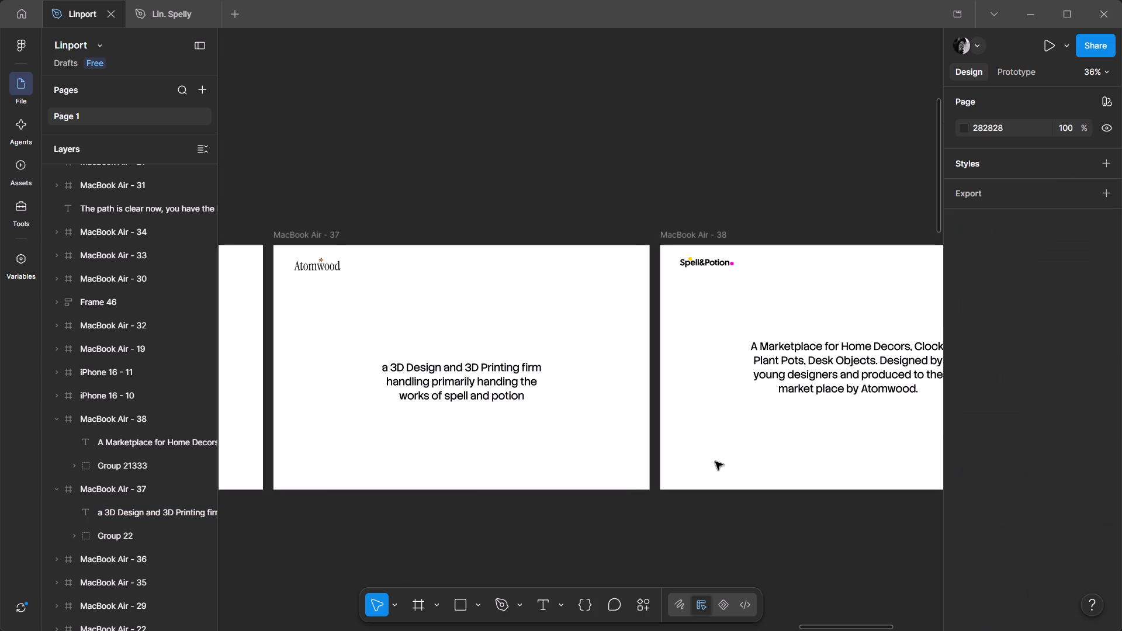
Join "market place" into "marketplace" in the last line of the Spell&Potion headline.
{"action": "scroll", "coordinate": [715, 462], "scroll_direction": "left", "scroll_amount": 2}
{"action": "scroll", "coordinate": [715, 462], "scroll_direction": "up", "scroll_amount": 1}
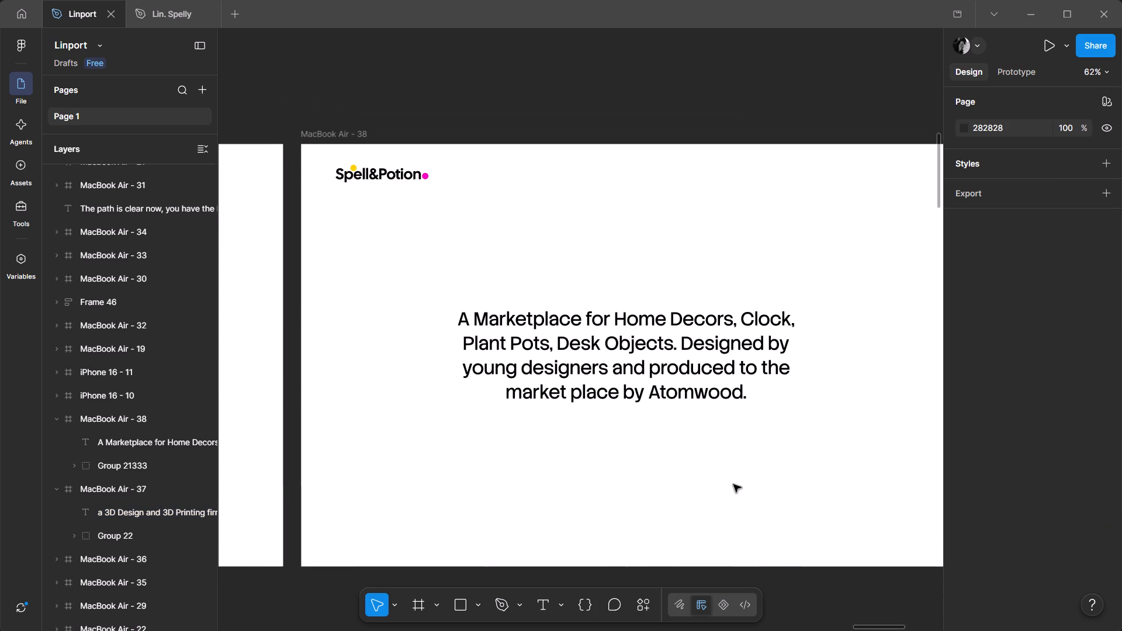
{"action": "left_click", "coordinate": [733, 484]}
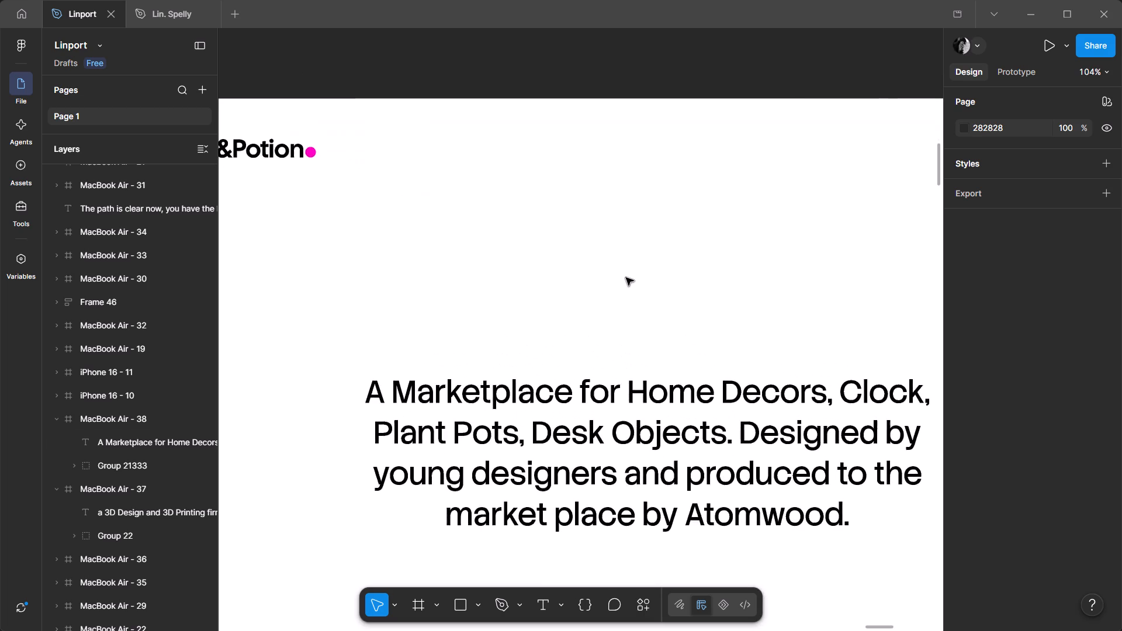
{"action": "scroll", "coordinate": [626, 278], "scroll_direction": "left", "scroll_amount": 1}
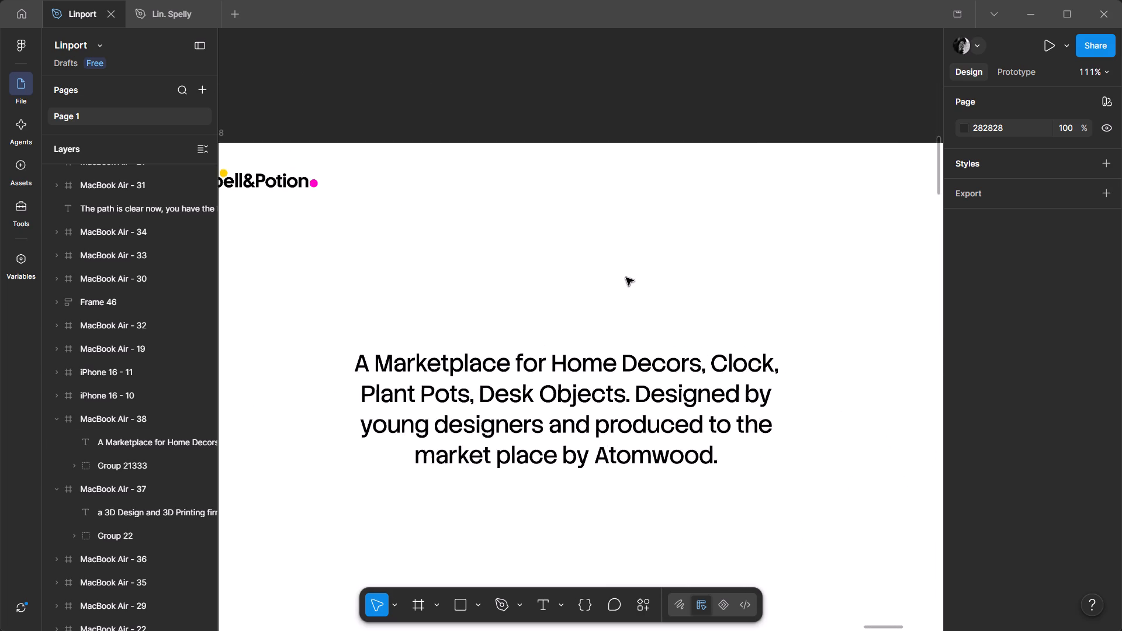
{"action": "scroll", "coordinate": [626, 278], "scroll_direction": "down", "scroll_amount": 2}
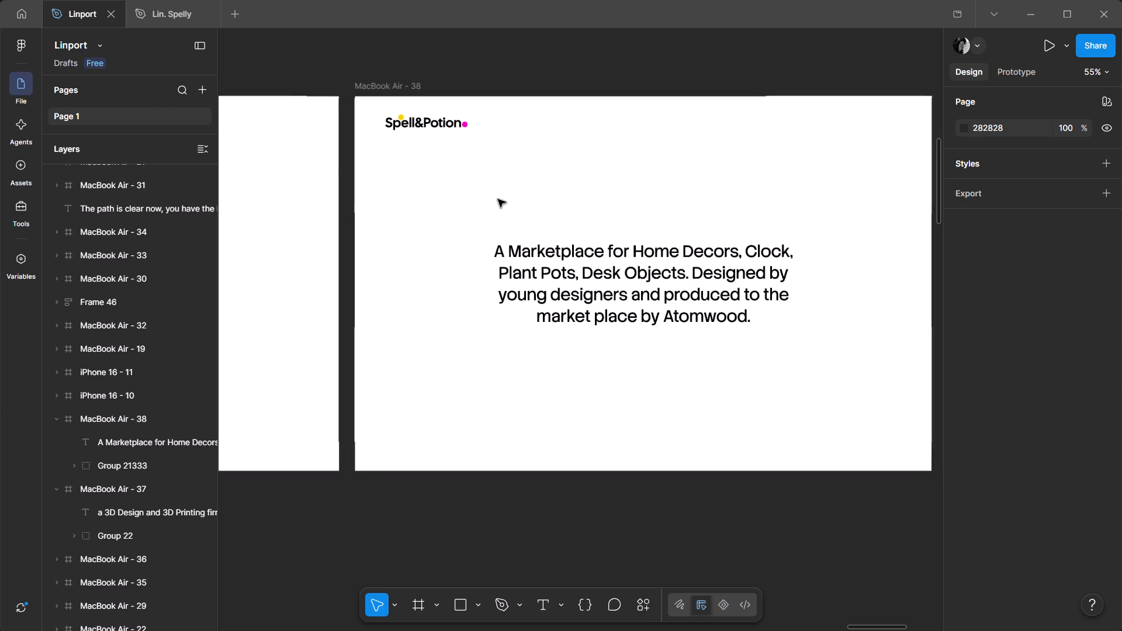
{"action": "left_click", "coordinate": [564, 307]}
{"action": "left_click_drag", "start_coordinate": [564, 307], "coordinate": [598, 325]}
{"action": "left_click", "coordinate": [593, 323]}
{"action": "key", "text": "BackSpace"}
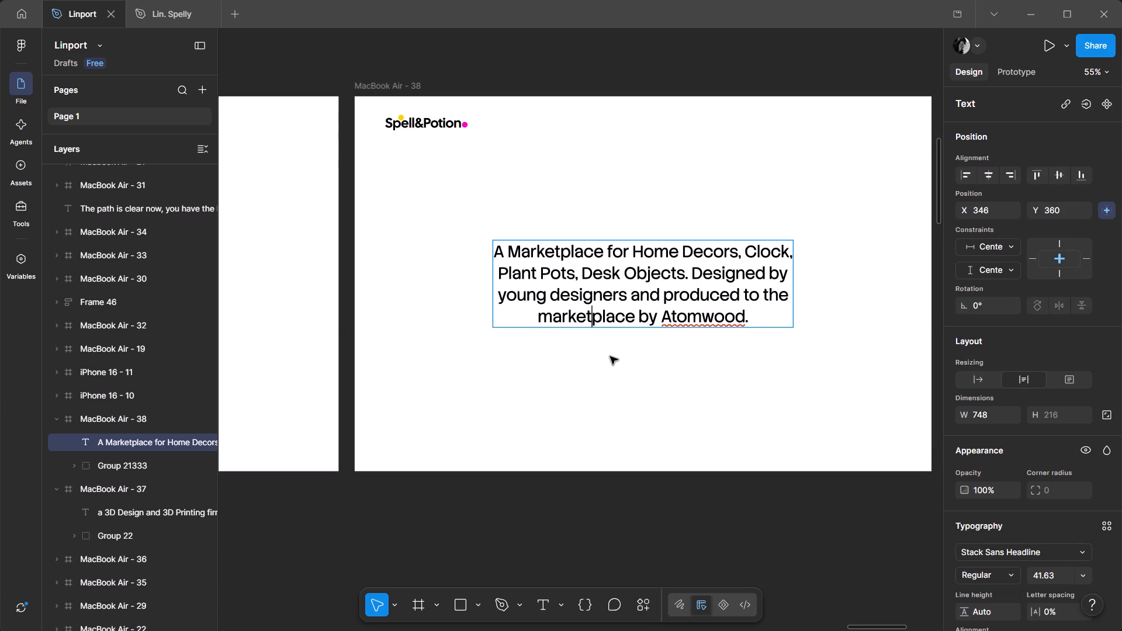
{"action": "double_click", "coordinate": [610, 356]}
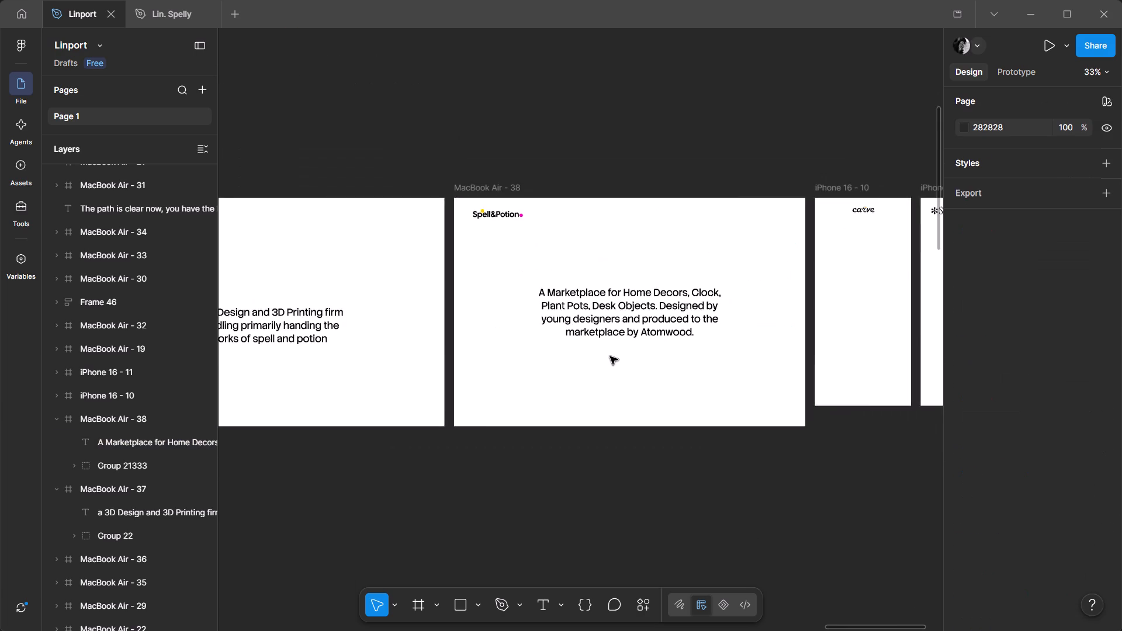
Centre the Atomwood headline horizontally and vertically within MacBook Air - 37.
{"action": "scroll", "coordinate": [610, 356], "scroll_direction": "right", "scroll_amount": 4}
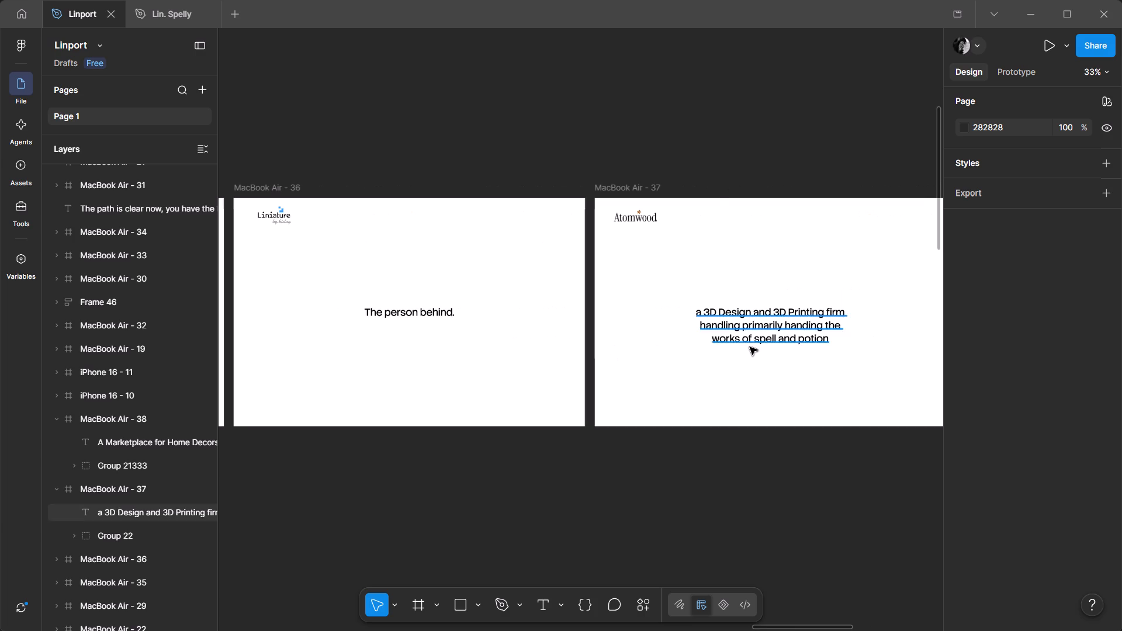
{"action": "scroll", "coordinate": [750, 347], "scroll_direction": "left", "scroll_amount": 2}
{"action": "scroll", "coordinate": [756, 346], "scroll_direction": "right", "scroll_amount": 1}
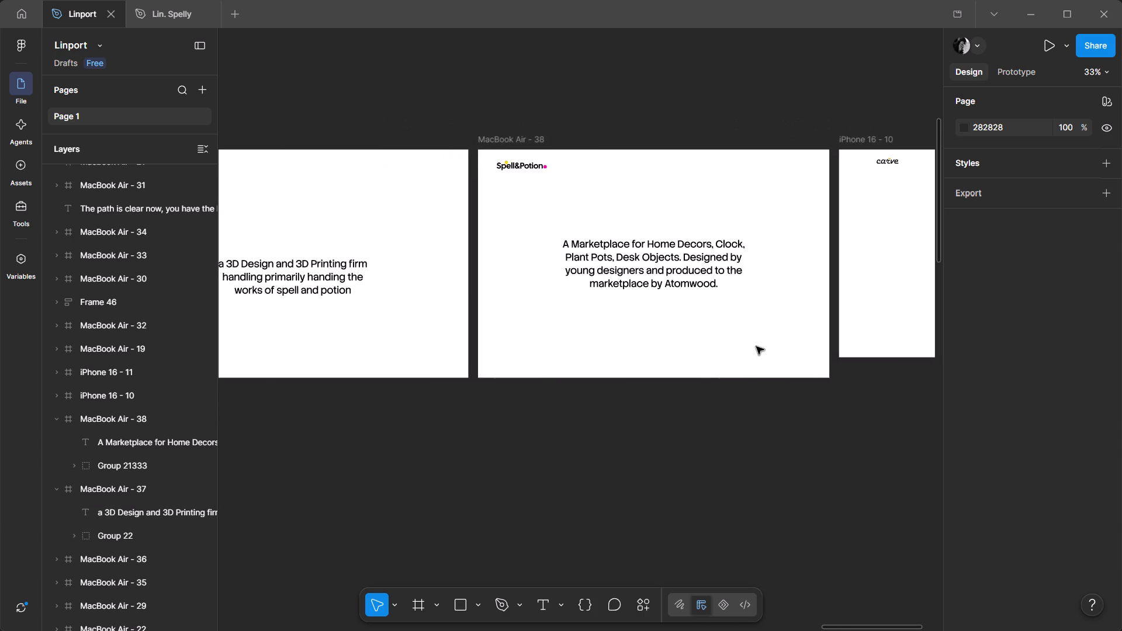
{"action": "scroll", "coordinate": [756, 346], "scroll_direction": "right", "scroll_amount": 1}
{"action": "left_click", "coordinate": [554, 282]}
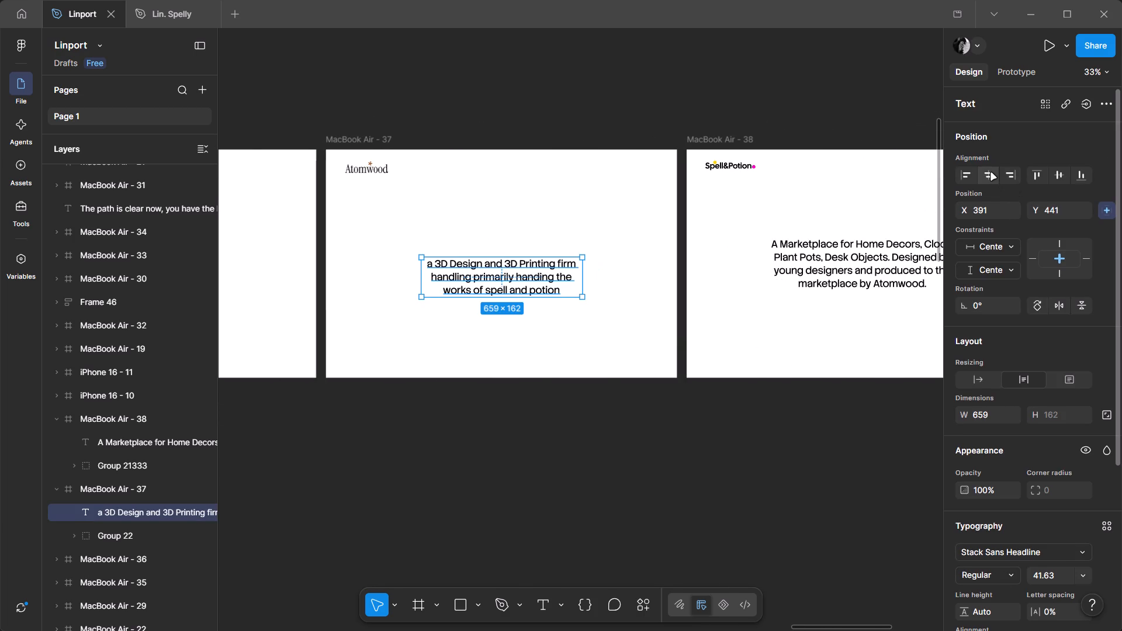
{"action": "left_click", "coordinate": [991, 173]}
{"action": "left_click", "coordinate": [1061, 176]}
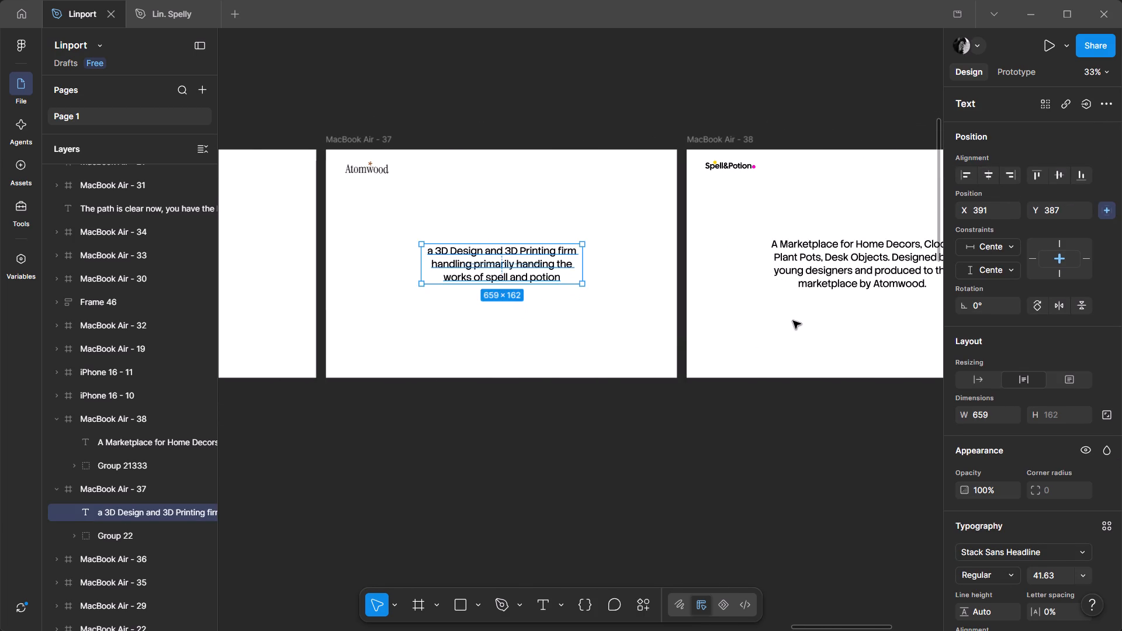
{"action": "left_click", "coordinate": [793, 321]}
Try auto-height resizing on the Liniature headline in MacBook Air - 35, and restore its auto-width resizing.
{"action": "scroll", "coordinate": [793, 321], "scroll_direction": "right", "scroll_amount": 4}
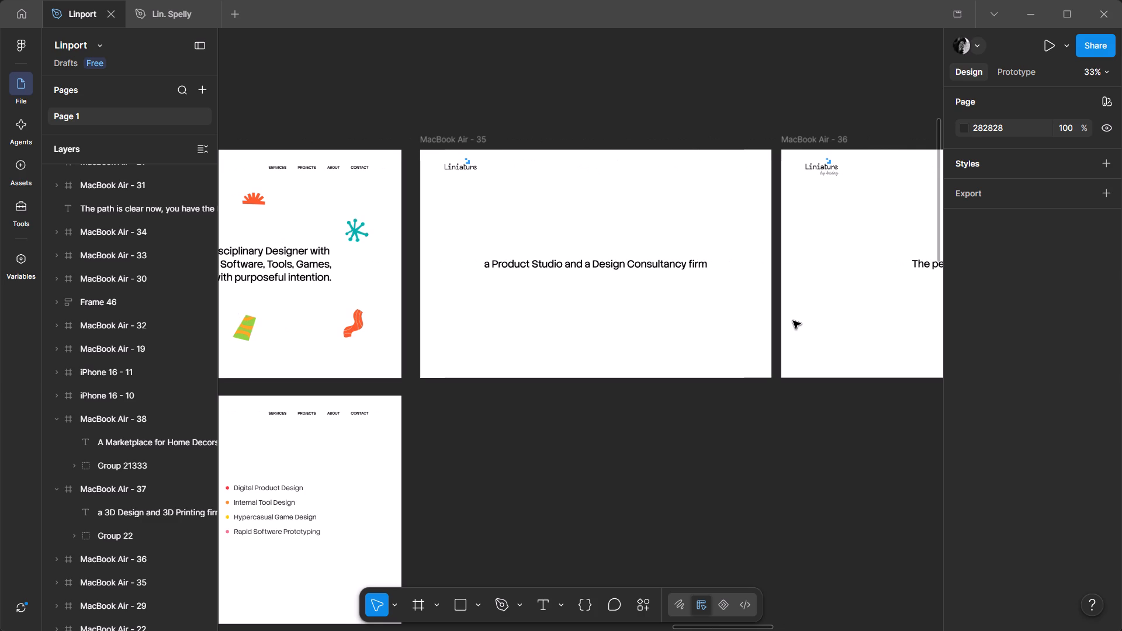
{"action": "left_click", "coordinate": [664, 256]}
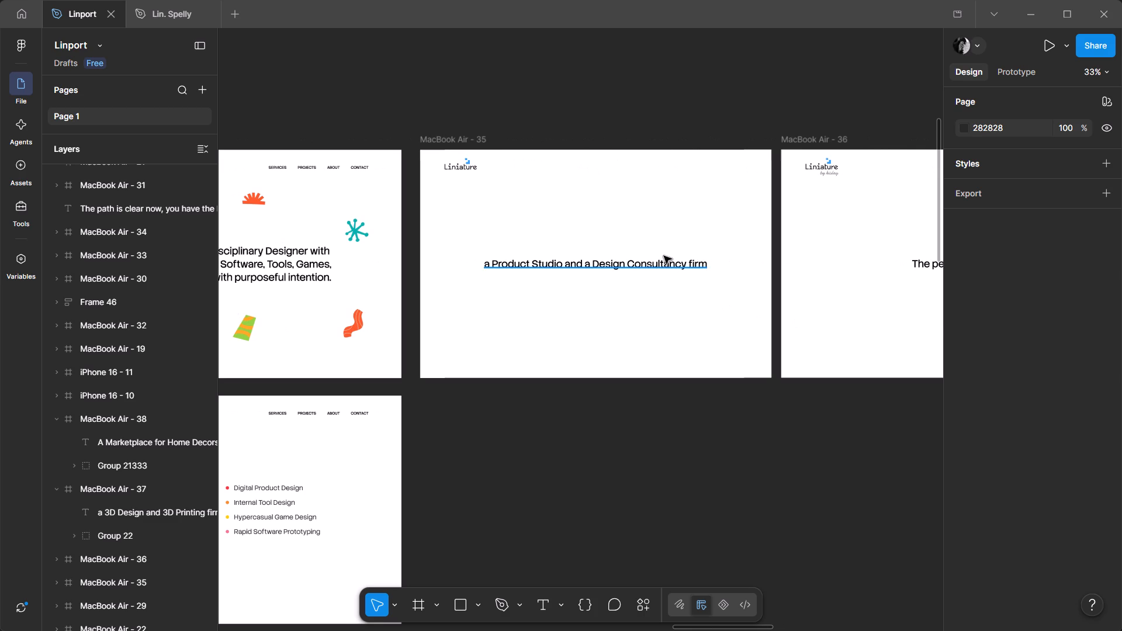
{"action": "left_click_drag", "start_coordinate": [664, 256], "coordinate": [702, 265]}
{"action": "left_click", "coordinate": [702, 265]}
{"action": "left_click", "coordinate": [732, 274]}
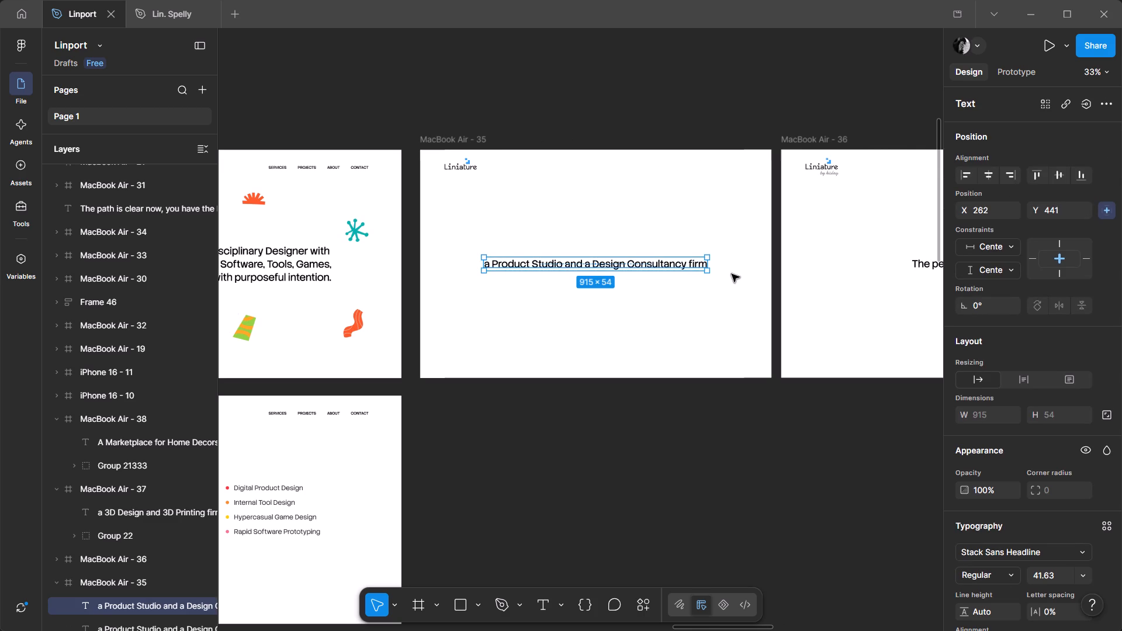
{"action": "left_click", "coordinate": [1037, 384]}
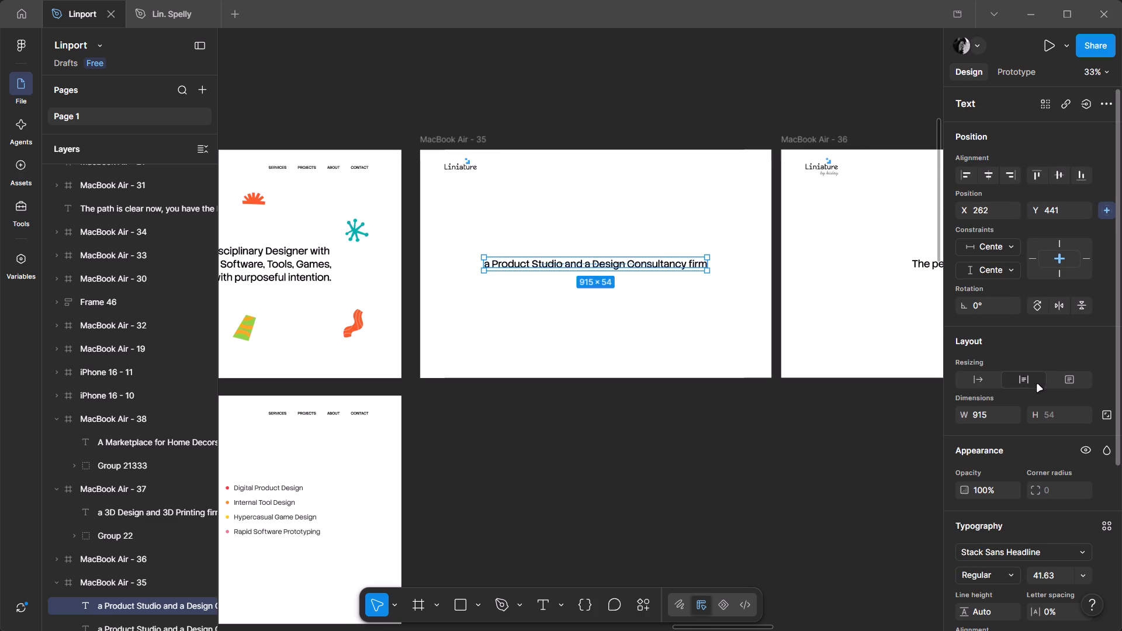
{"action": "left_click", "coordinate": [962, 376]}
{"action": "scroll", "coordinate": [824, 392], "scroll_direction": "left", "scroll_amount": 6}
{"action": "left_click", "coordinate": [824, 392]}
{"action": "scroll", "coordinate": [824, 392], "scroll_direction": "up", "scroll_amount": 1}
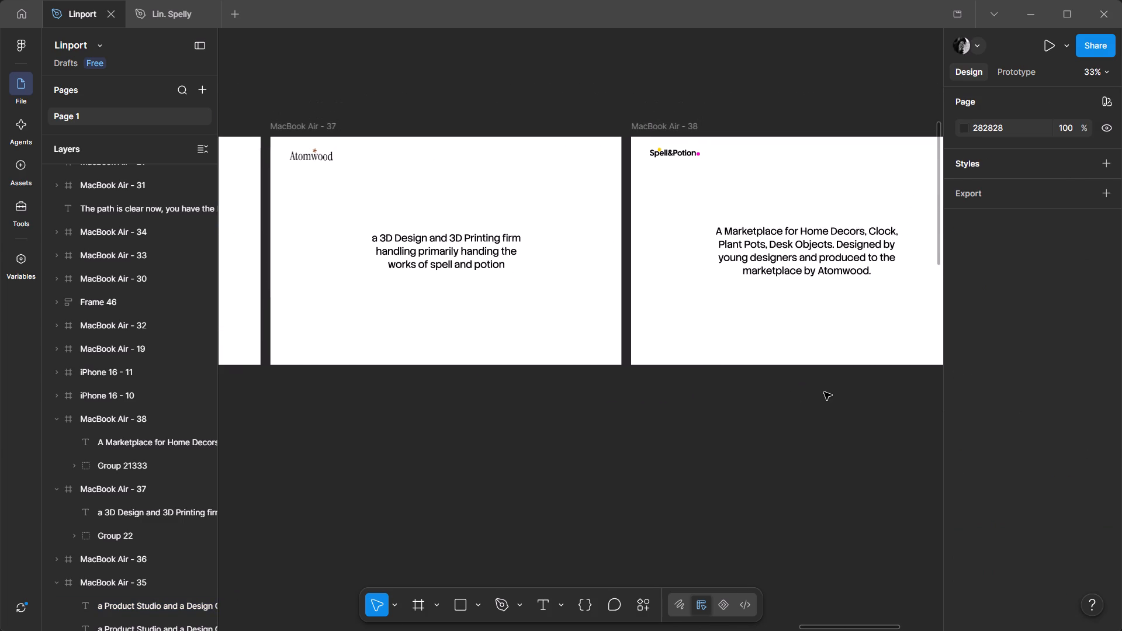
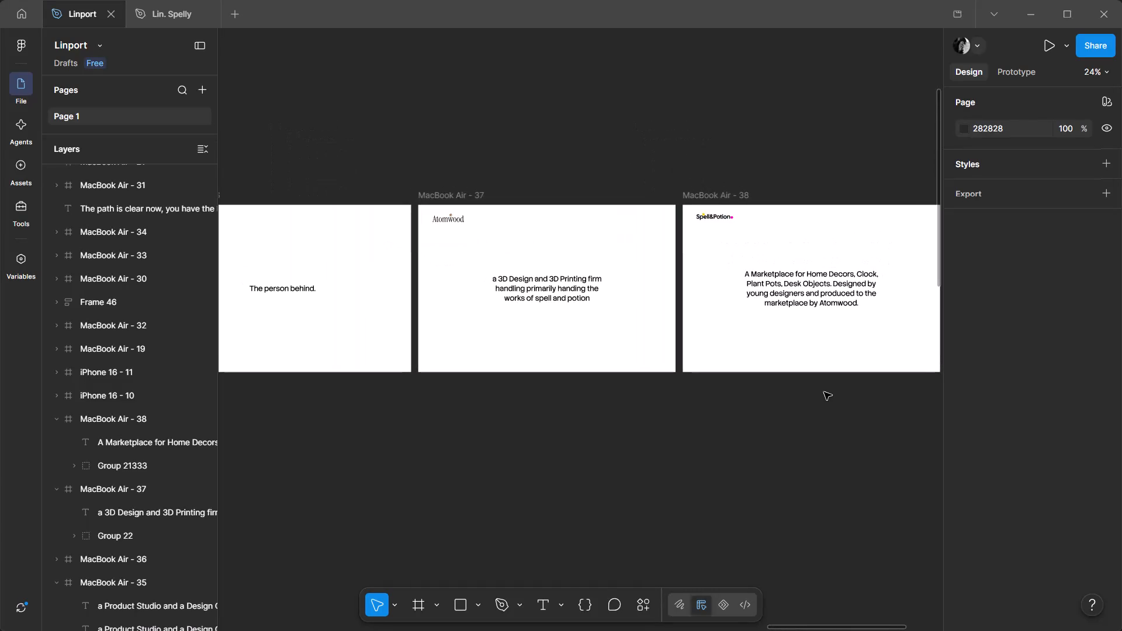
Review the logos and headlines across the Liniature, Atomwood and Spell&Potion frames, MacBook Air - 35 to 38.
{"action": "scroll", "coordinate": [824, 392], "scroll_direction": "left", "scroll_amount": 1}
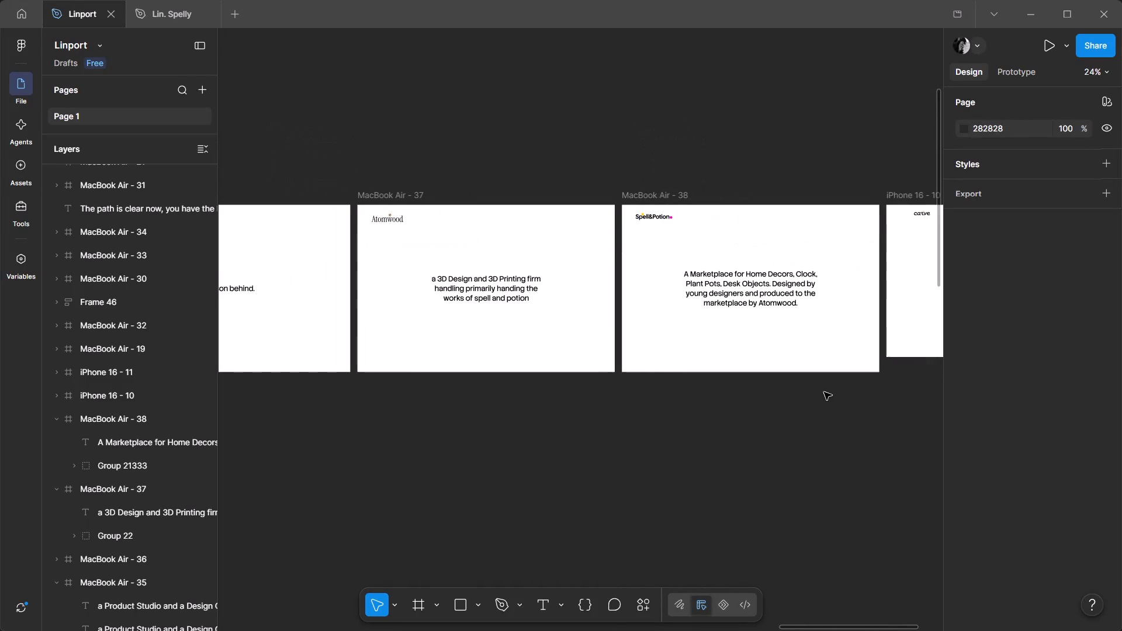
{"action": "scroll", "coordinate": [824, 392], "scroll_direction": "left", "scroll_amount": 3}
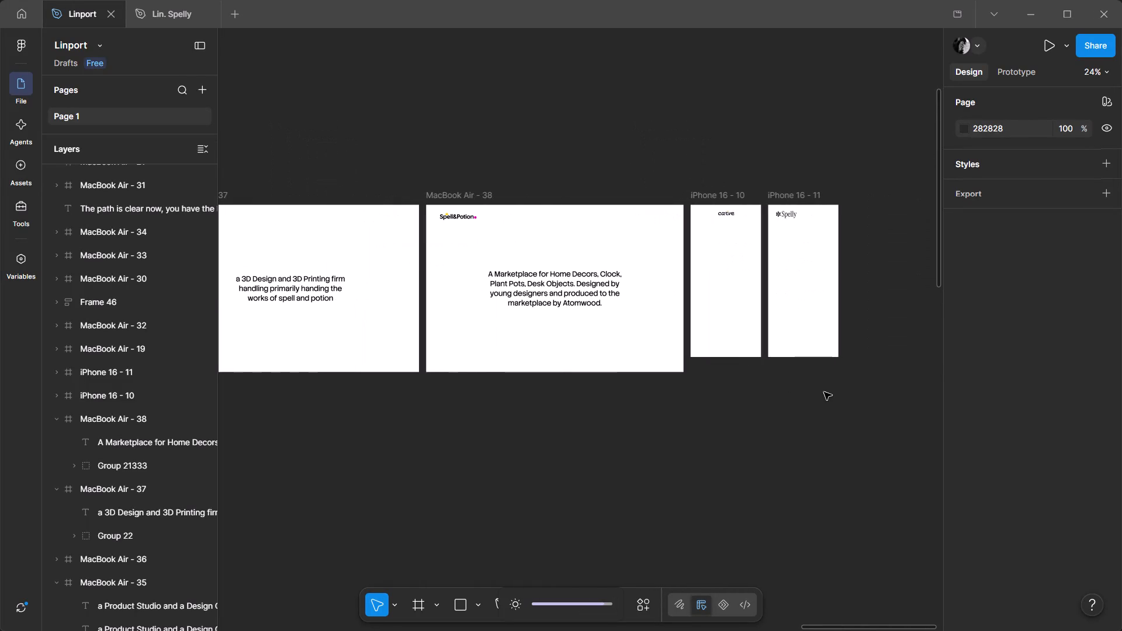
{"action": "scroll", "coordinate": [824, 392], "scroll_direction": "right", "scroll_amount": 5}
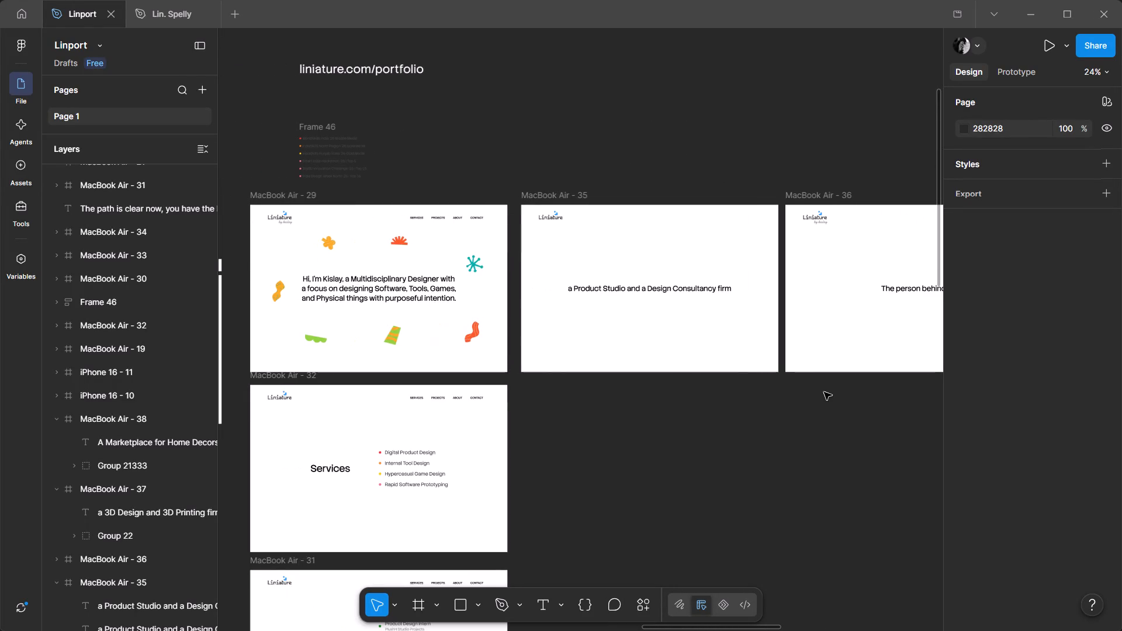
{"action": "scroll", "coordinate": [698, 330], "scroll_direction": "up", "scroll_amount": 1}
{"action": "scroll", "coordinate": [698, 330], "scroll_direction": "left", "scroll_amount": 1}
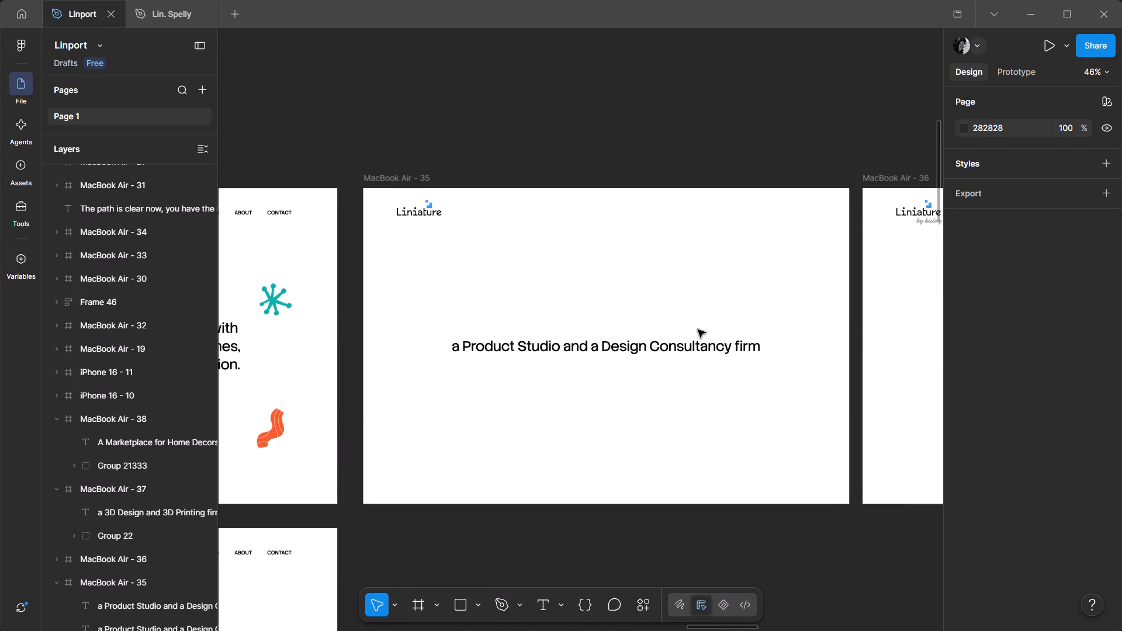
{"action": "scroll", "coordinate": [698, 330], "scroll_direction": "left", "scroll_amount": 2}
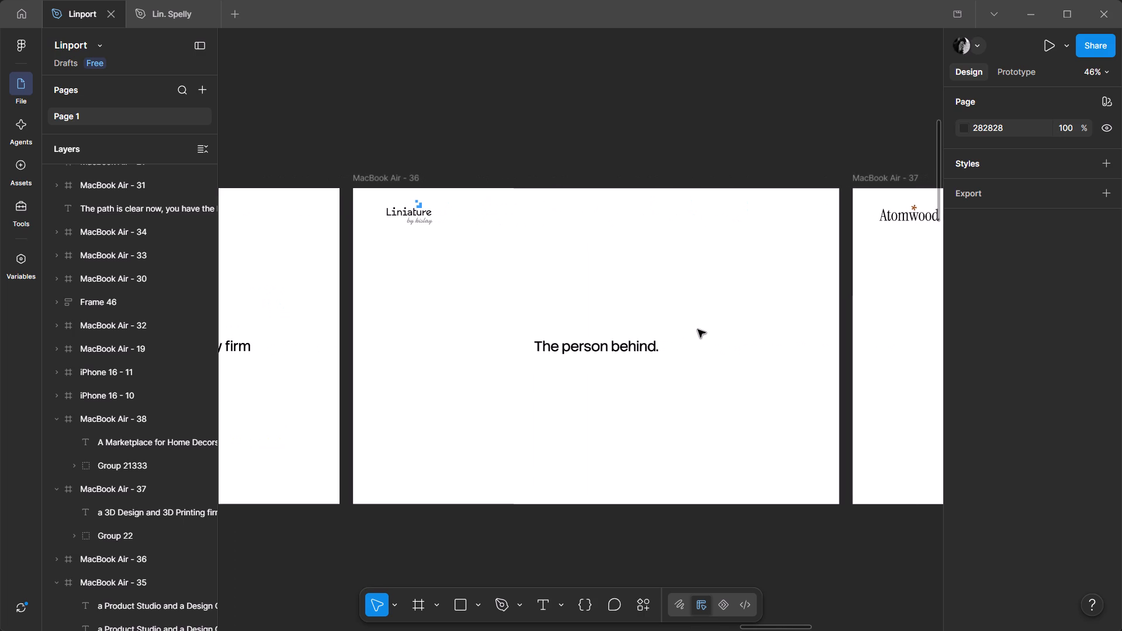
{"action": "scroll", "coordinate": [698, 330], "scroll_direction": "left", "scroll_amount": 2}
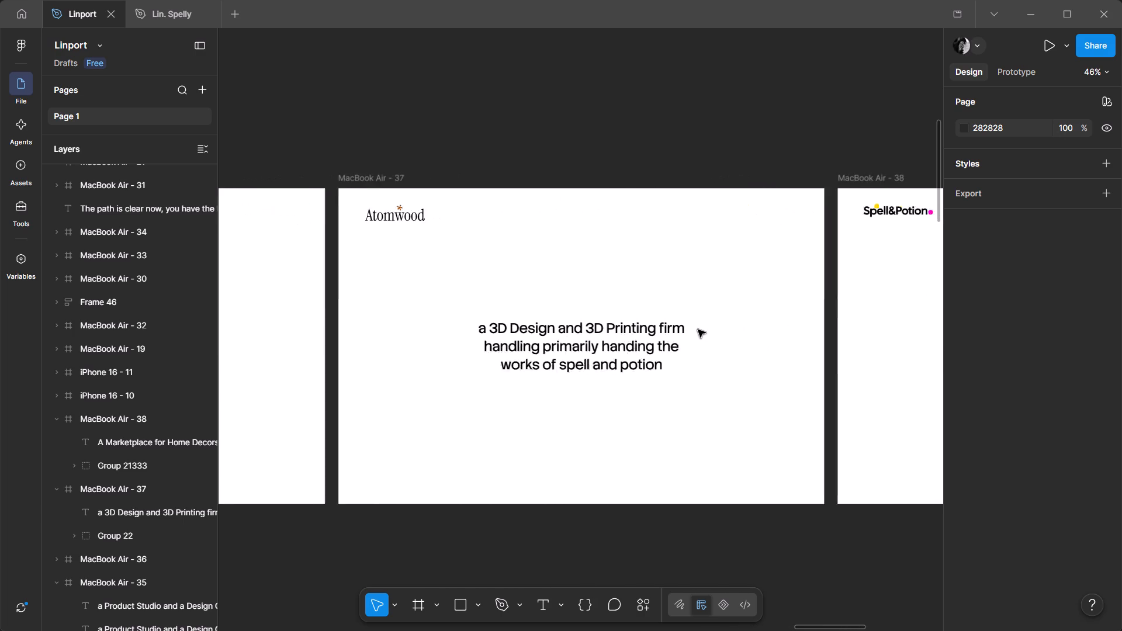
{"action": "scroll", "coordinate": [698, 330], "scroll_direction": "right", "scroll_amount": 1}
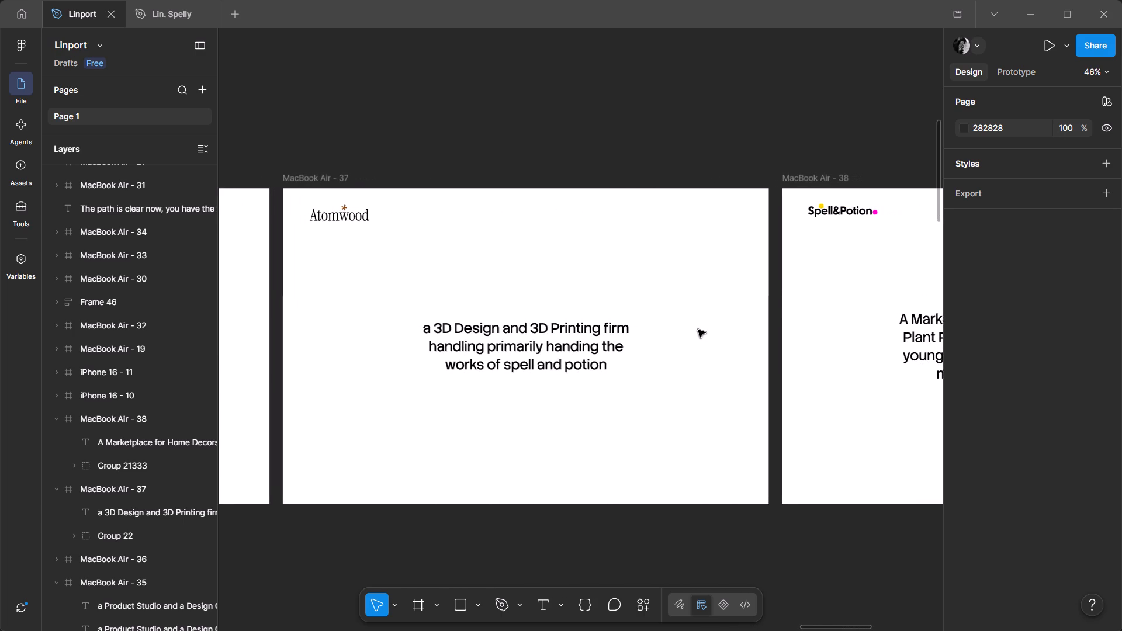
{"action": "scroll", "coordinate": [698, 330], "scroll_direction": "right", "scroll_amount": 1}
{"action": "scroll", "coordinate": [698, 330], "scroll_direction": "left", "scroll_amount": 2}
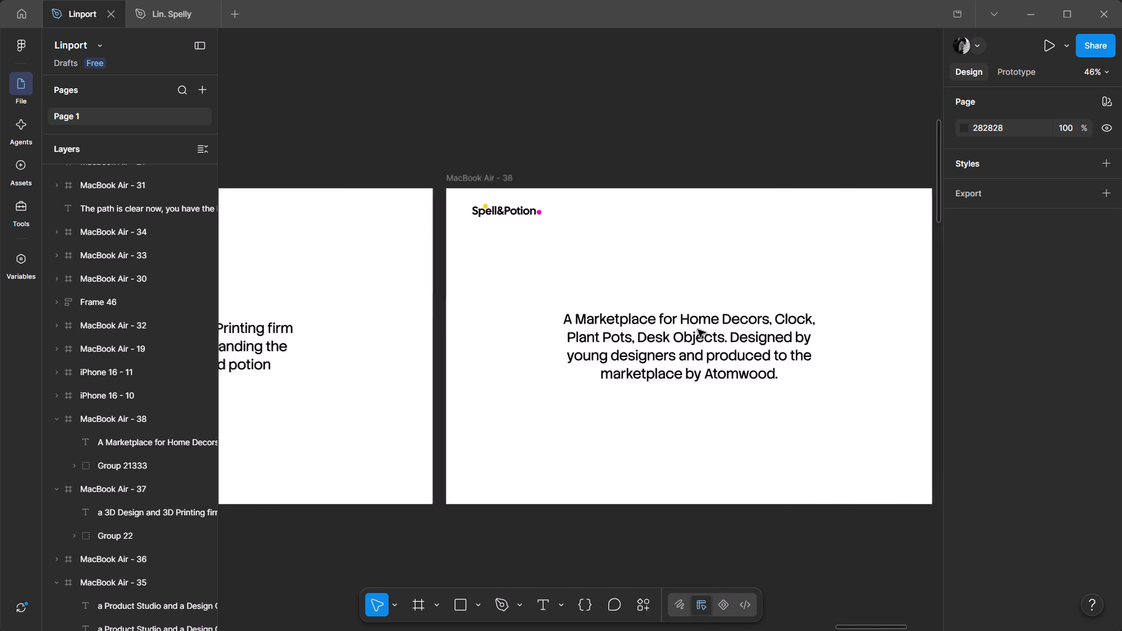
{"action": "scroll", "coordinate": [698, 330], "scroll_direction": "right", "scroll_amount": 1}
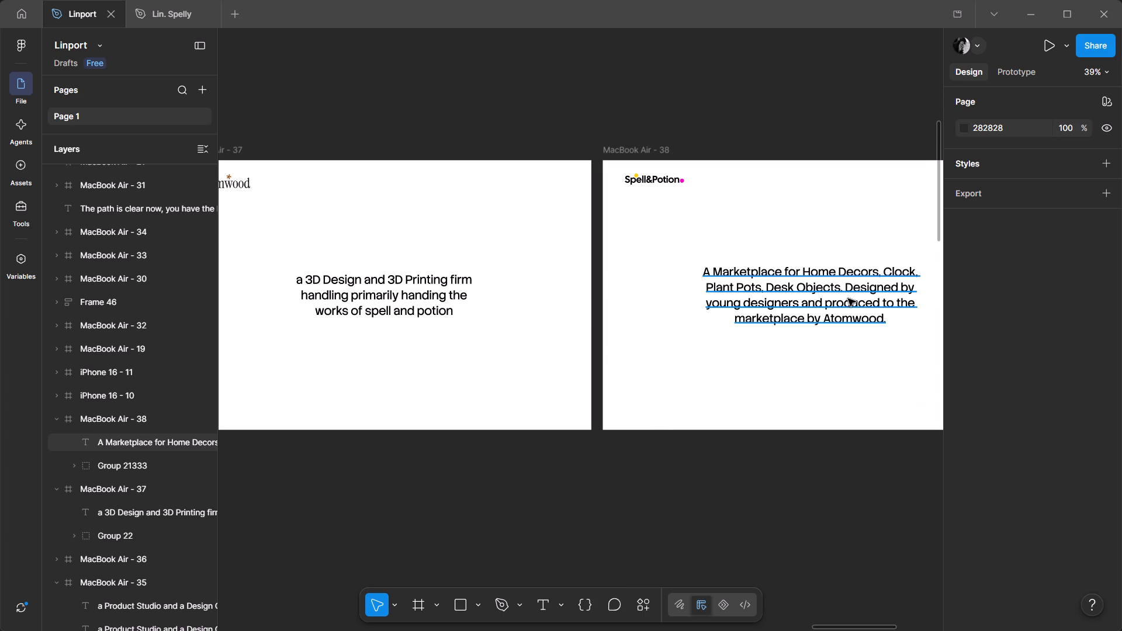
Replace "and" with "&" between "spell" and "potion" in the Atomwood headline in MacBook Air - 37.
{"action": "left_click", "coordinate": [836, 351]}
{"action": "scroll", "coordinate": [836, 351], "scroll_direction": "right", "scroll_amount": 1}
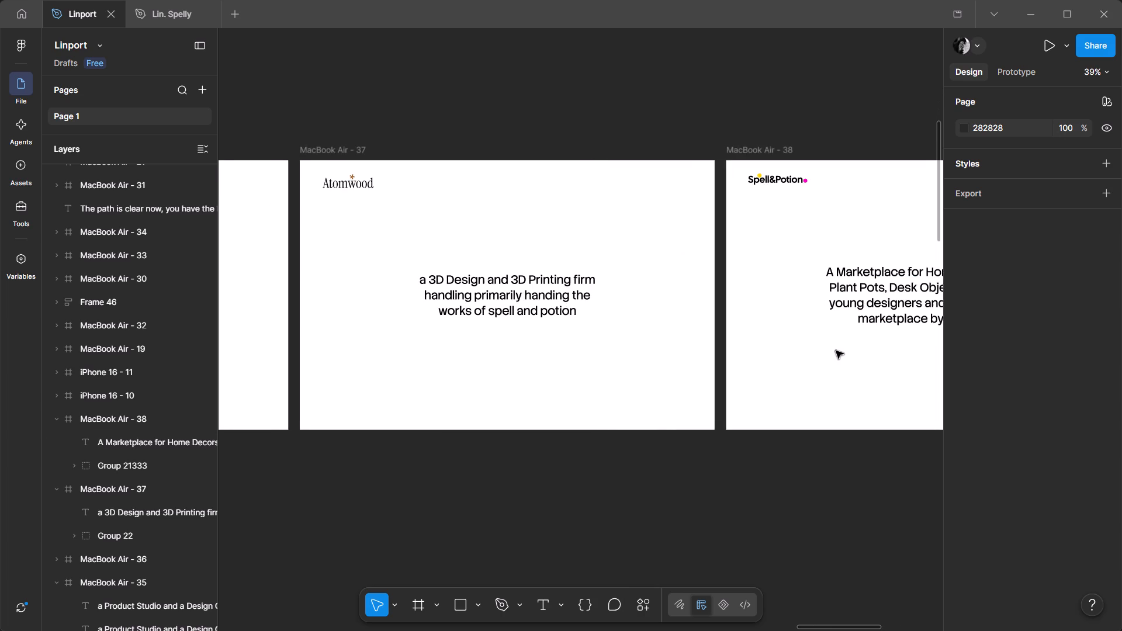
{"action": "scroll", "coordinate": [836, 351], "scroll_direction": "right", "scroll_amount": 1}
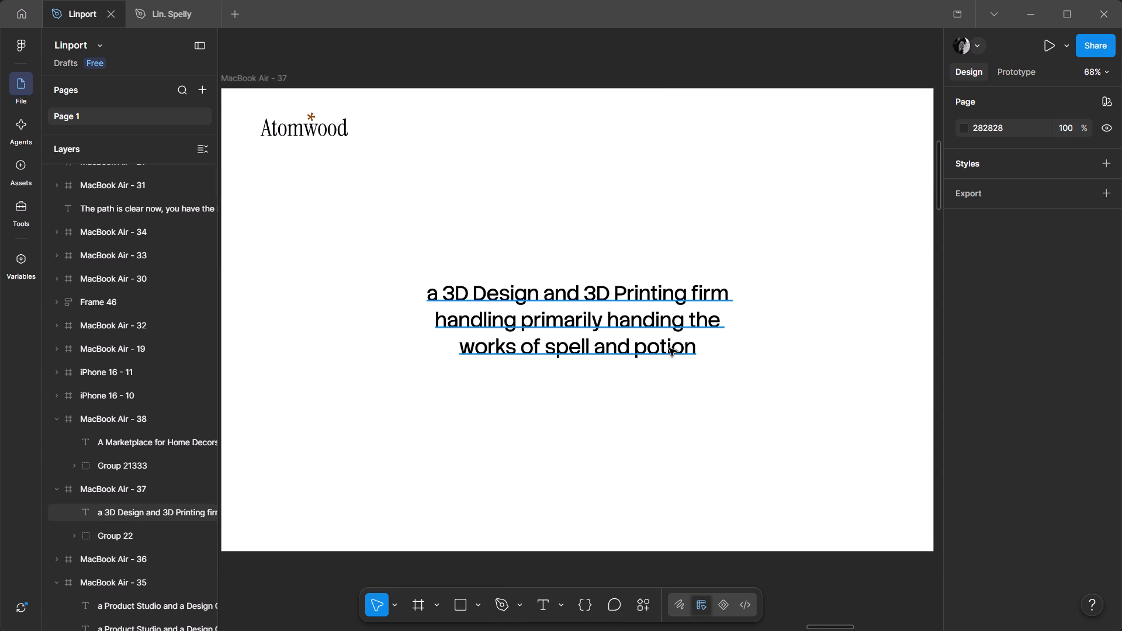
{"action": "double_click", "coordinate": [669, 348], "text": "ctrl"}
{"action": "left_click_drag", "start_coordinate": [628, 351], "coordinate": [595, 351]}
{"action": "key", "text": "shift+ampersand"}
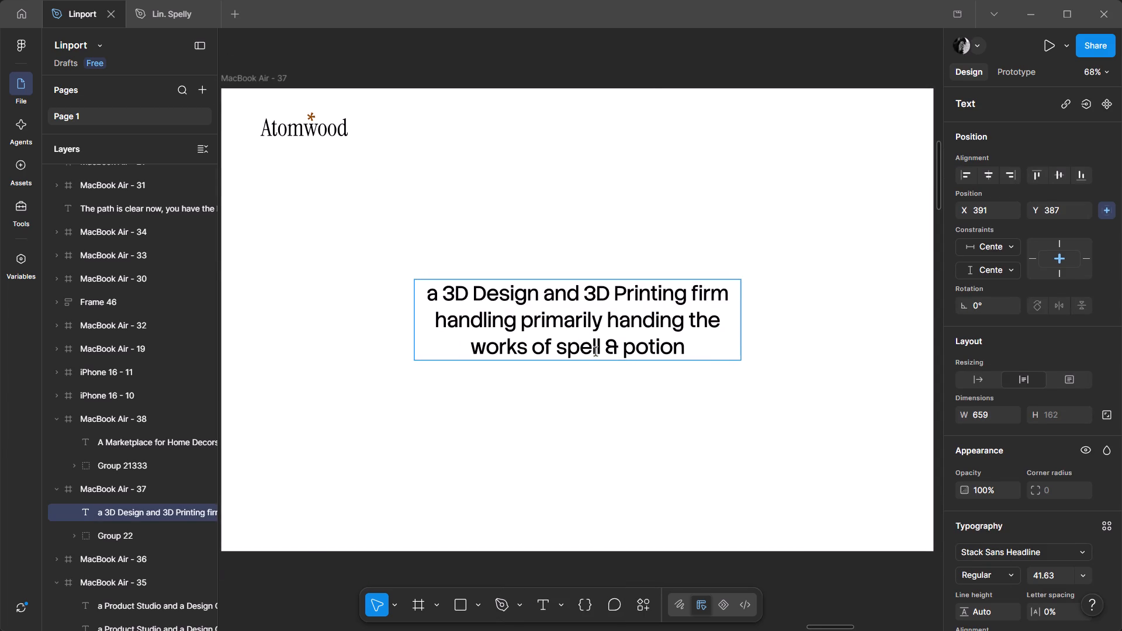
{"action": "double_click", "coordinate": [633, 424]}
Capitalise the opening "A" of the Atomwood headline and replace "firm" with "projects" in its first line.
{"action": "scroll", "coordinate": [633, 424], "scroll_direction": "left", "scroll_amount": 1}
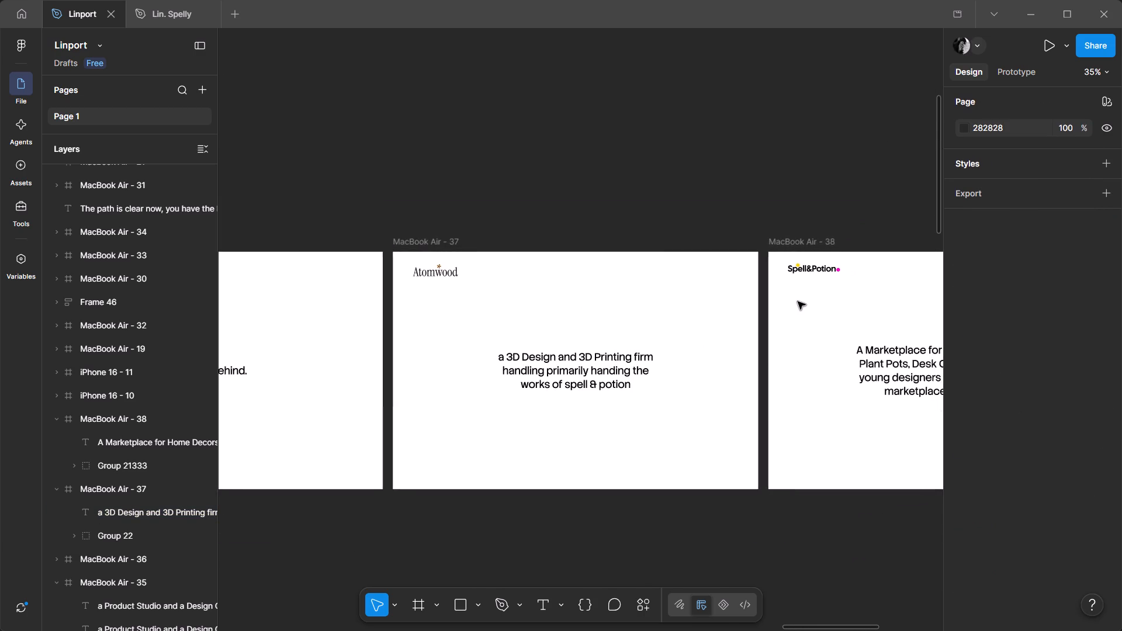
{"action": "scroll", "coordinate": [798, 301], "scroll_direction": "right", "scroll_amount": 1}
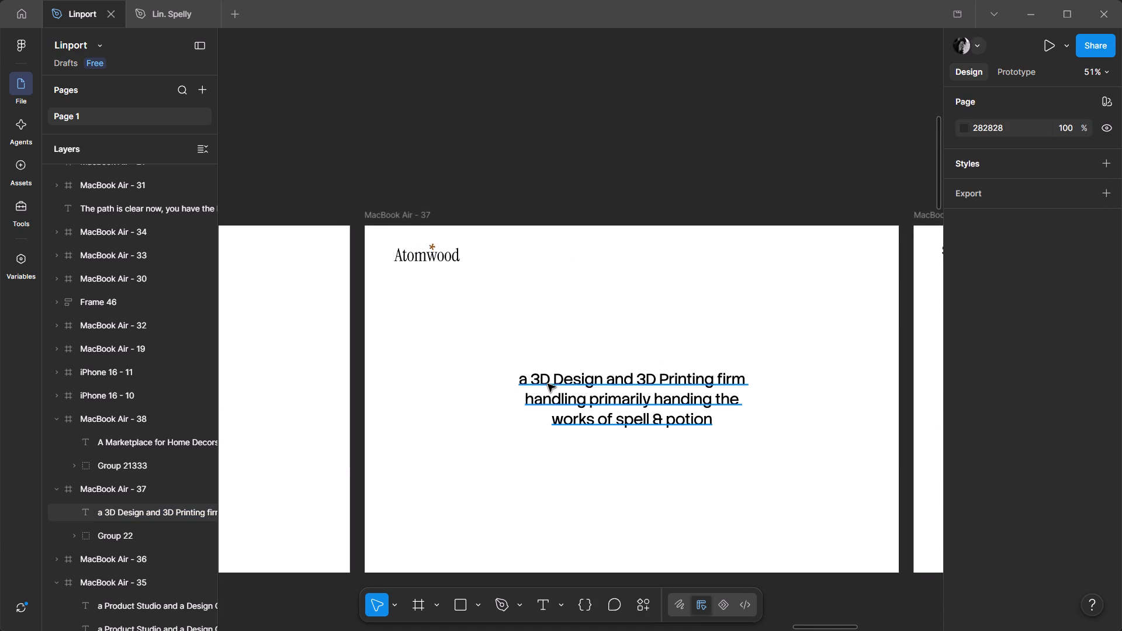
{"action": "double_click", "coordinate": [548, 384]}
{"action": "left_click", "coordinate": [525, 380]}
{"action": "key", "text": "BackSpace"}
{"action": "key", "text": "a"}
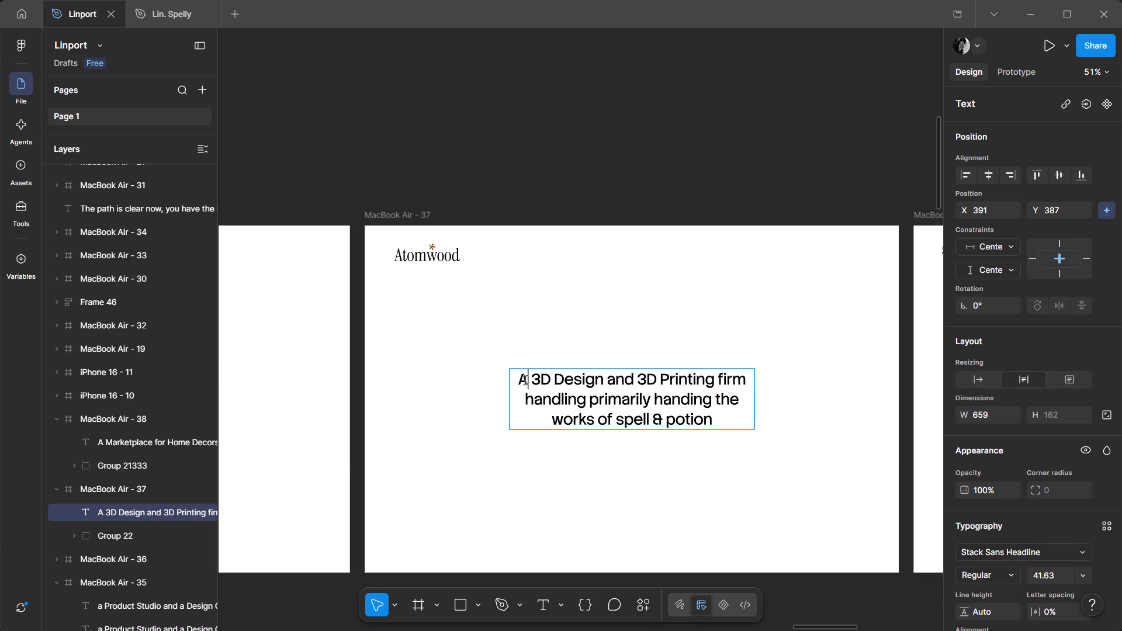
{"action": "double_click", "coordinate": [739, 386]}
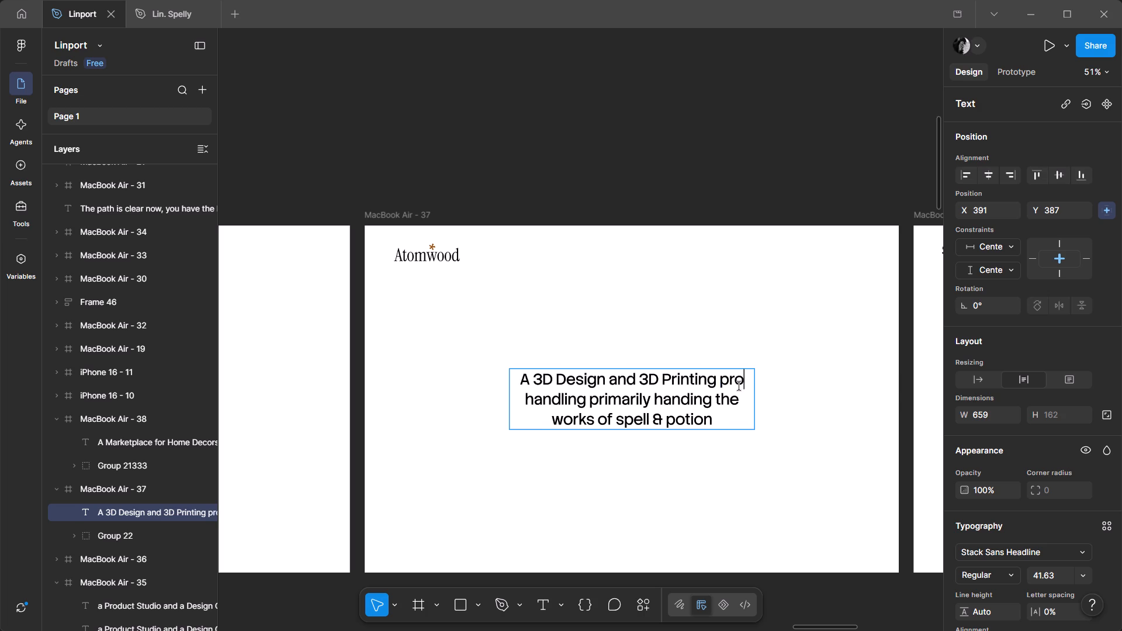
{"action": "left_click", "coordinate": [738, 455]}
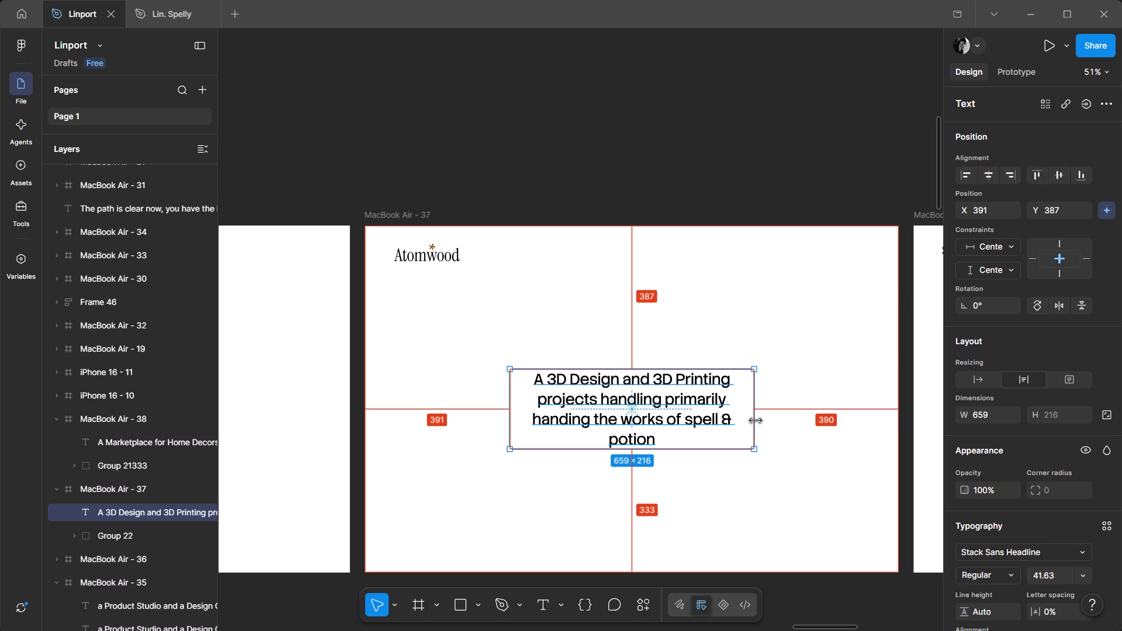
Widen the Atomwood headline's text box evenly about its centre to a width of about 709.
{"action": "left_click_drag", "start_coordinate": [757, 399], "coordinate": [758, 396], "text": "alt"}
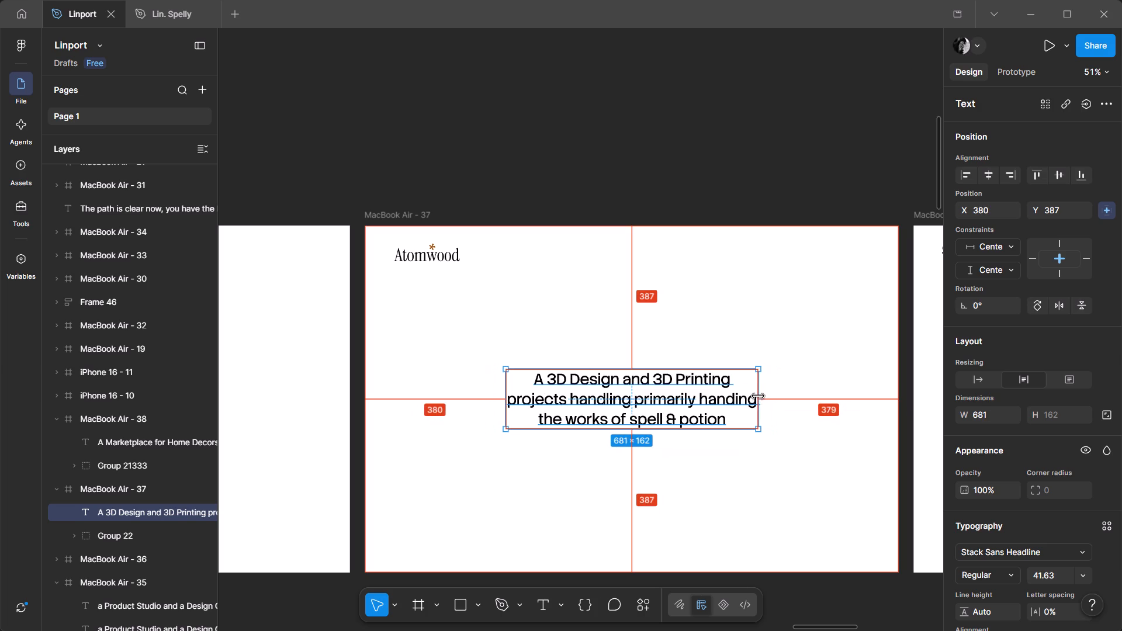
{"action": "left_click_drag", "start_coordinate": [758, 396], "coordinate": [763, 394], "text": "alt"}
{"action": "left_click", "coordinate": [746, 499]}
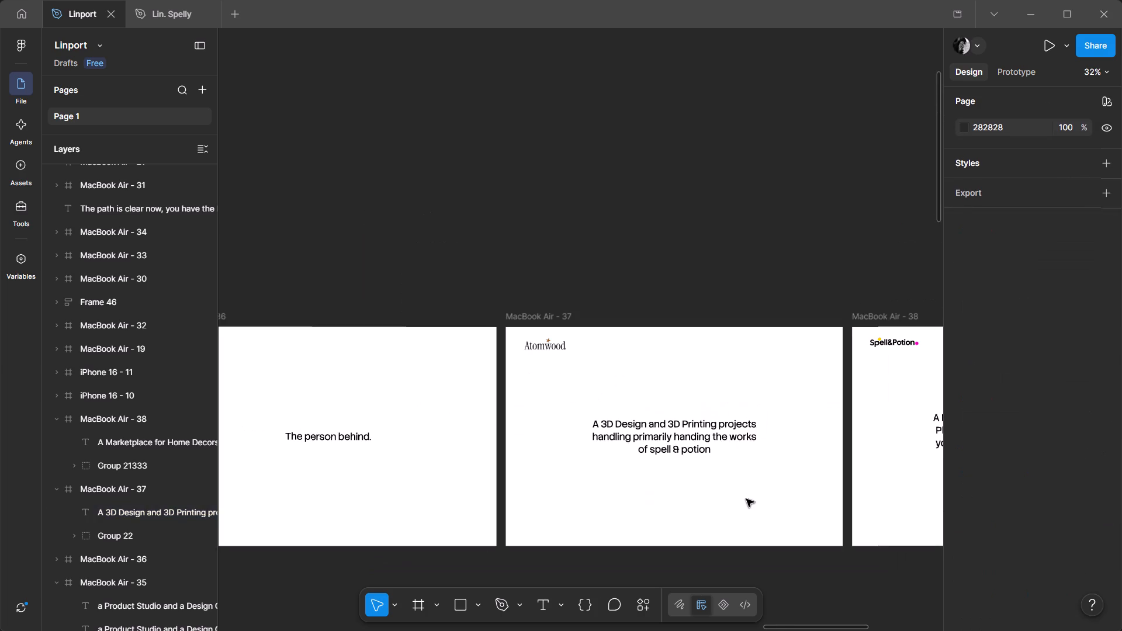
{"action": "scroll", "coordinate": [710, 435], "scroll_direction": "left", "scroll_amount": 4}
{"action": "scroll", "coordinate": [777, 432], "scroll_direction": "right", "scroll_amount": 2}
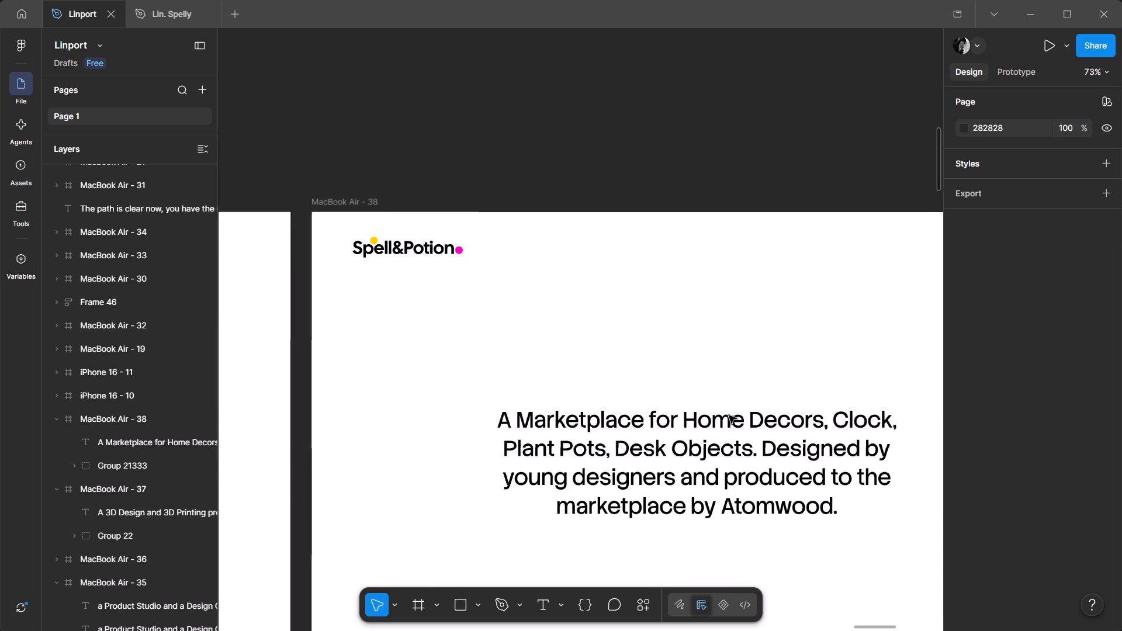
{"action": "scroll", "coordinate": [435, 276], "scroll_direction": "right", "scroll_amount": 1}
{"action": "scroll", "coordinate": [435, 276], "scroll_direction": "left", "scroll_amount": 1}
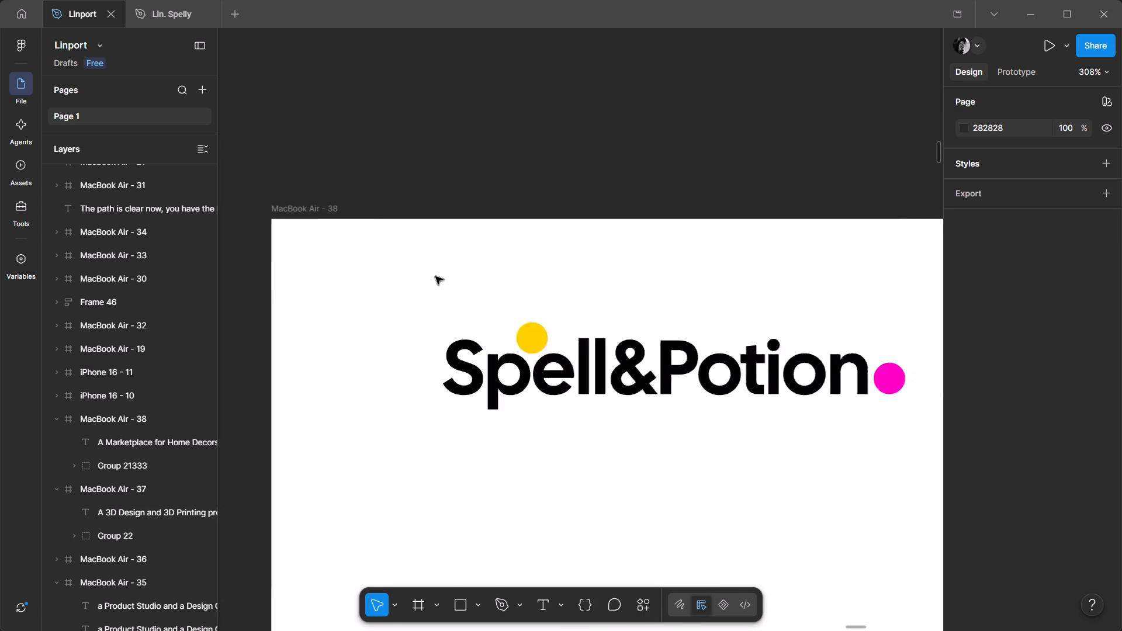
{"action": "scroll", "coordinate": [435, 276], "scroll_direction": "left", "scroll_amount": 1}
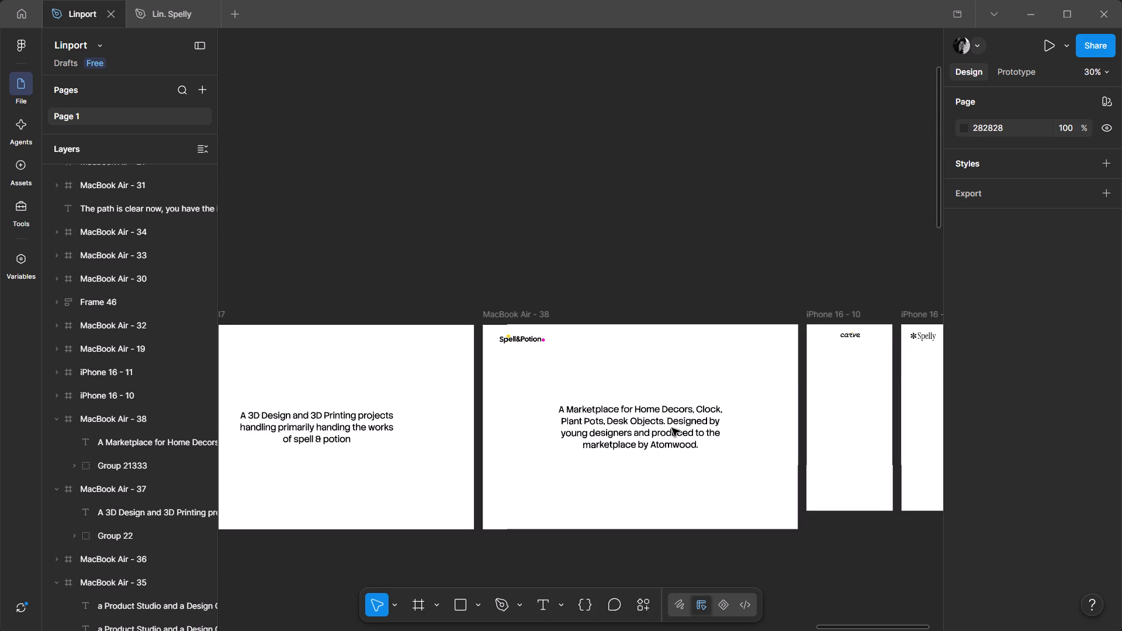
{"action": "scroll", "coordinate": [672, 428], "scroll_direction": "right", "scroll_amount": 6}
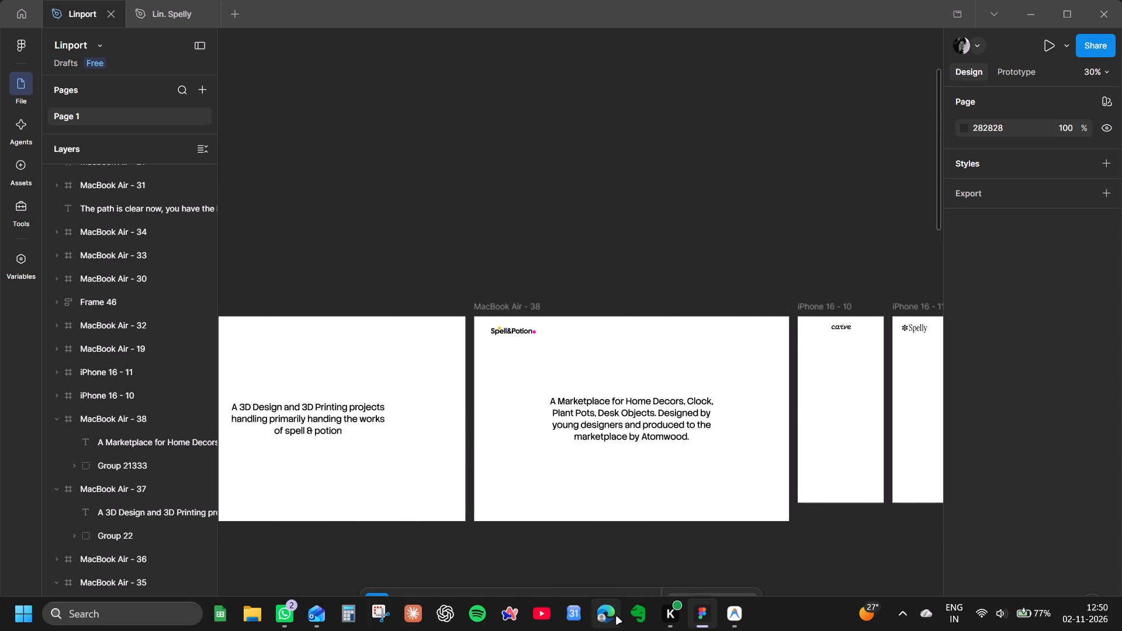
Switch to Microsoft Edge, browse Instagram's stories and home feed, close the page and return to the Linport file in Figma.
{"action": "left_click", "coordinate": [612, 616]}
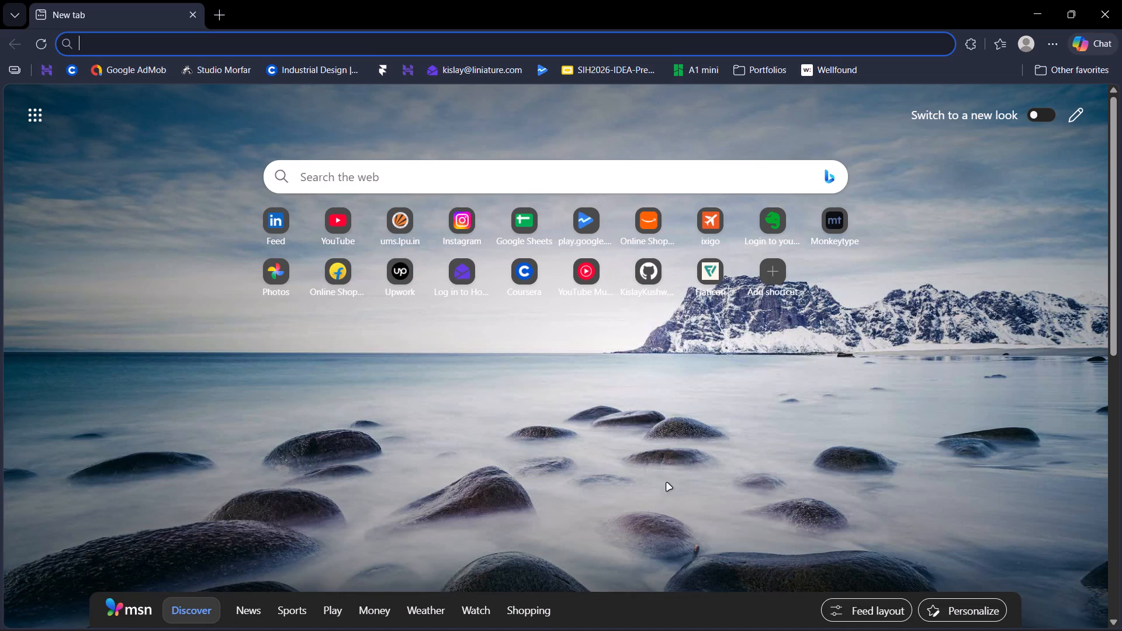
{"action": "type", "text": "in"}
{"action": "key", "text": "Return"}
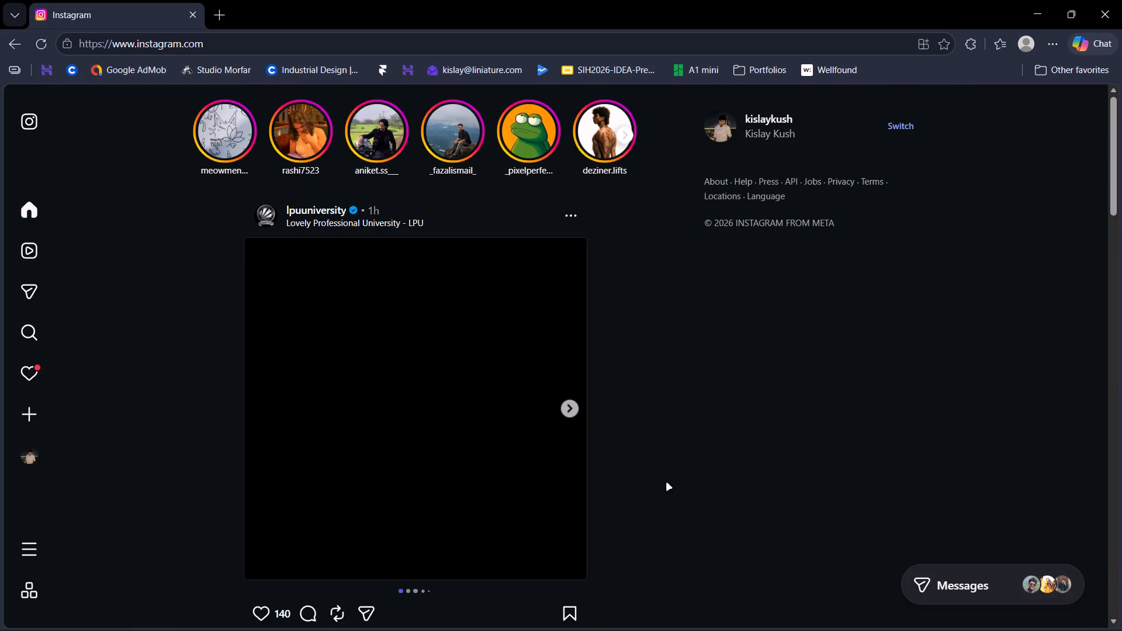
{"action": "left_click", "coordinate": [231, 126]}
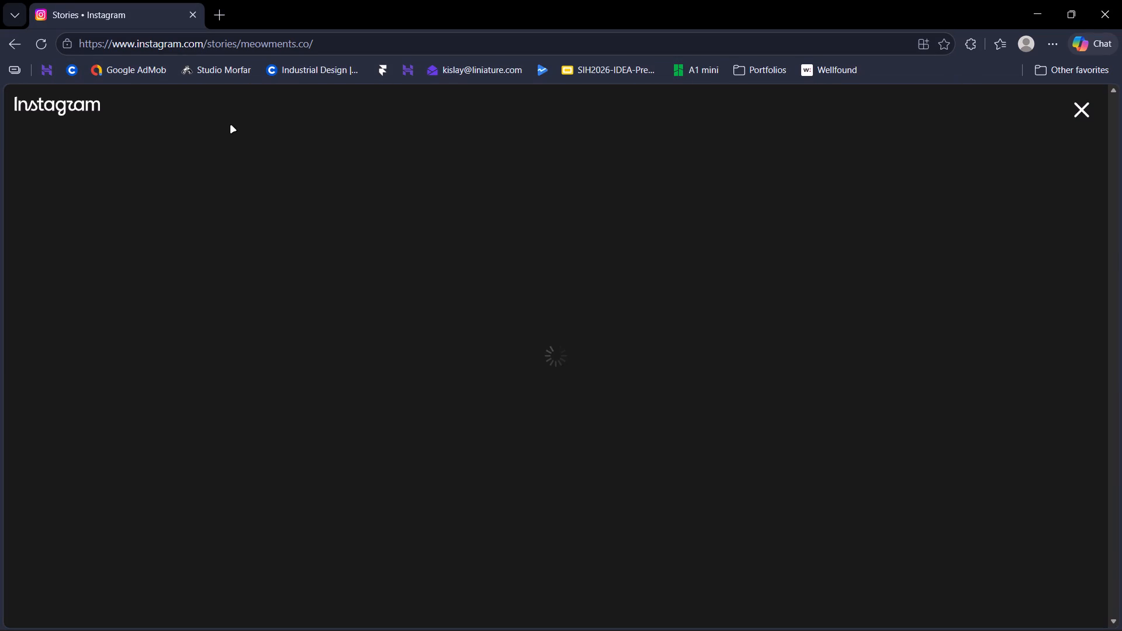
{"action": "left_click", "coordinate": [653, 140]}
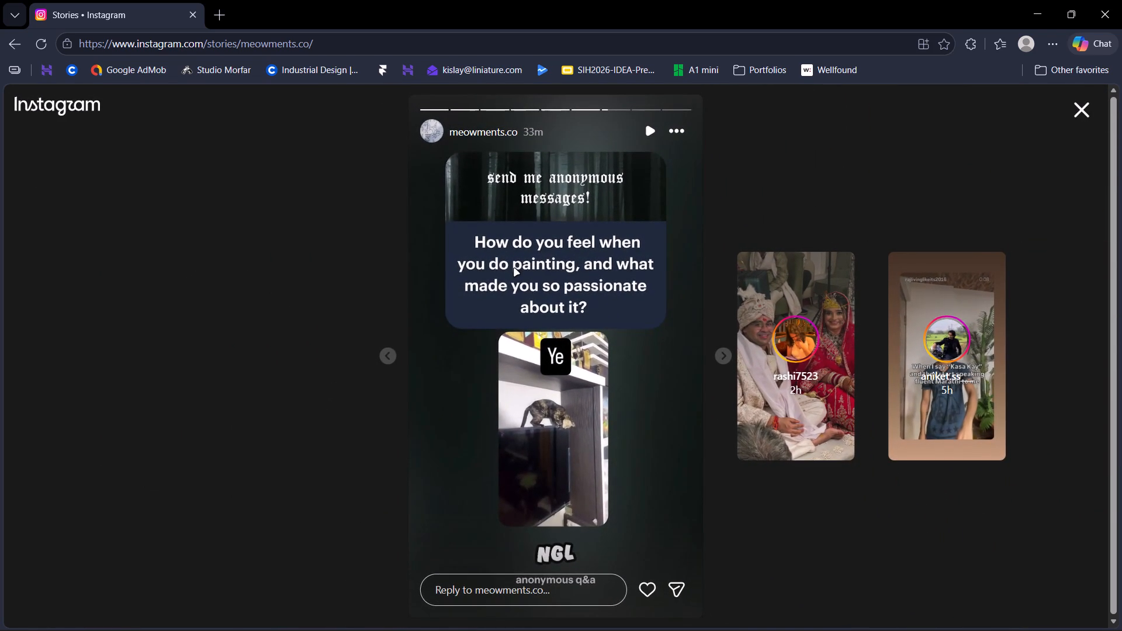
{"action": "left_click", "coordinate": [761, 388]}
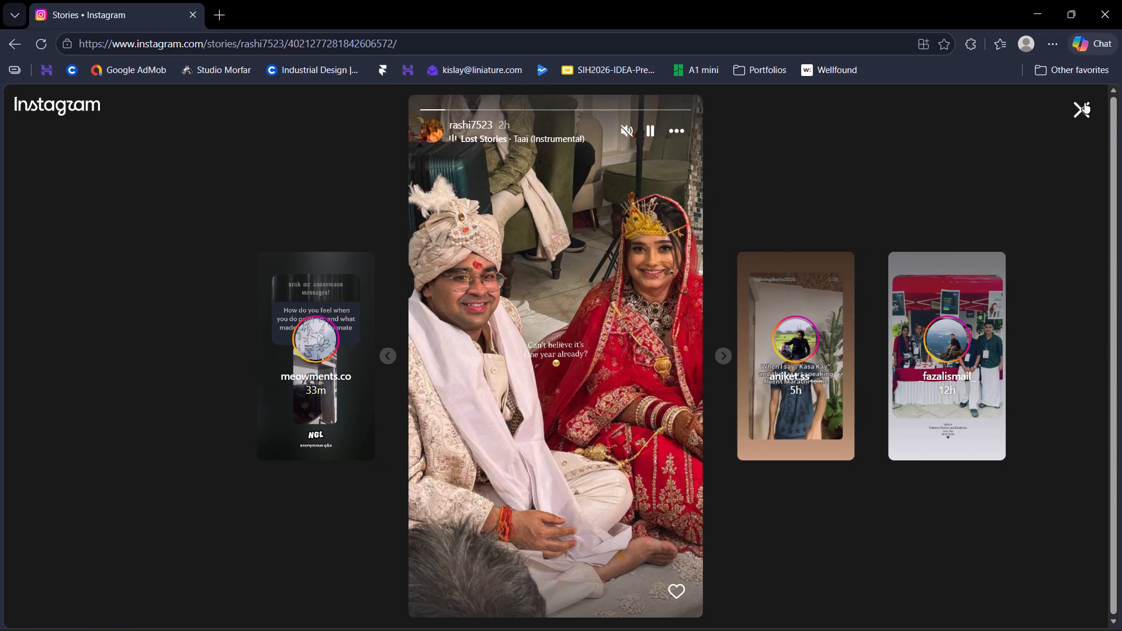
{"action": "left_click", "coordinate": [1085, 103]}
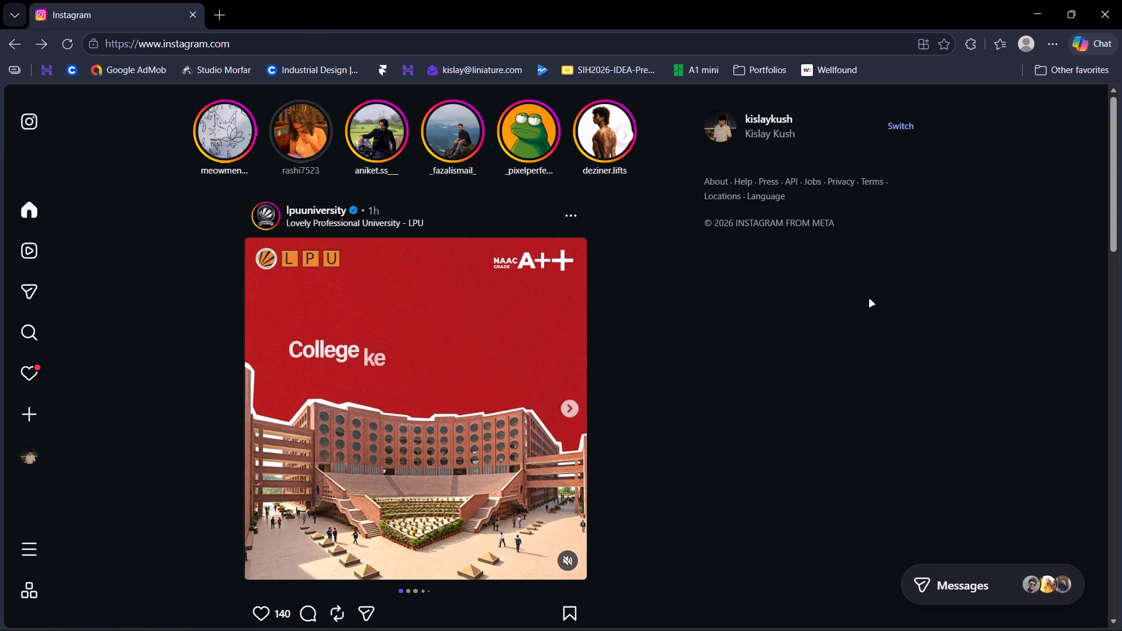
{"action": "scroll", "coordinate": [861, 313], "scroll_direction": "down", "scroll_amount": 4}
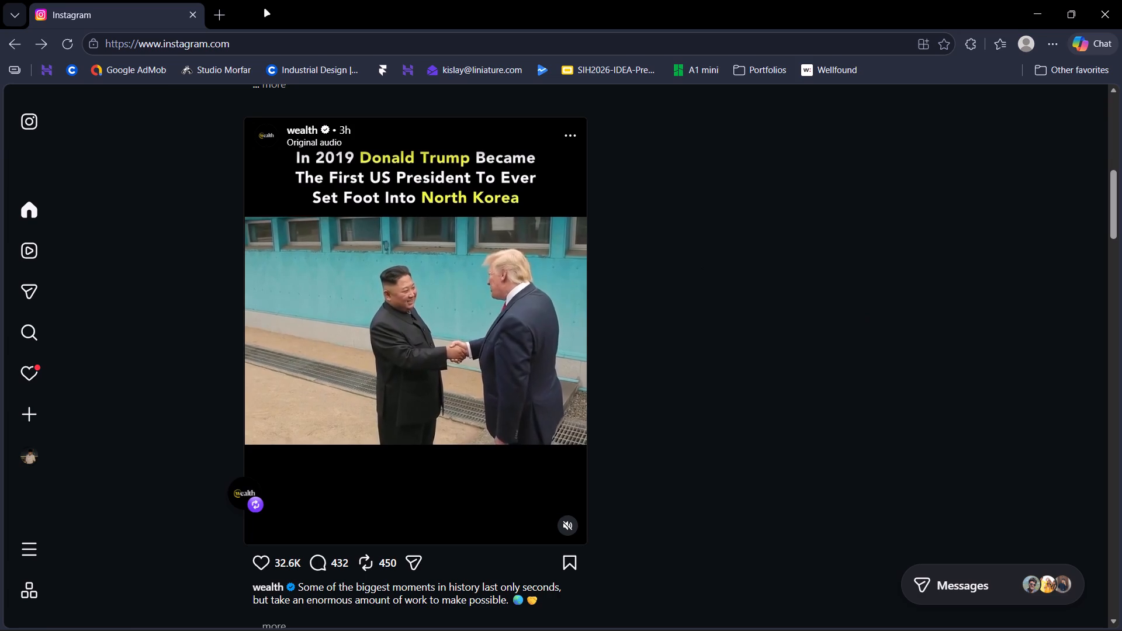
{"action": "left_click", "coordinate": [189, 16]}
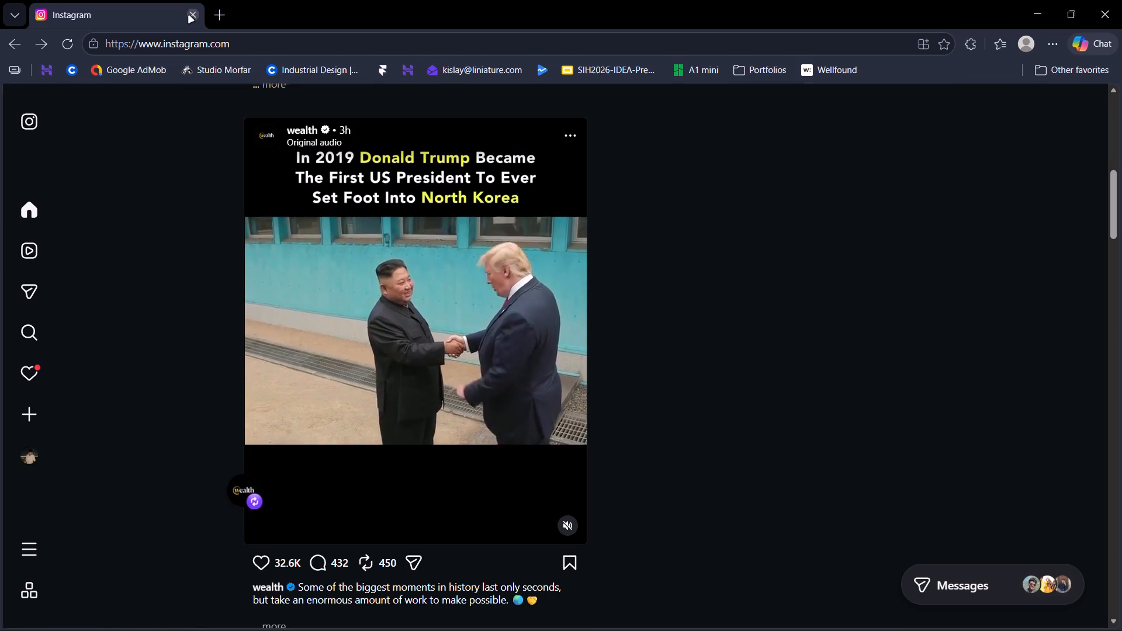
{"action": "left_click", "coordinate": [566, 265]}
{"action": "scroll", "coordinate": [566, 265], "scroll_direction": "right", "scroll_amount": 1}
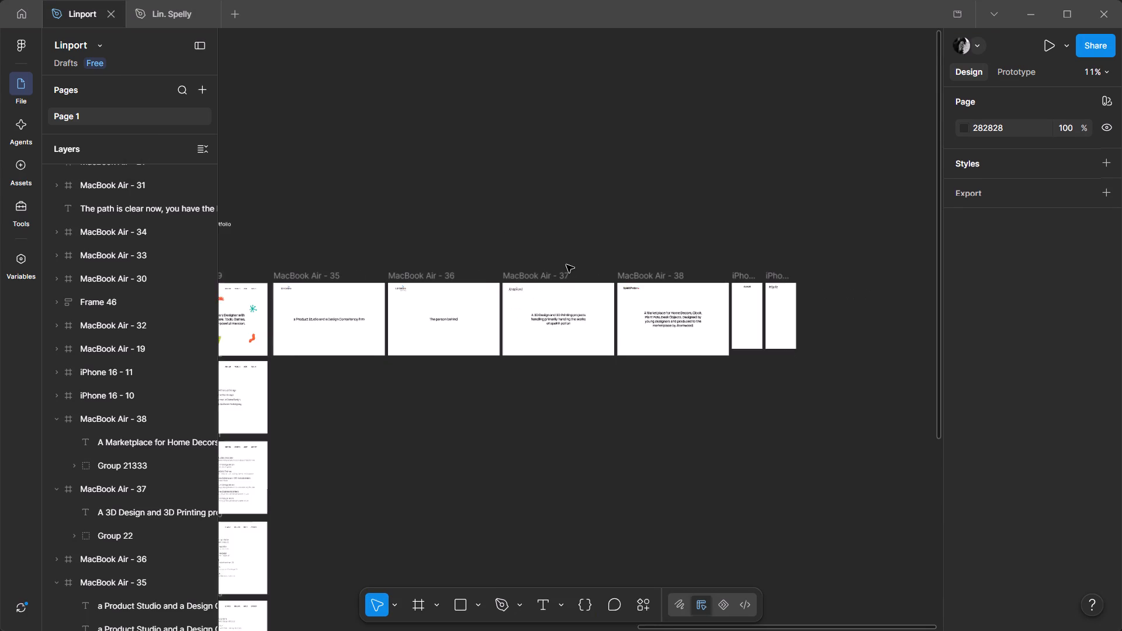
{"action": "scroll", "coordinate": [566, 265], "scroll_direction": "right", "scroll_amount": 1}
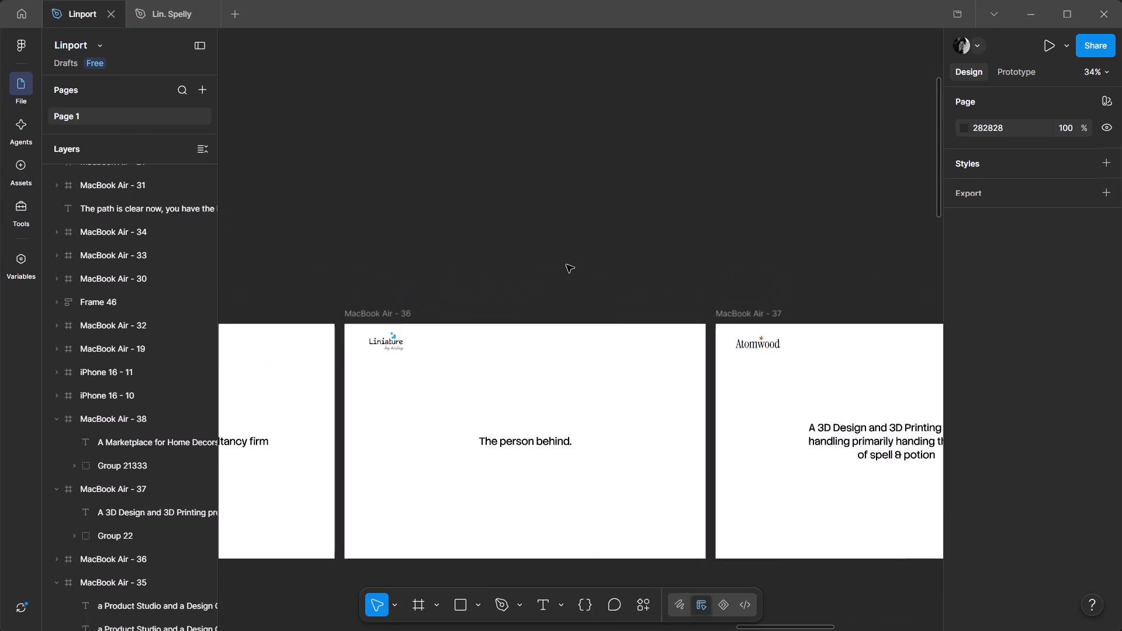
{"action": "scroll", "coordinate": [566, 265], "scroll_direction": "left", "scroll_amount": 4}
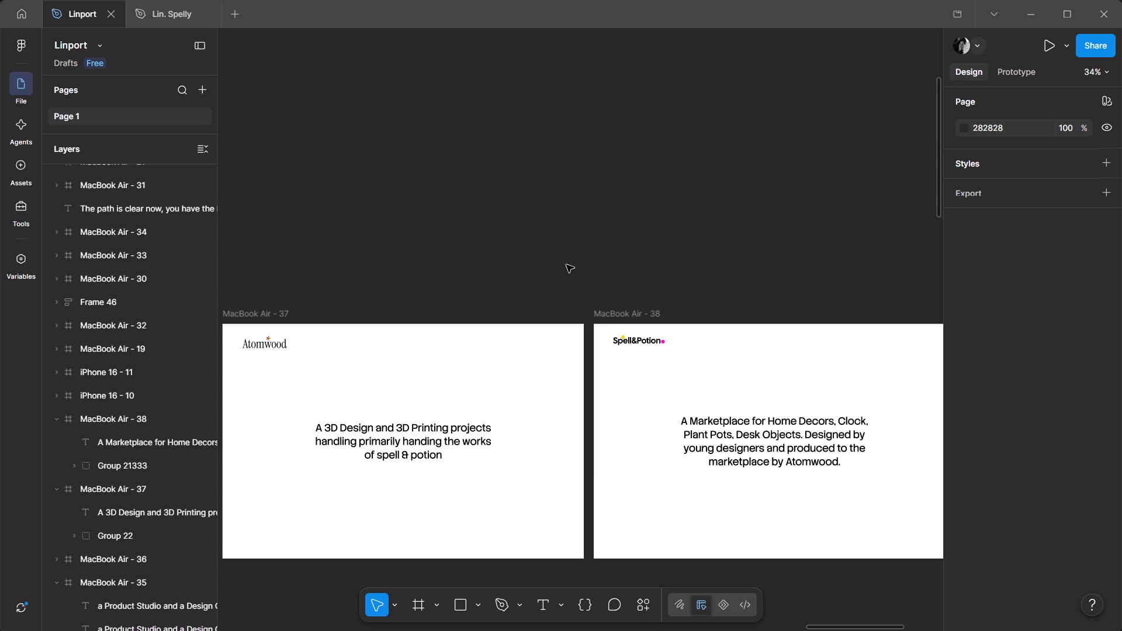
Add a full stop after "potion" at the end of the Atomwood headline.
{"action": "scroll", "coordinate": [566, 265], "scroll_direction": "down", "scroll_amount": 2}
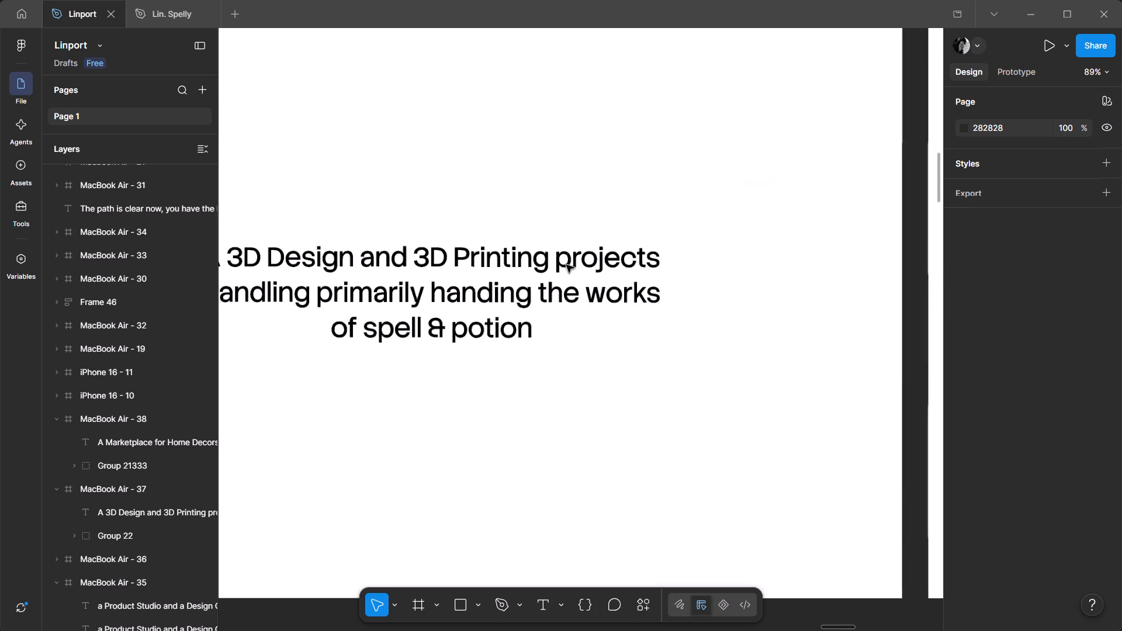
{"action": "scroll", "coordinate": [566, 265], "scroll_direction": "right", "scroll_amount": 2}
{"action": "double_click", "coordinate": [591, 265], "text": "ctrl"}
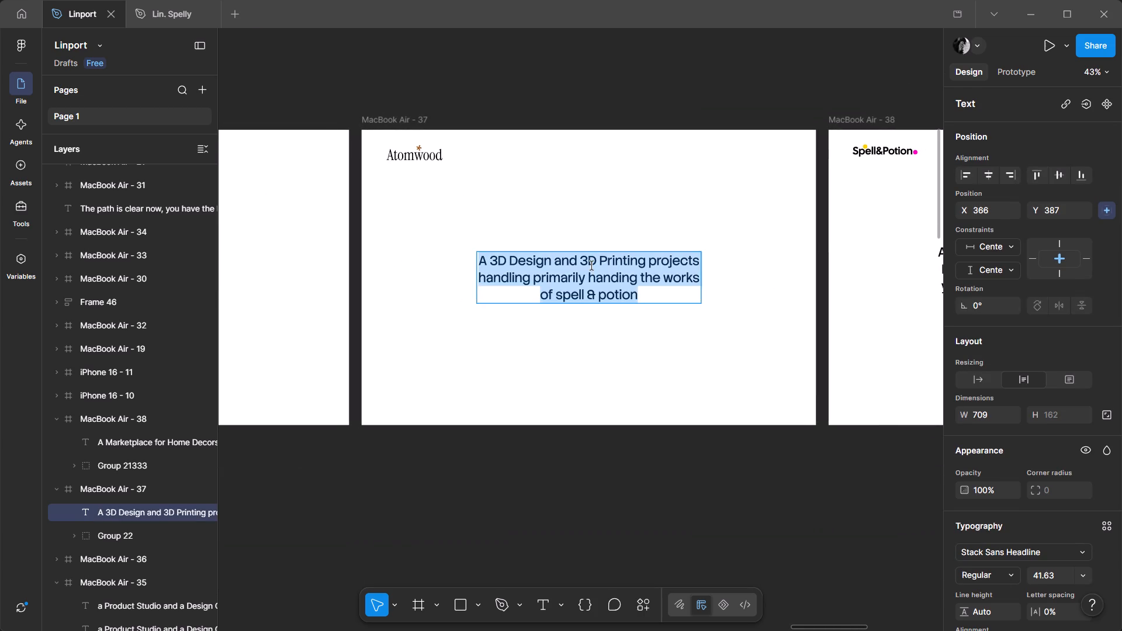
{"action": "left_click", "coordinate": [690, 334]}
{"action": "double_click", "coordinate": [654, 321], "text": "ctrl"}
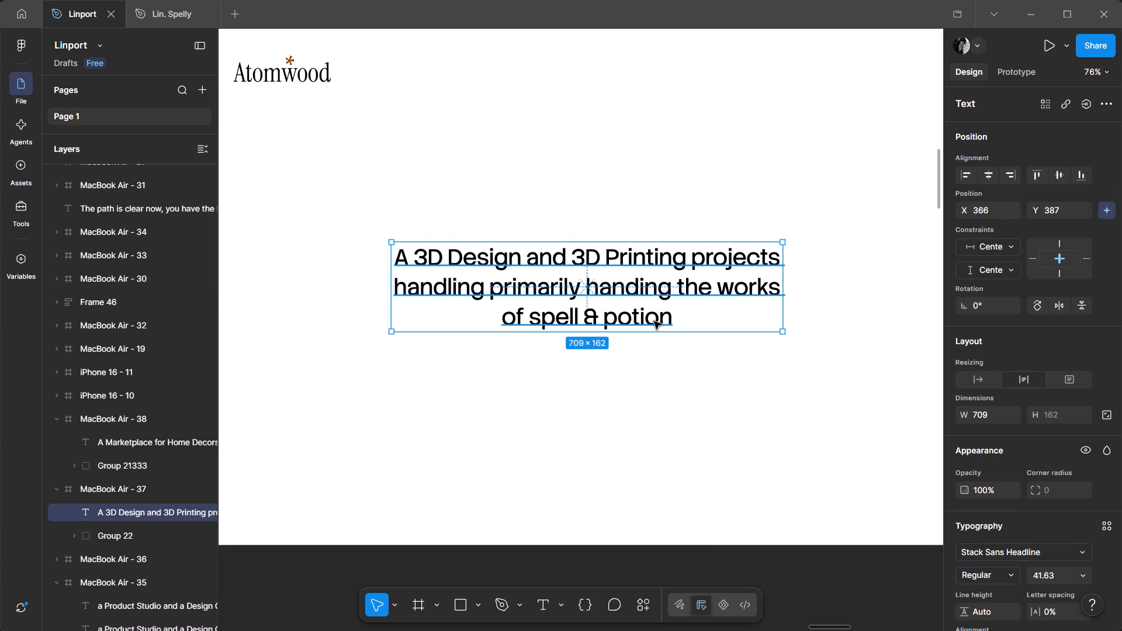
{"action": "left_click", "coordinate": [681, 321]}
{"action": "key", "text": "period"}
{"action": "left_click", "coordinate": [585, 375]}
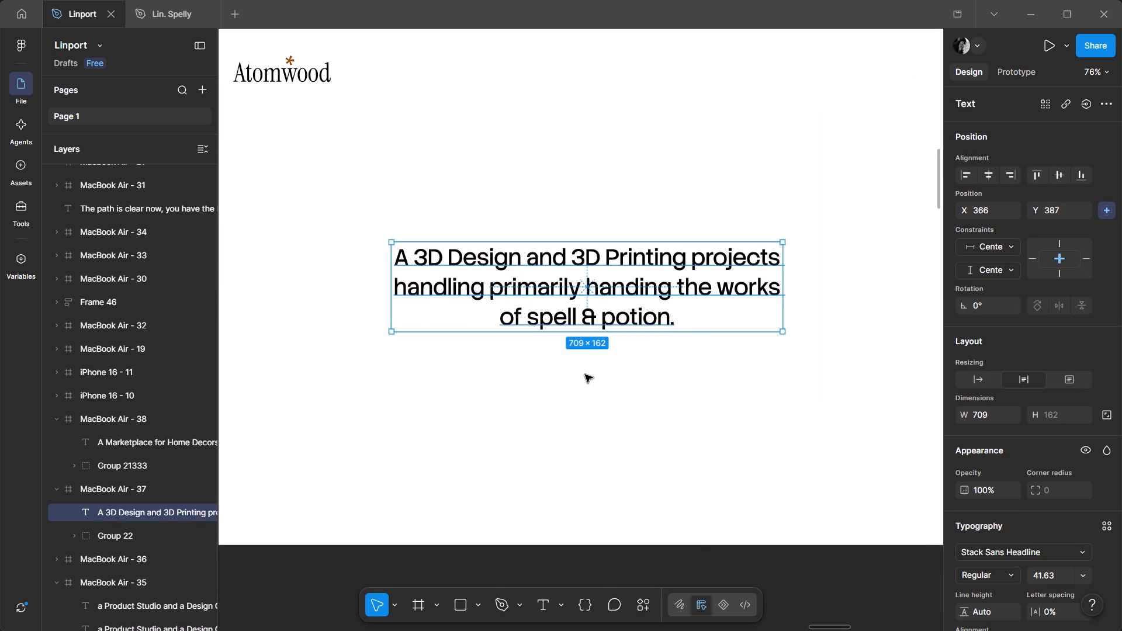
Insert "custom 3D Print orders and shipment across india" after "handling" in the Atomwood headline.
{"action": "double_click", "coordinate": [624, 269]}
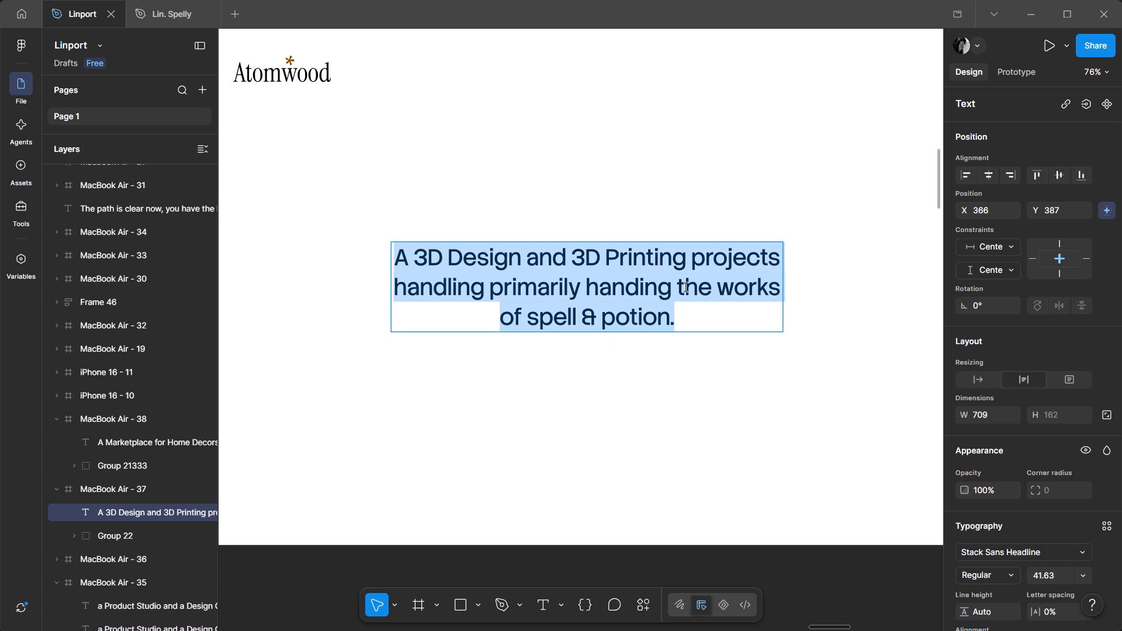
{"action": "left_click", "coordinate": [493, 283]}
{"action": "key", "text": "c"}
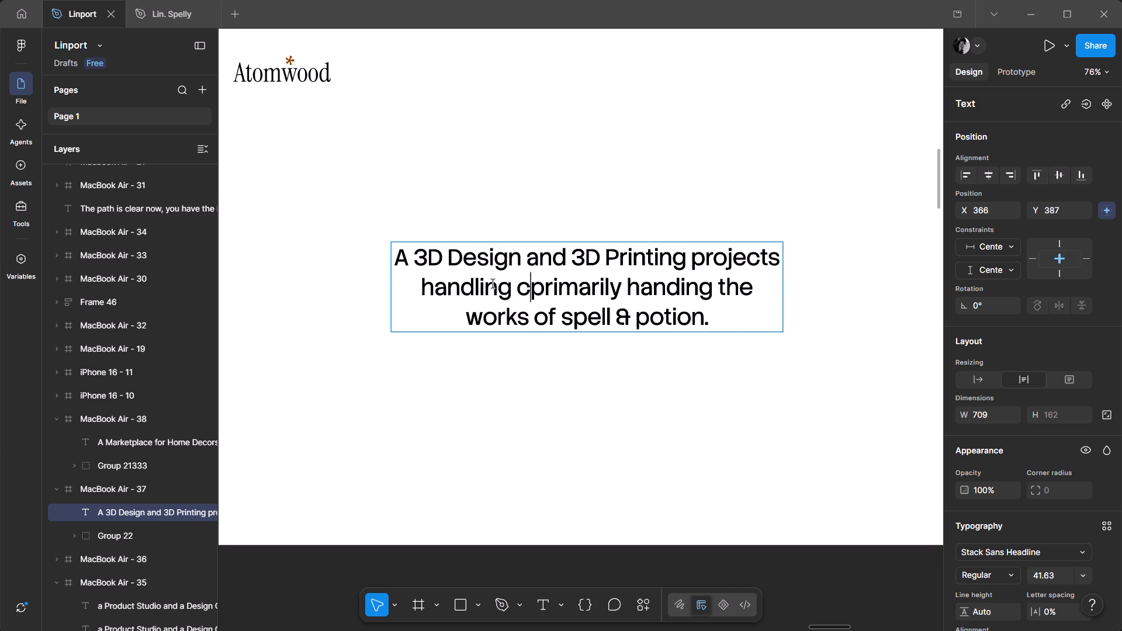
{"action": "type", "text": "ustom"}
{"action": "key", "text": "space"}
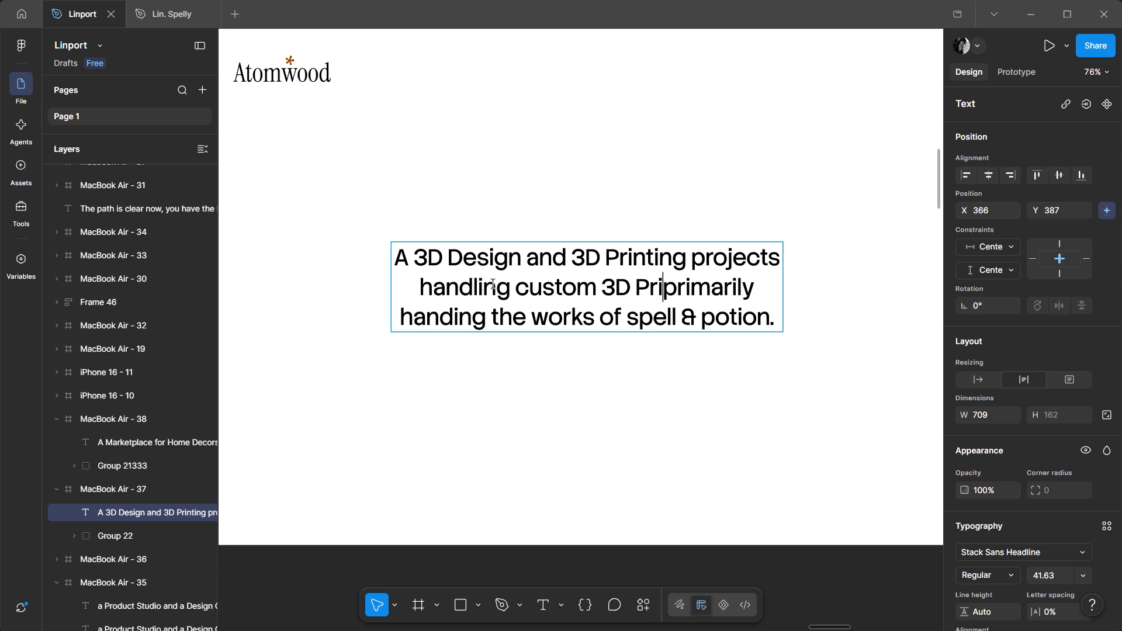
{"action": "type", "text": "ders and shipment accross india"}
{"action": "key", "text": "space"}
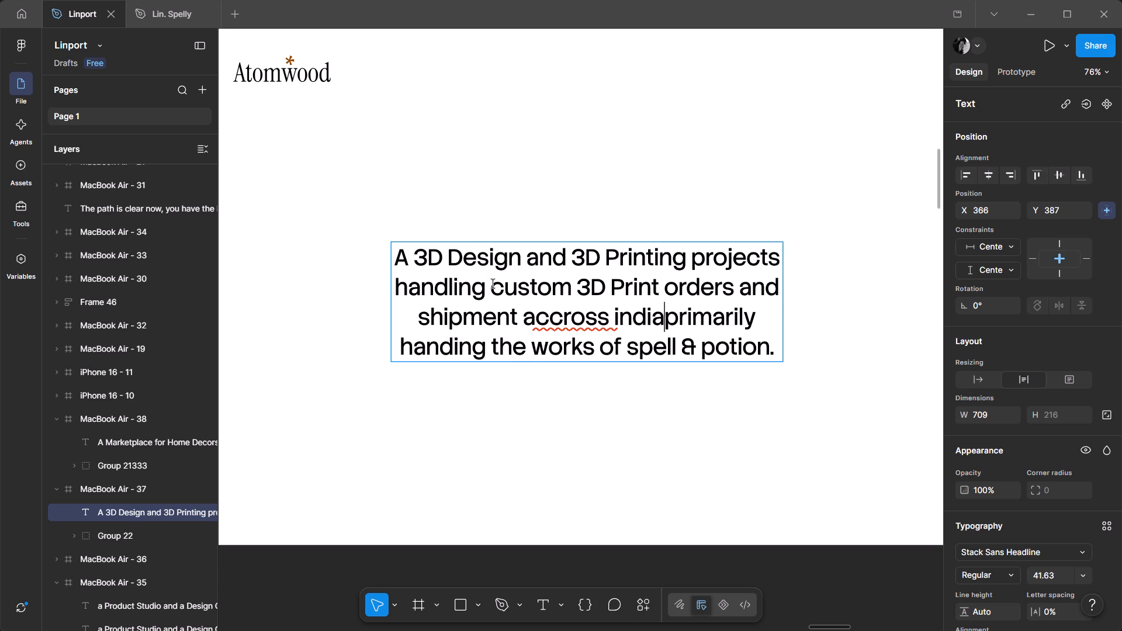
{"action": "left_click", "coordinate": [553, 323]}
{"action": "key", "text": "BackSpace"}
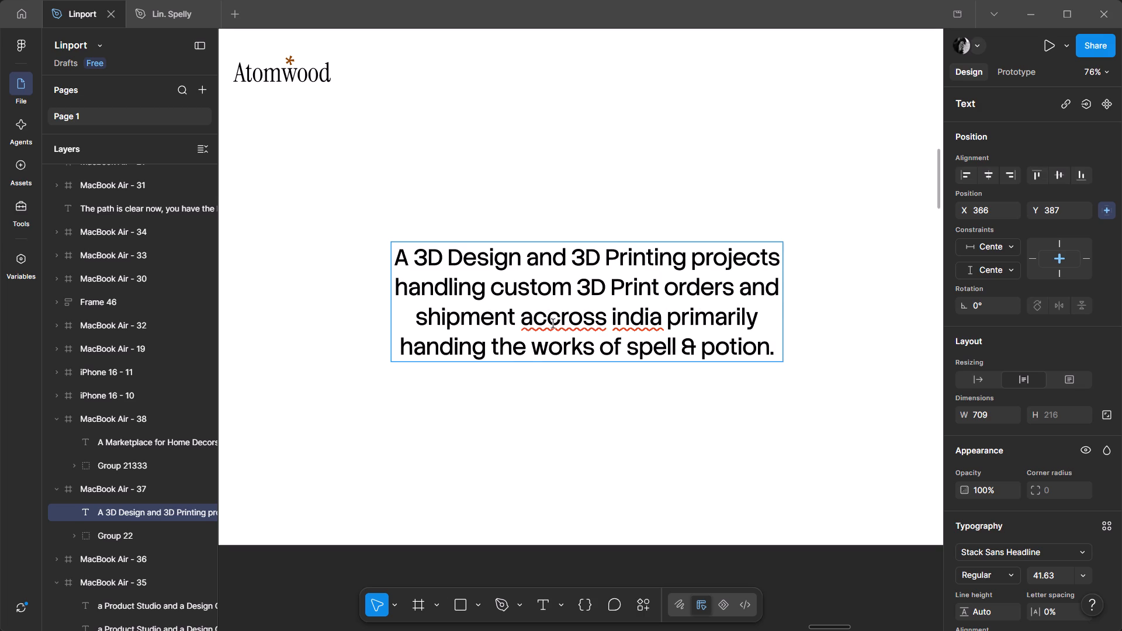
Correct "accross" to "across" and replace "primarily" with "and" after "india" in the Atomwood headline.
{"action": "left_click", "coordinate": [660, 324]}
{"action": "left_click", "coordinate": [653, 323]}
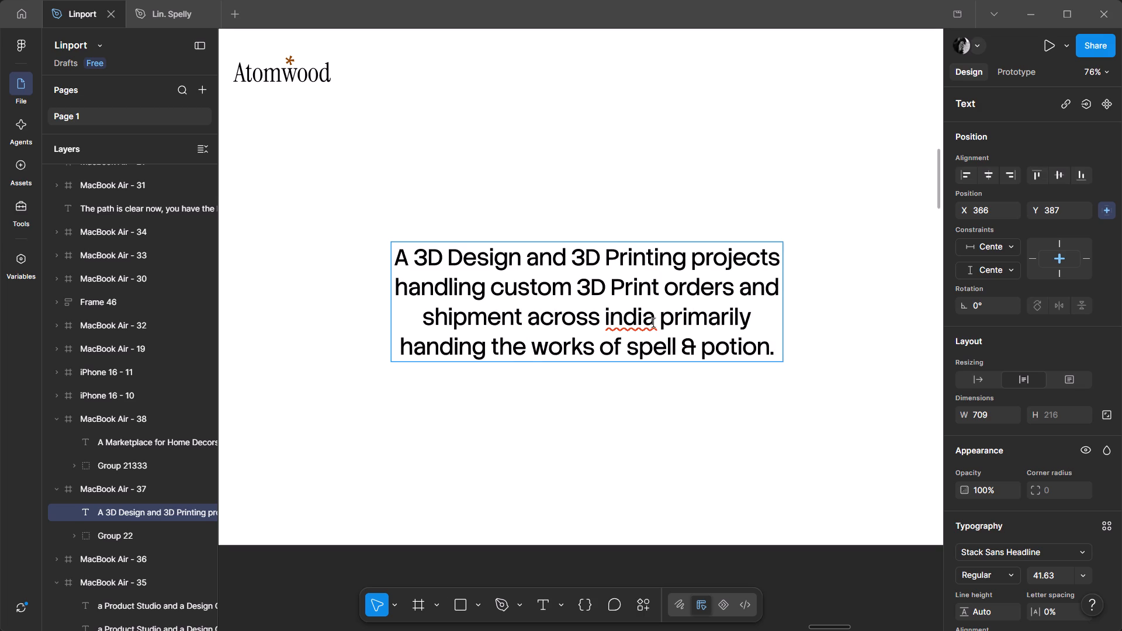
{"action": "key", "text": "space"}
{"action": "type", "text": "and"}
{"action": "key", "text": "Delete"}
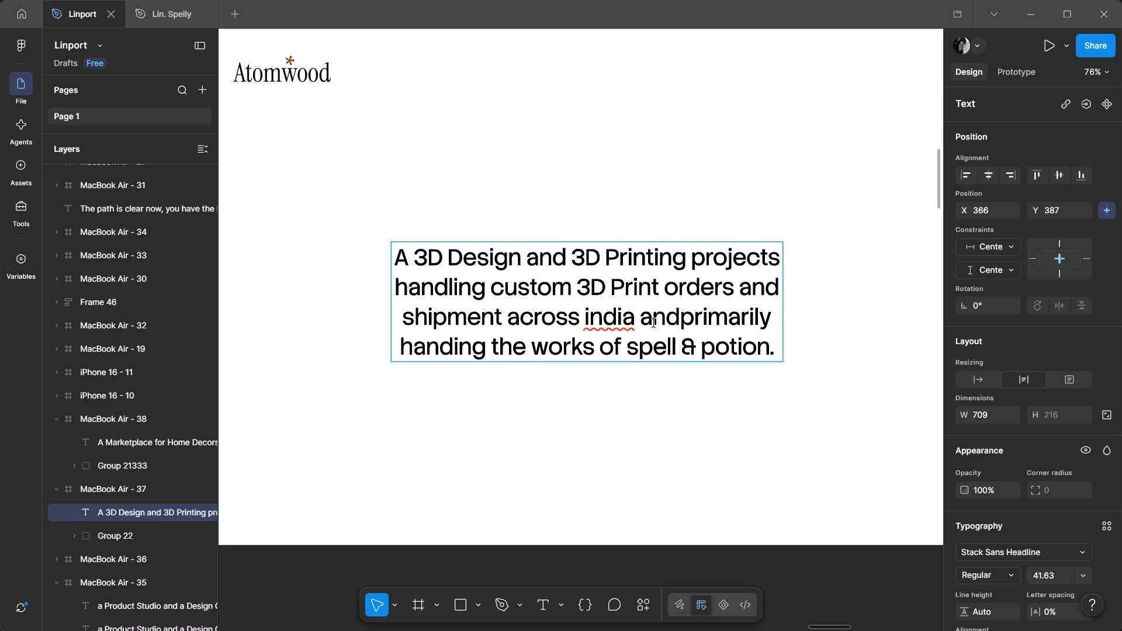
{"action": "key", "text": "Delete"}
{"action": "key", "text": "Delete"}
{"action": "key", "text": "Delete"}
{"action": "key", "text": "Delete"}
{"action": "key", "text": "Delete"}
{"action": "key", "text": "Delete"}
{"action": "key", "text": "Delete"}
{"action": "key", "text": "Delete"}
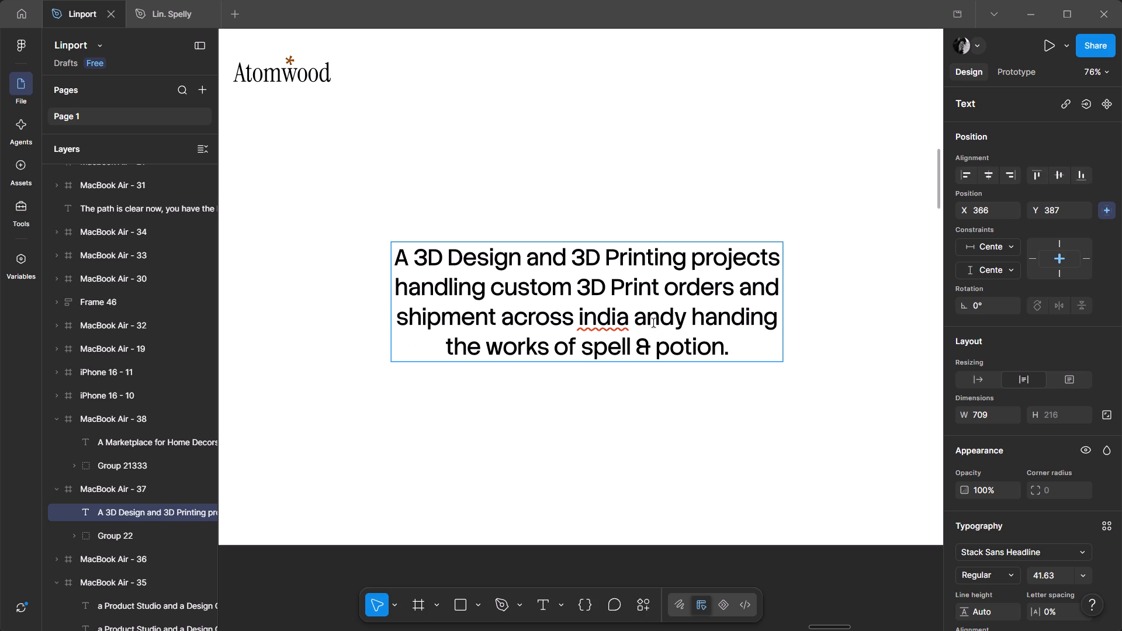
{"action": "key", "text": "Home"}
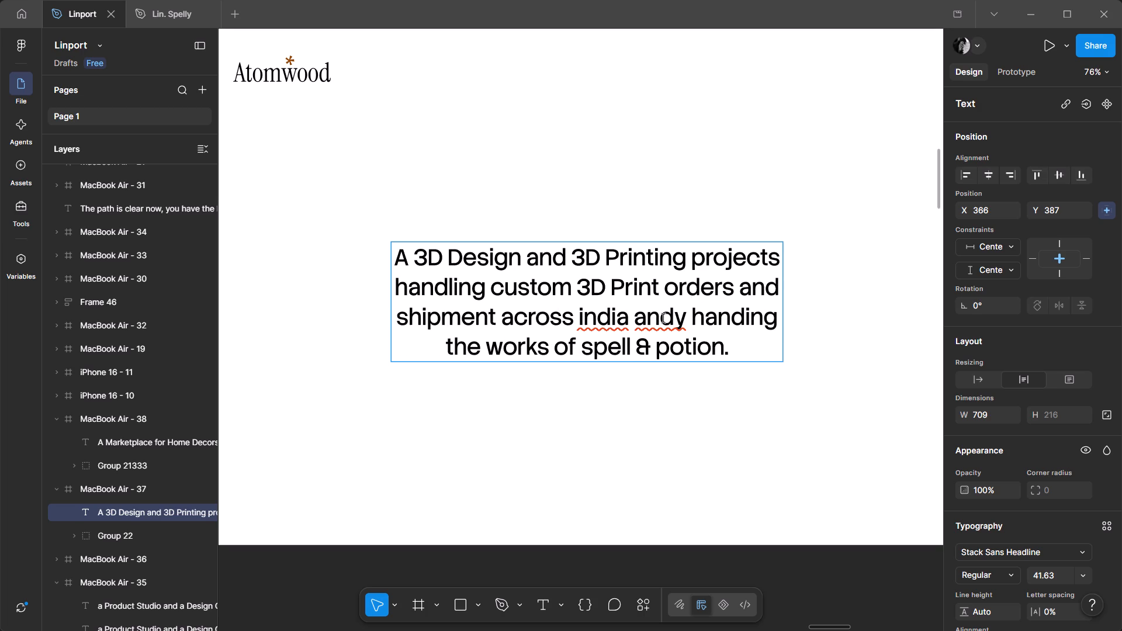
{"action": "left_click", "coordinate": [672, 317]}
{"action": "key", "text": "Delete"}
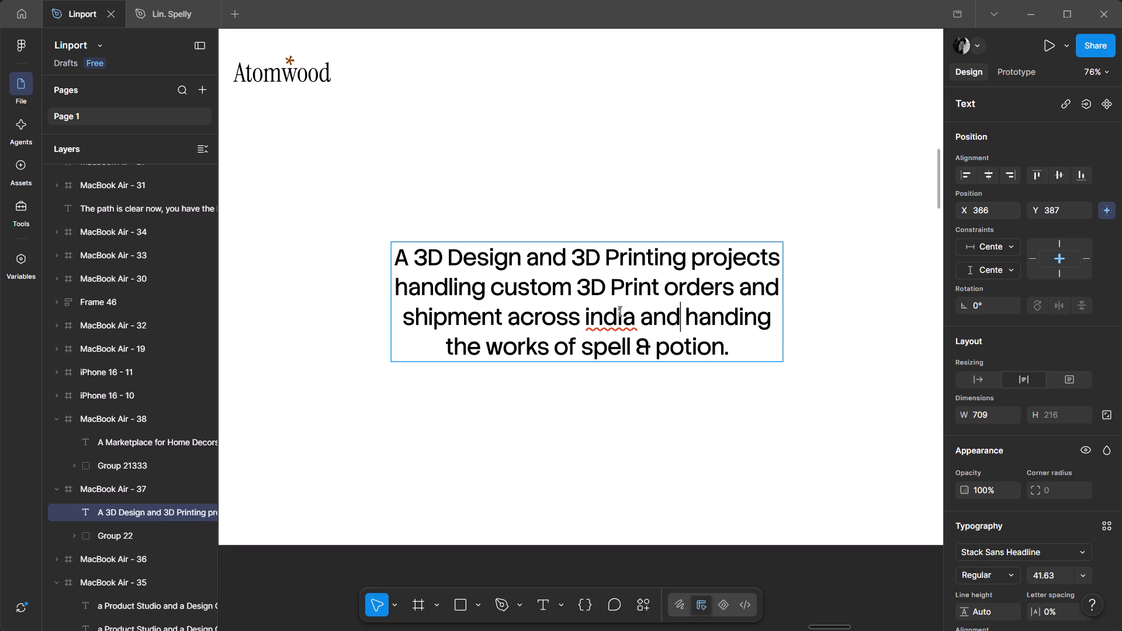
Capitalise "India" in the Atomwood headline and finish editing the text.
{"action": "left_click", "coordinate": [589, 319]}
{"action": "double_click", "coordinate": [586, 360]}
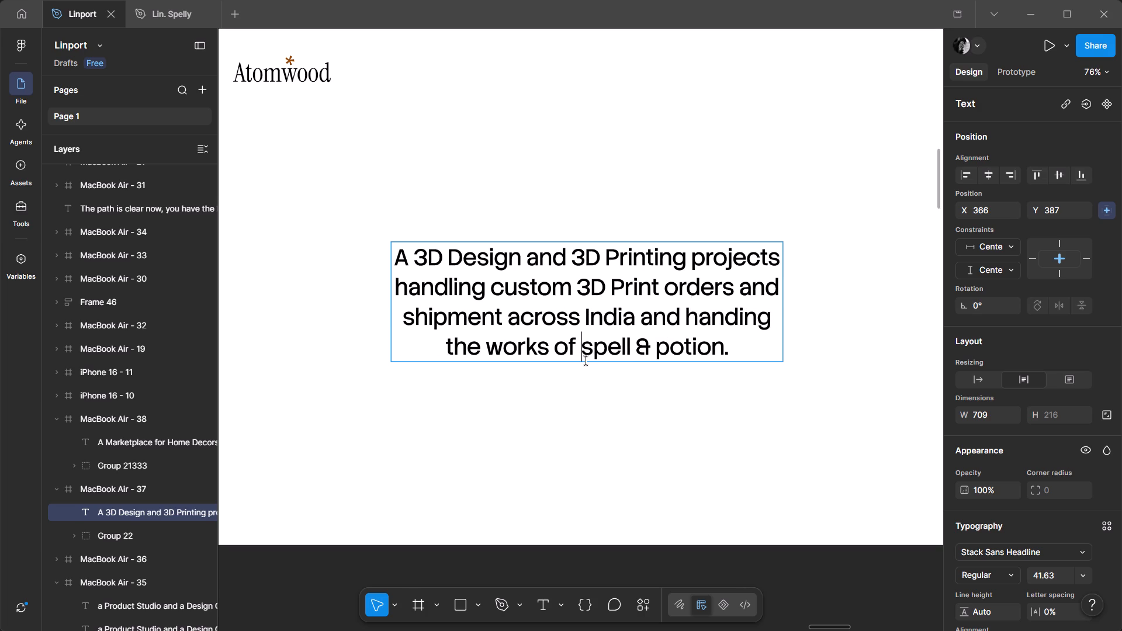
{"action": "double_click", "coordinate": [585, 386]}
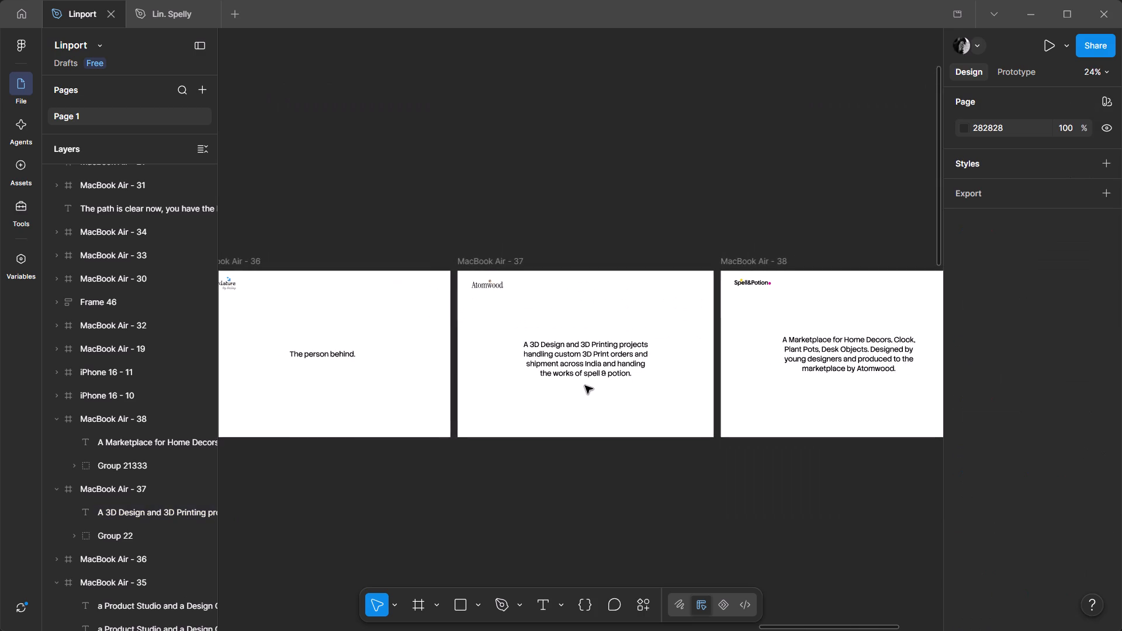
Paste the "a Product Studio and a Design Consultancy firm" headline and move it into the iPhone 16 - 10 frame with the carve logo.
{"action": "scroll", "coordinate": [585, 386], "scroll_direction": "left", "scroll_amount": 2}
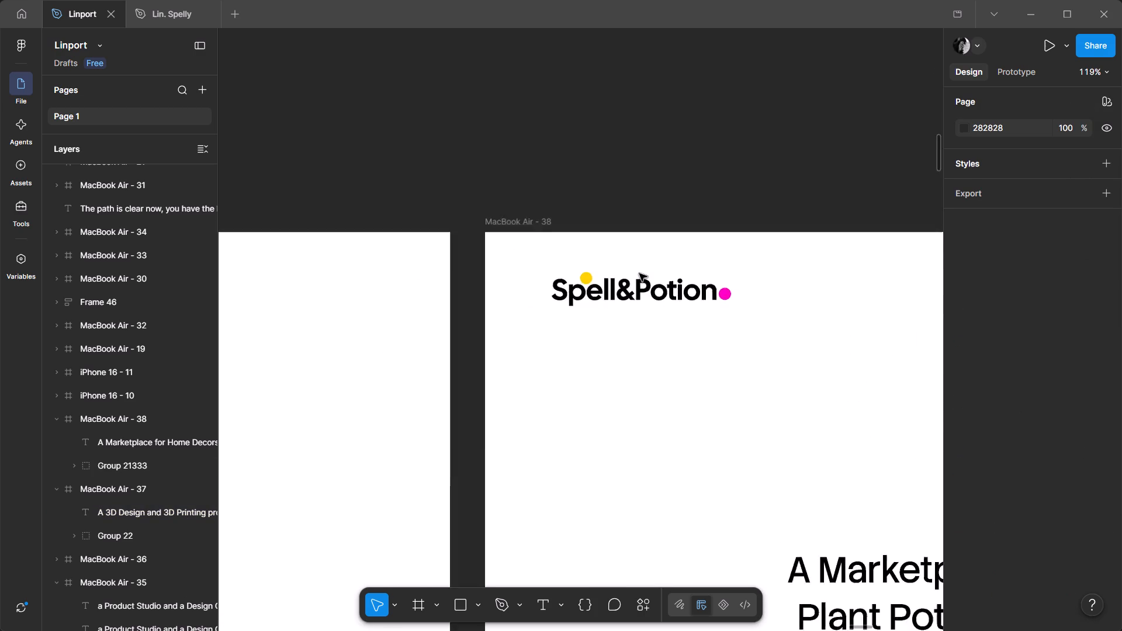
{"action": "scroll", "coordinate": [639, 273], "scroll_direction": "right", "scroll_amount": 4}
{"action": "scroll", "coordinate": [639, 273], "scroll_direction": "left", "scroll_amount": 6}
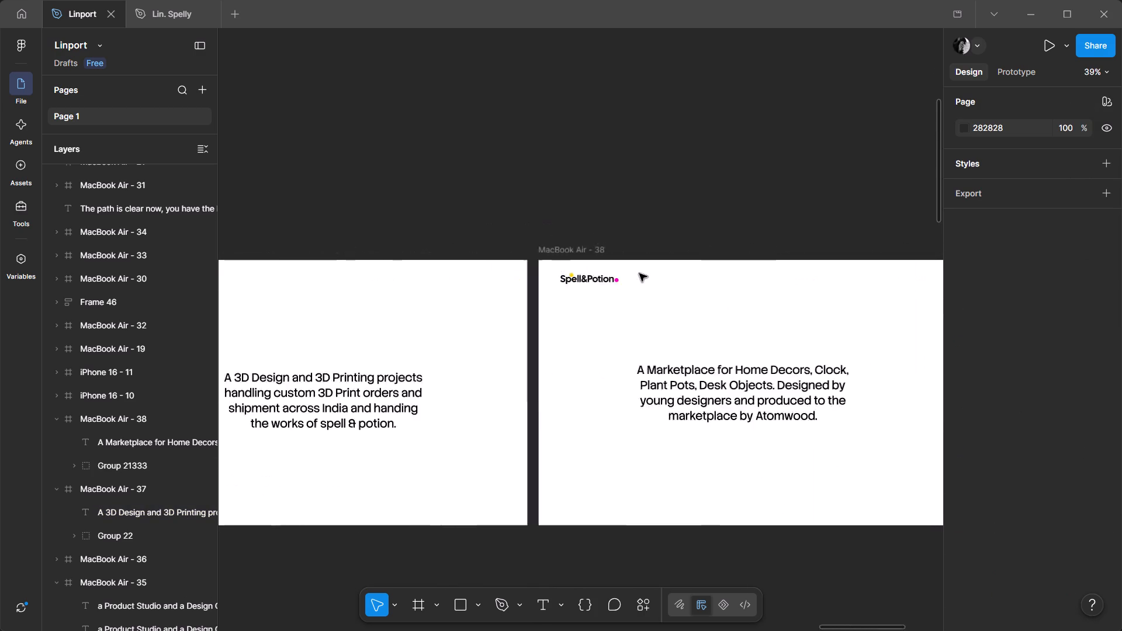
{"action": "scroll", "coordinate": [639, 273], "scroll_direction": "right", "scroll_amount": 7}
{"action": "left_click", "coordinate": [727, 363]}
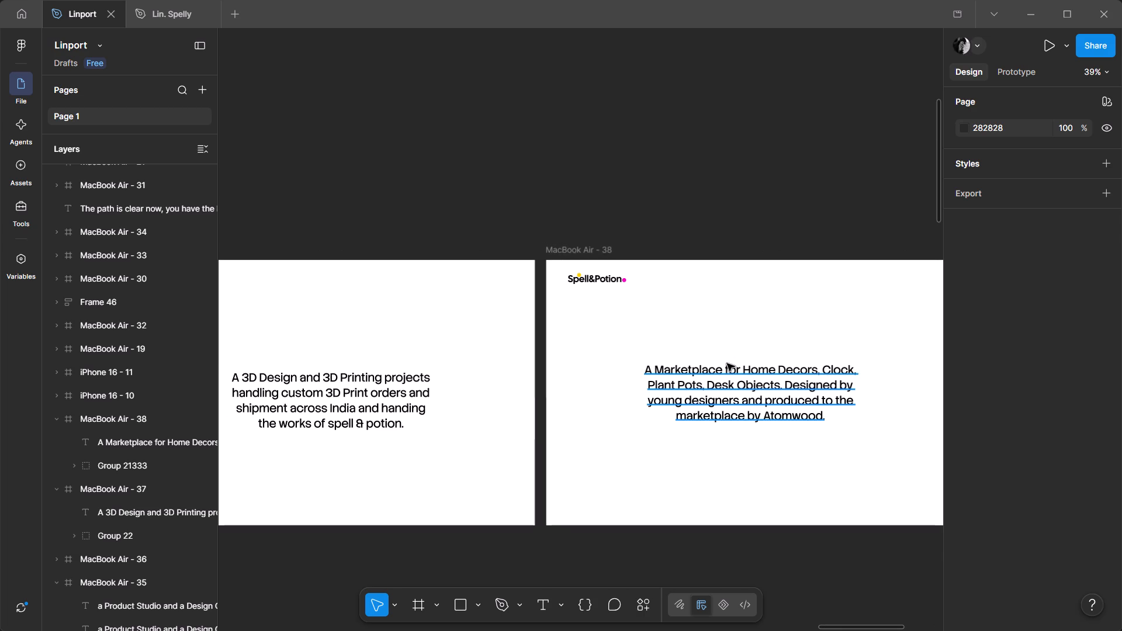
{"action": "key", "text": "ctrl+c"}
{"action": "key", "text": "ctrl+v"}
{"action": "scroll", "coordinate": [683, 437], "scroll_direction": "left", "scroll_amount": 1}
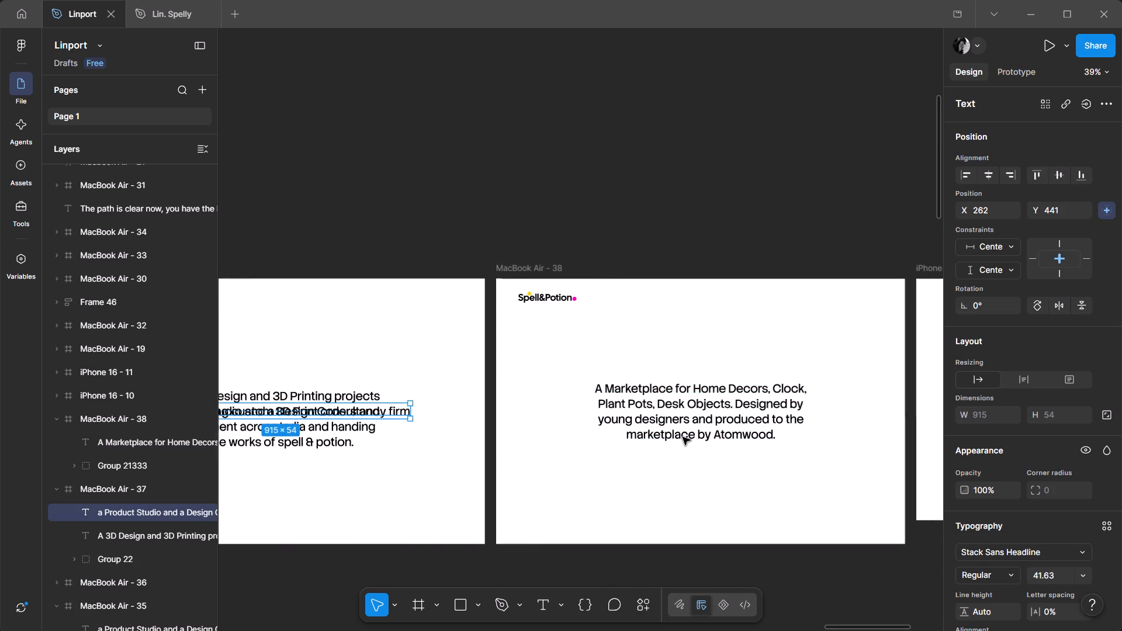
{"action": "left_click_drag", "start_coordinate": [560, 428], "coordinate": [915, 391]}
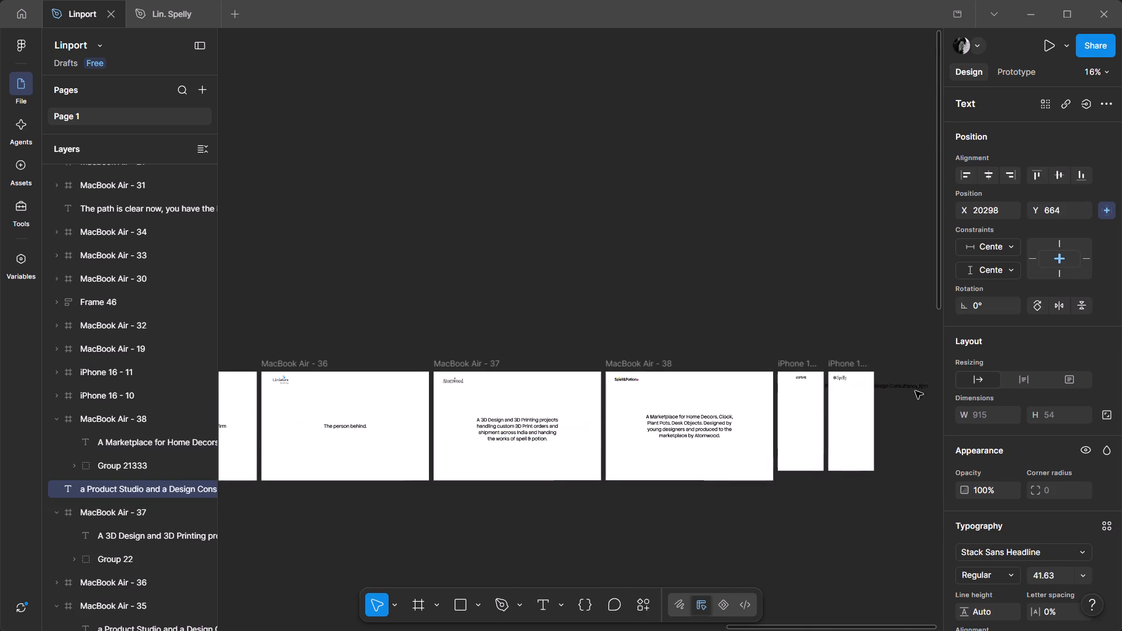
{"action": "left_click_drag", "start_coordinate": [915, 391], "coordinate": [868, 418]}
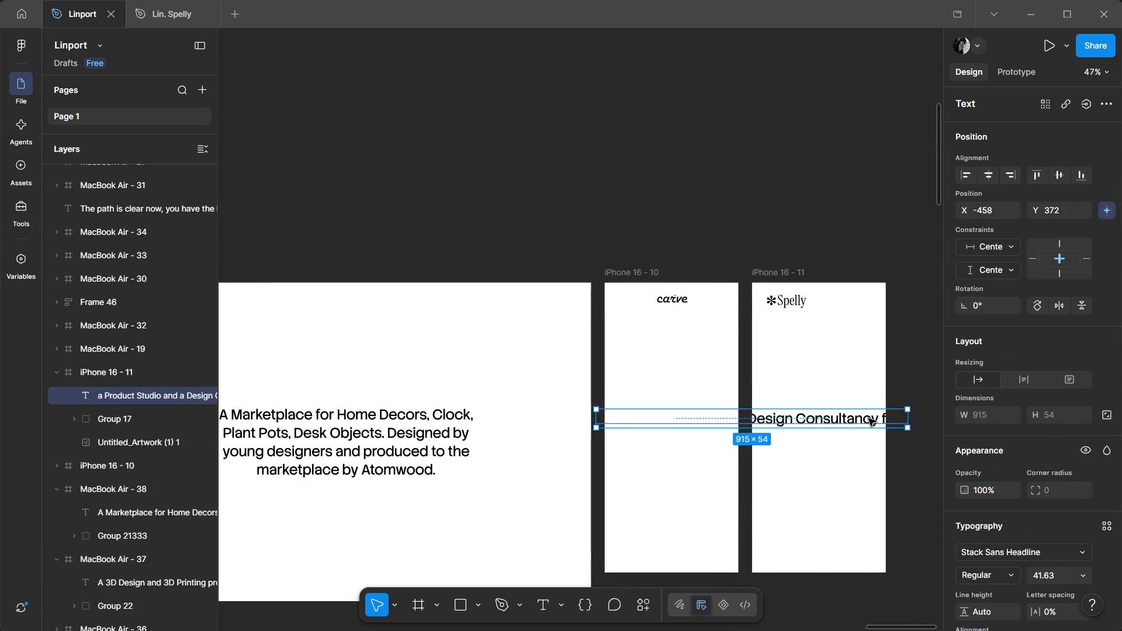
{"action": "key", "text": "ctrl+x"}
{"action": "left_click", "coordinate": [708, 427], "text": "ctrl"}
{"action": "key", "text": "ctrl+v"}
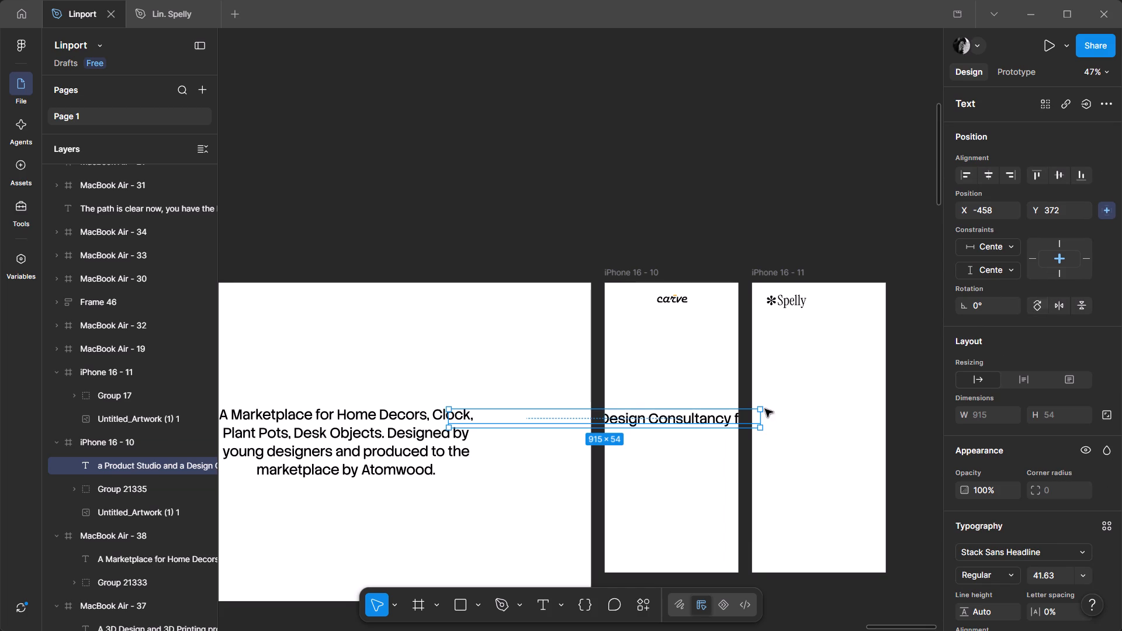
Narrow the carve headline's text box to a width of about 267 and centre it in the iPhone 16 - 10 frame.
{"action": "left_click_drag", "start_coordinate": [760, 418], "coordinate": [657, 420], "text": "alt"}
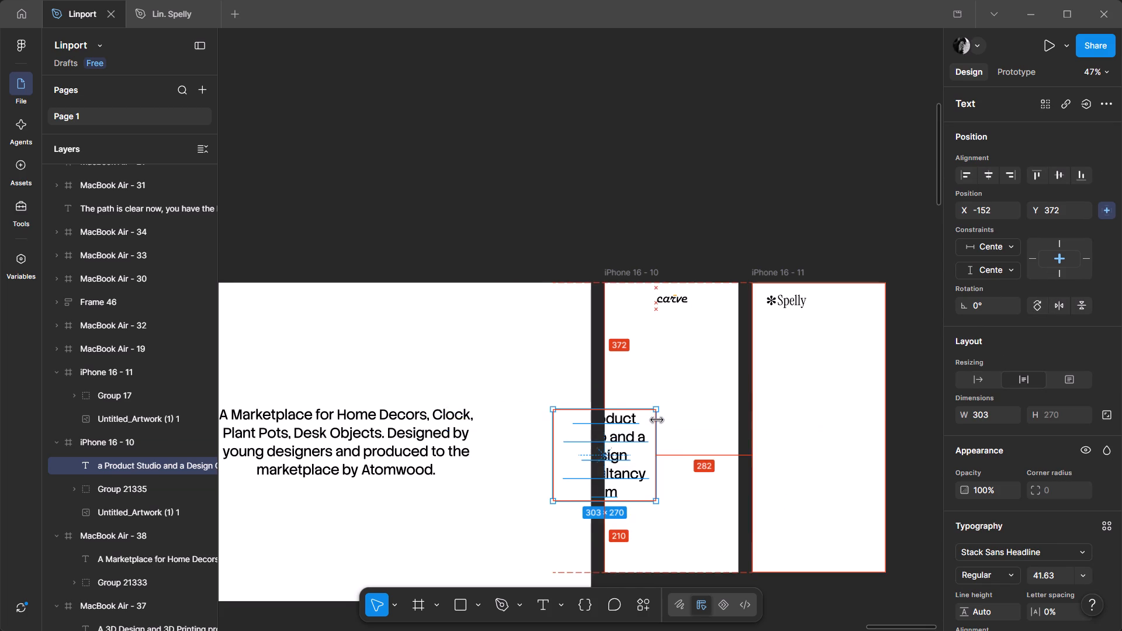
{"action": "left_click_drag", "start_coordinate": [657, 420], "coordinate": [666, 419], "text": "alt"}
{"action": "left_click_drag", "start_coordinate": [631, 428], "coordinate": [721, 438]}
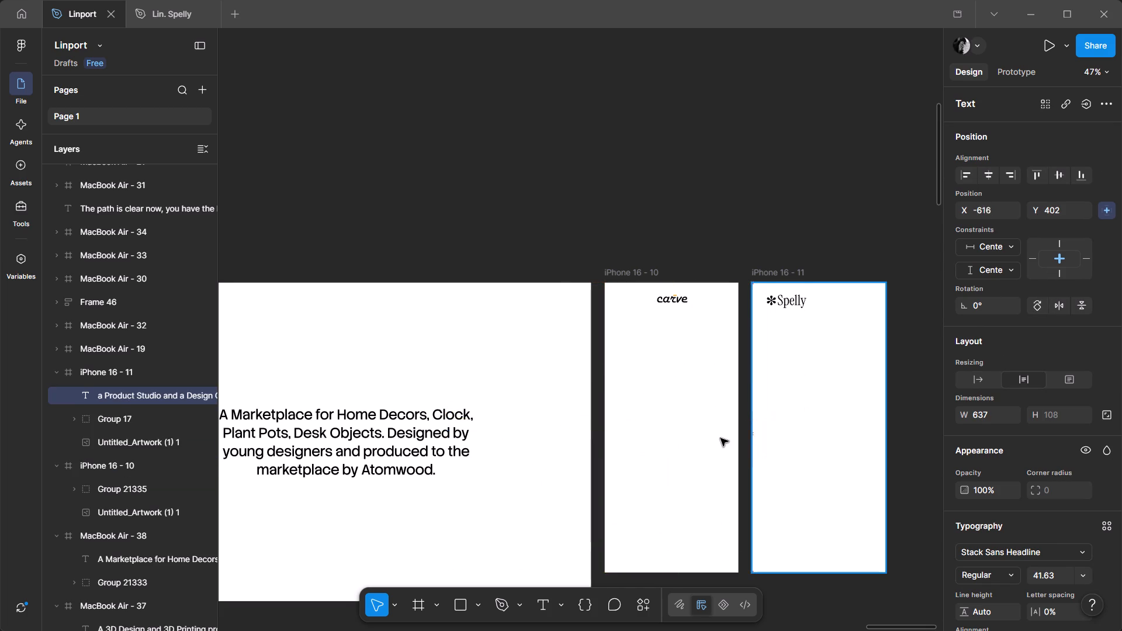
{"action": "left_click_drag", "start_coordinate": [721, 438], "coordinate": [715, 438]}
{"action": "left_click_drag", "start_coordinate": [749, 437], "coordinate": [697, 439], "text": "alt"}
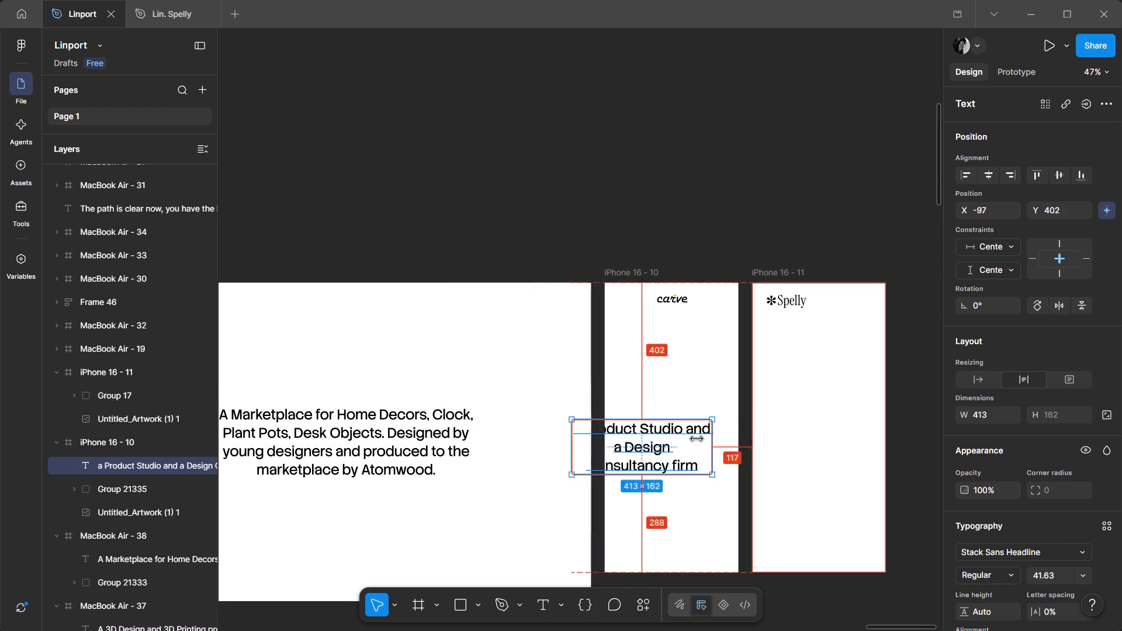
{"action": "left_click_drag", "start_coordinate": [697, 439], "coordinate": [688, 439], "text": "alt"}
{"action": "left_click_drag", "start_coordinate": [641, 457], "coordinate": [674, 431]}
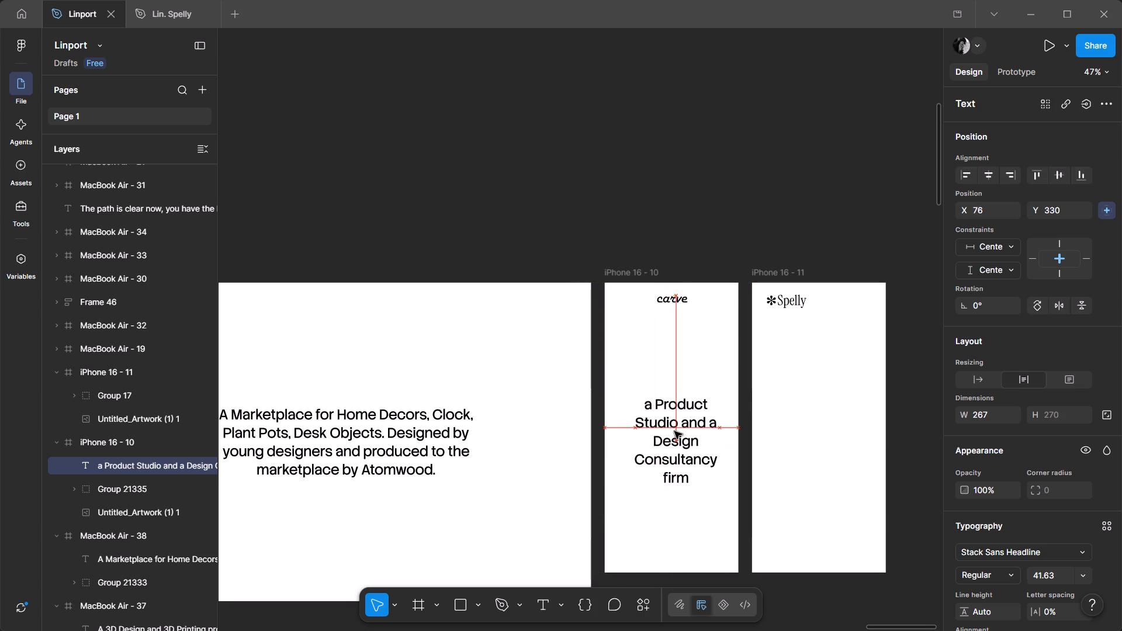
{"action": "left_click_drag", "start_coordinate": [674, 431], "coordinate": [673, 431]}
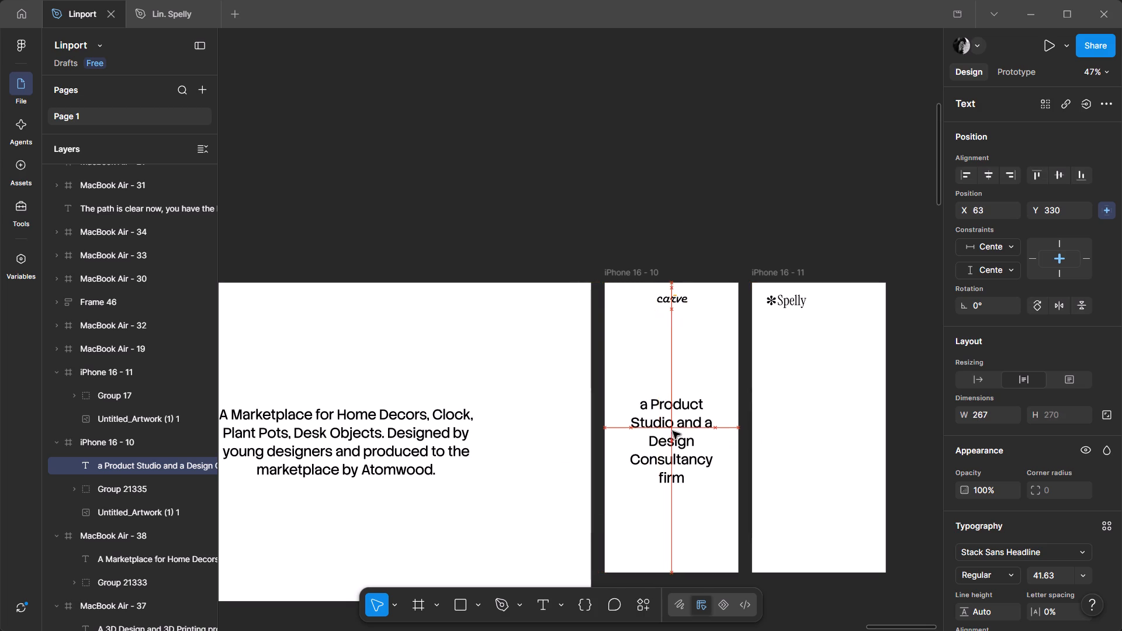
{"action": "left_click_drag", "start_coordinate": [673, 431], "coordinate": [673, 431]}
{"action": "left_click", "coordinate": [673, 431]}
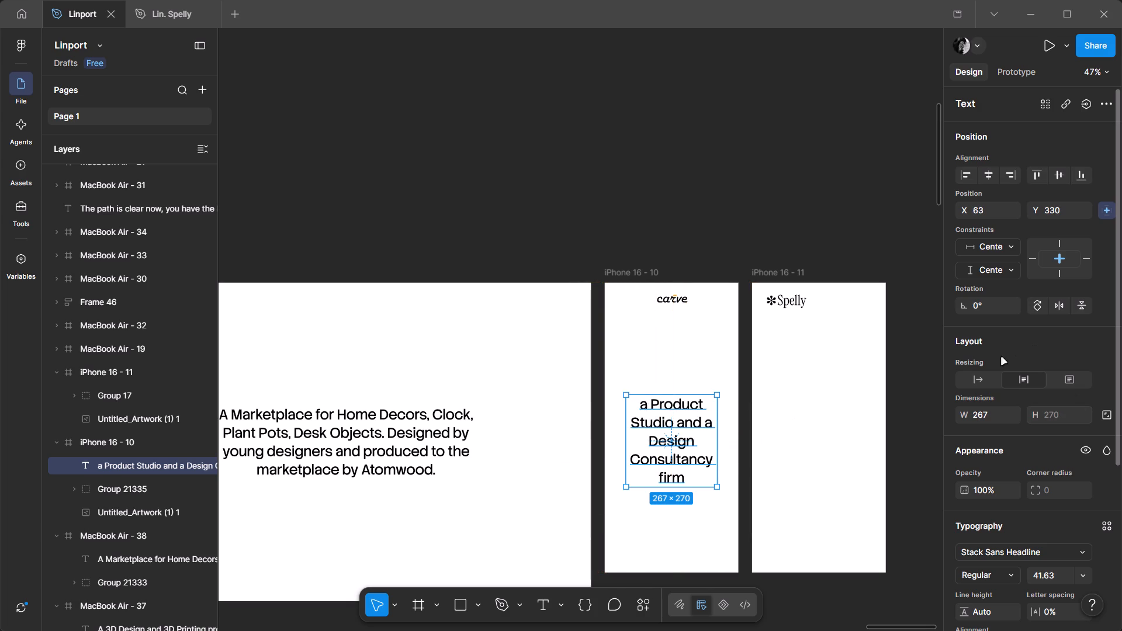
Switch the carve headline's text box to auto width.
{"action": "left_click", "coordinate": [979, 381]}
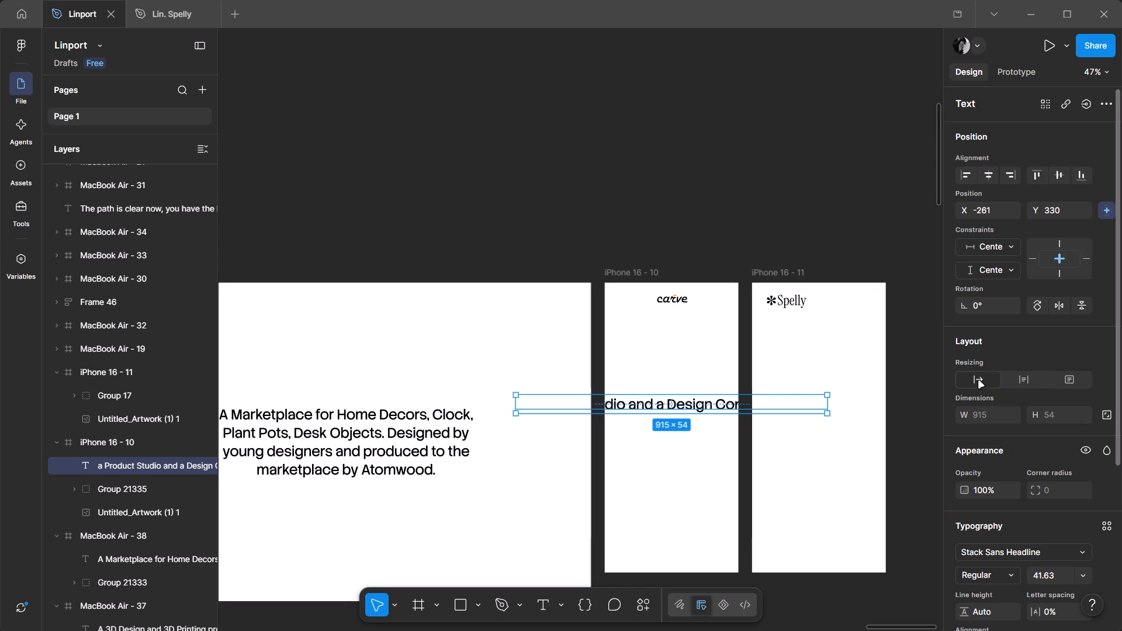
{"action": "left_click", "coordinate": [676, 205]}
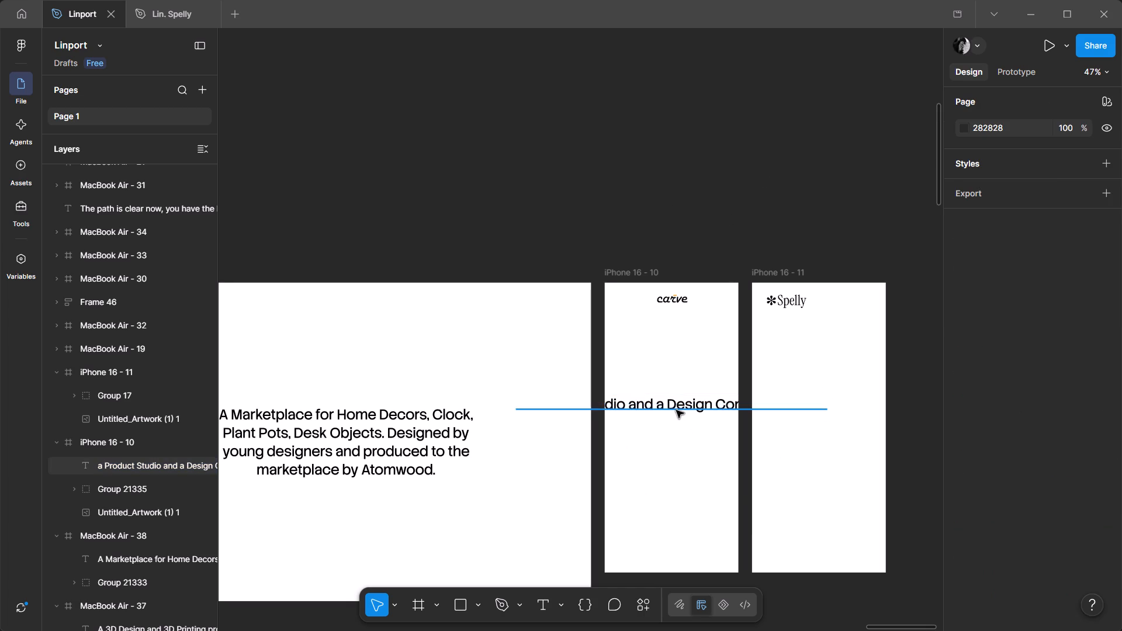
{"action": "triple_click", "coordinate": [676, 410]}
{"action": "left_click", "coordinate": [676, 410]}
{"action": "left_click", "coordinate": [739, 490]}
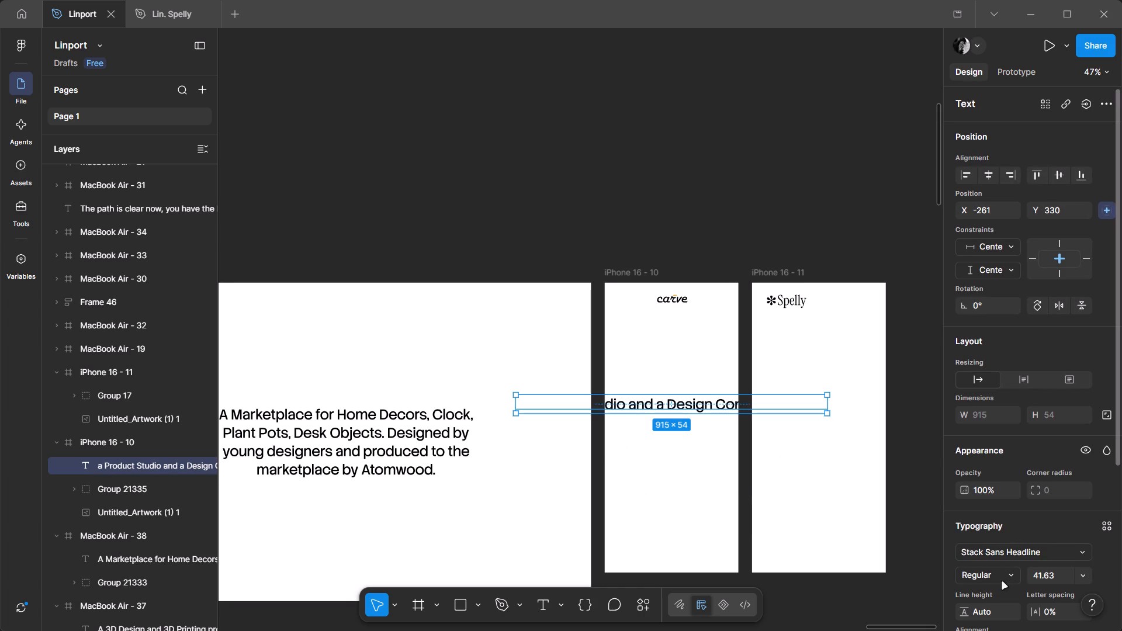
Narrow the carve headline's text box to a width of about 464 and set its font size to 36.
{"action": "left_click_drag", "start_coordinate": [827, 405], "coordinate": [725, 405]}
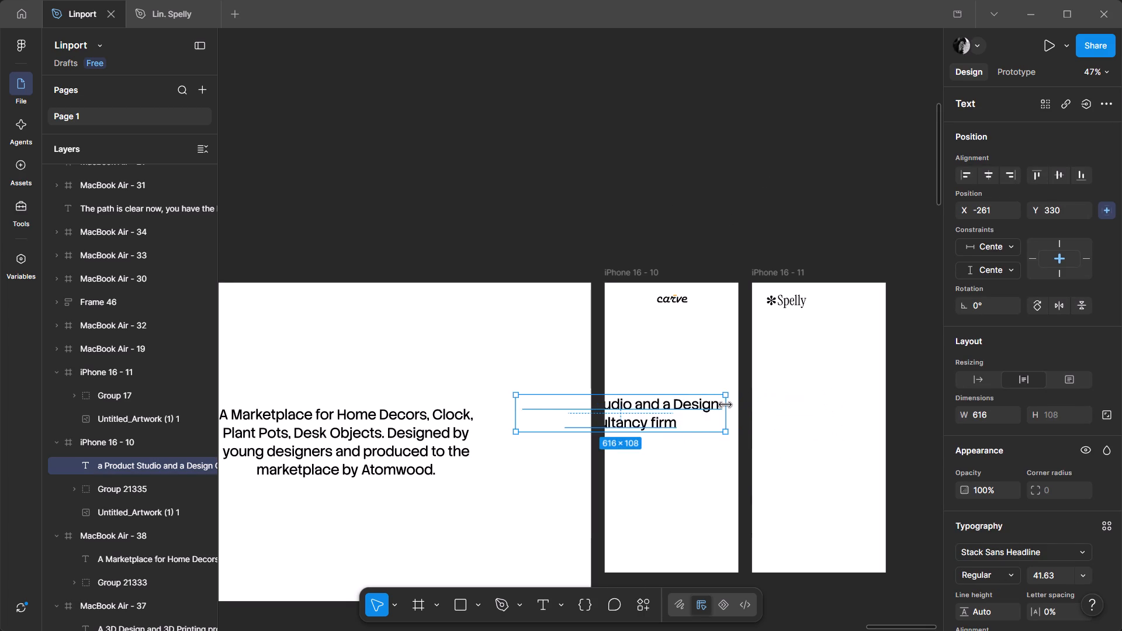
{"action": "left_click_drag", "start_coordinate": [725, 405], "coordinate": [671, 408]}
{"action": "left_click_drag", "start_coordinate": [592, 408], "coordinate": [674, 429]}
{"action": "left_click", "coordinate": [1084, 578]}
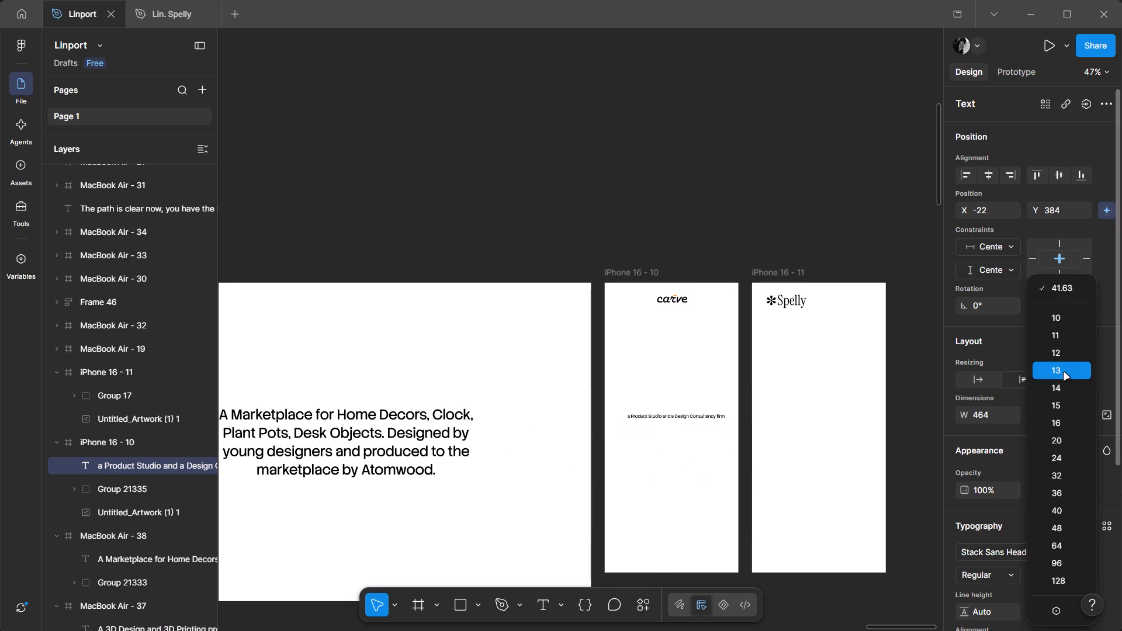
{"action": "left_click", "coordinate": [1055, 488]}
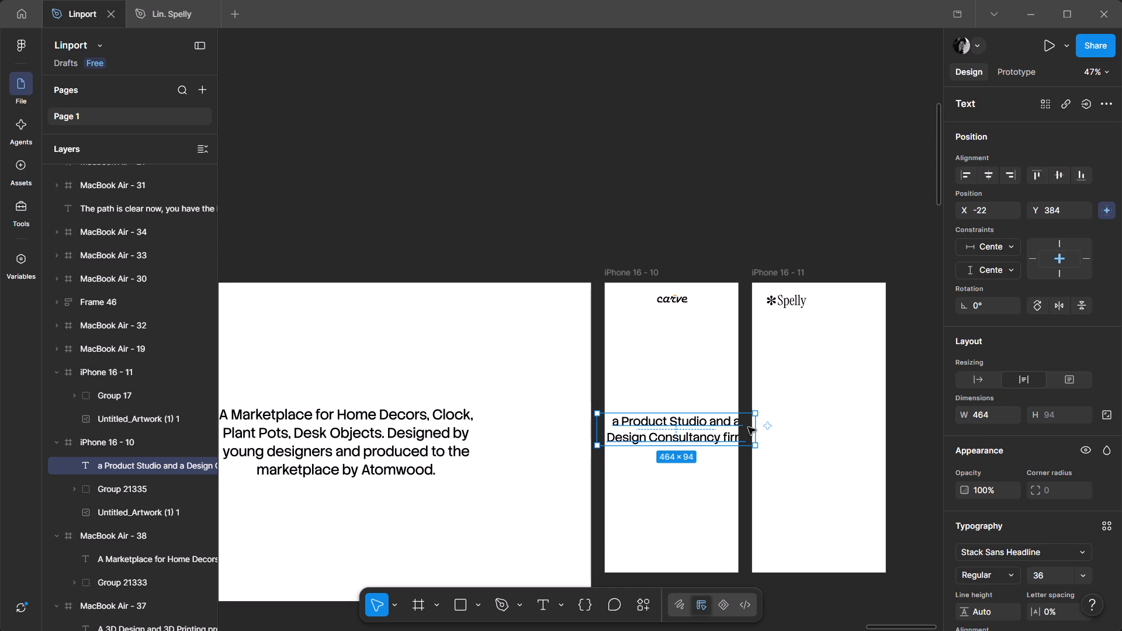
Narrow the carve headline's text box to a width of about 265 and centre it in the iPhone 16 - 10 frame.
{"action": "left_click_drag", "start_coordinate": [752, 428], "coordinate": [690, 431]}
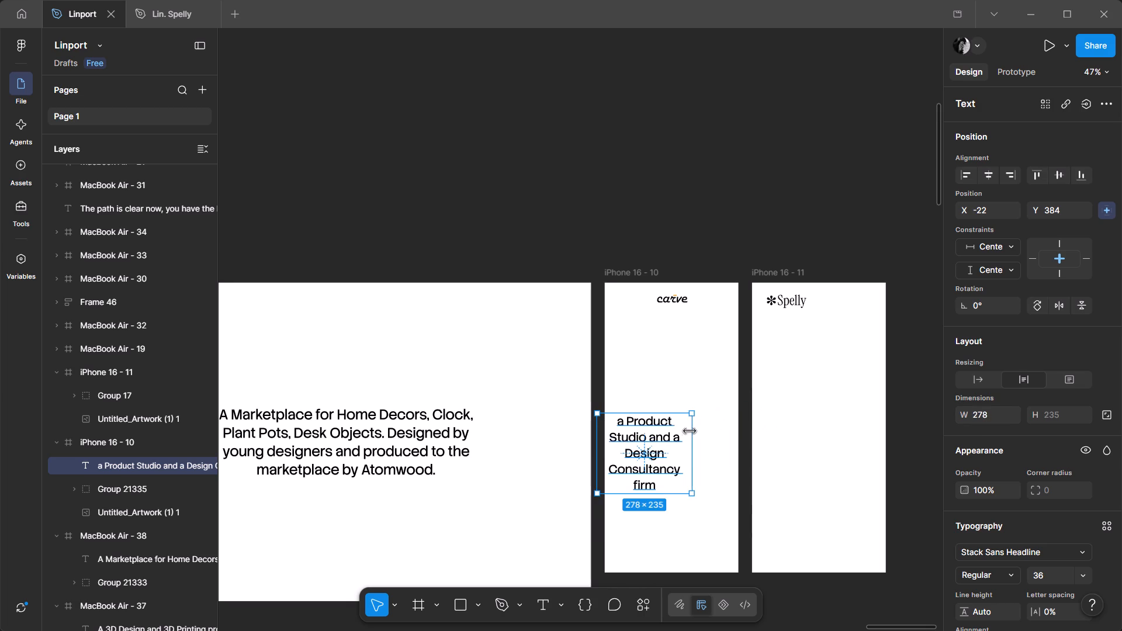
{"action": "left_click_drag", "start_coordinate": [690, 431], "coordinate": [684, 432]}
{"action": "left_click_drag", "start_coordinate": [663, 445], "coordinate": [691, 426]}
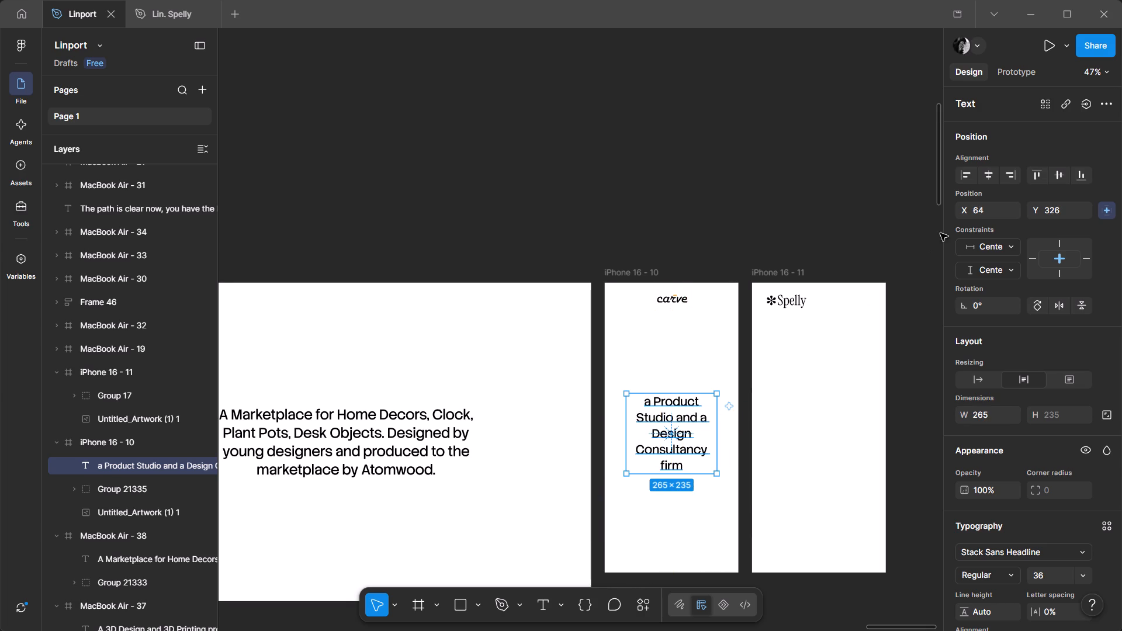
{"action": "left_click", "coordinate": [992, 183]}
{"action": "left_click", "coordinate": [1061, 178]}
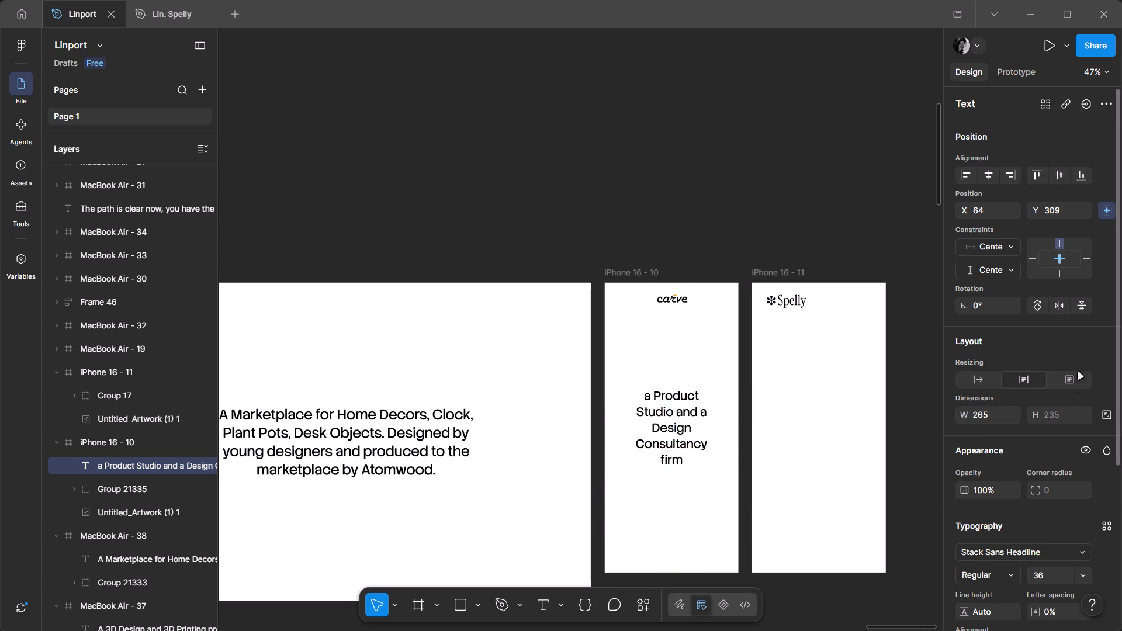
Set the carve headline's font size to 32 and re-centre it vertically in the iPhone 16 - 10 frame.
{"action": "left_click", "coordinate": [1079, 576]}
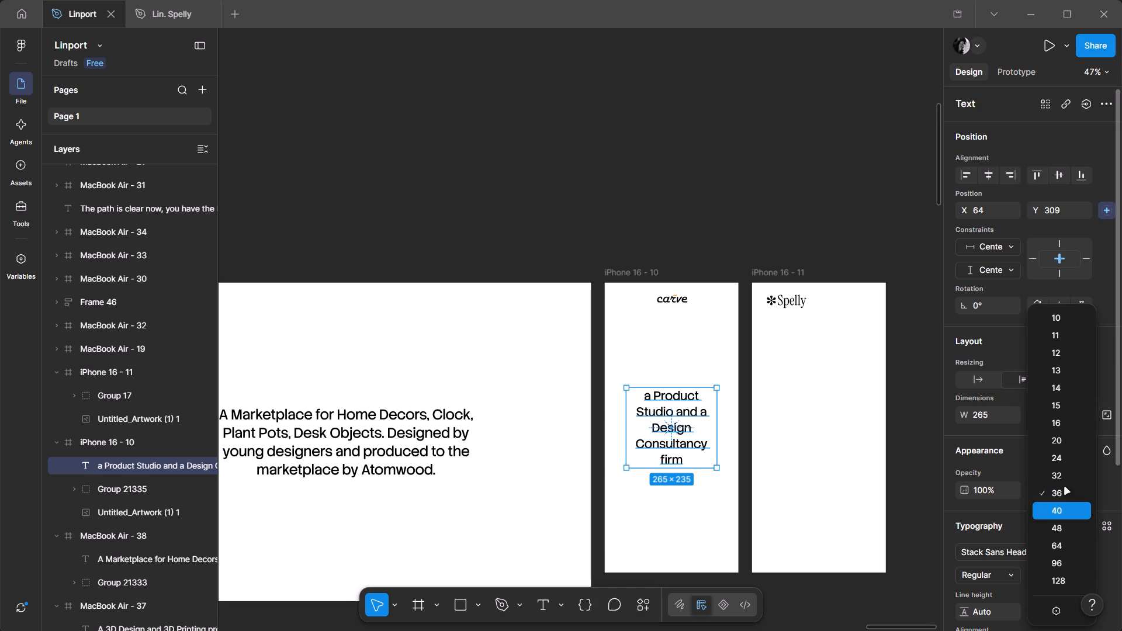
{"action": "left_click", "coordinate": [1058, 467]}
{"action": "left_click_drag", "start_coordinate": [691, 421], "coordinate": [690, 432]}
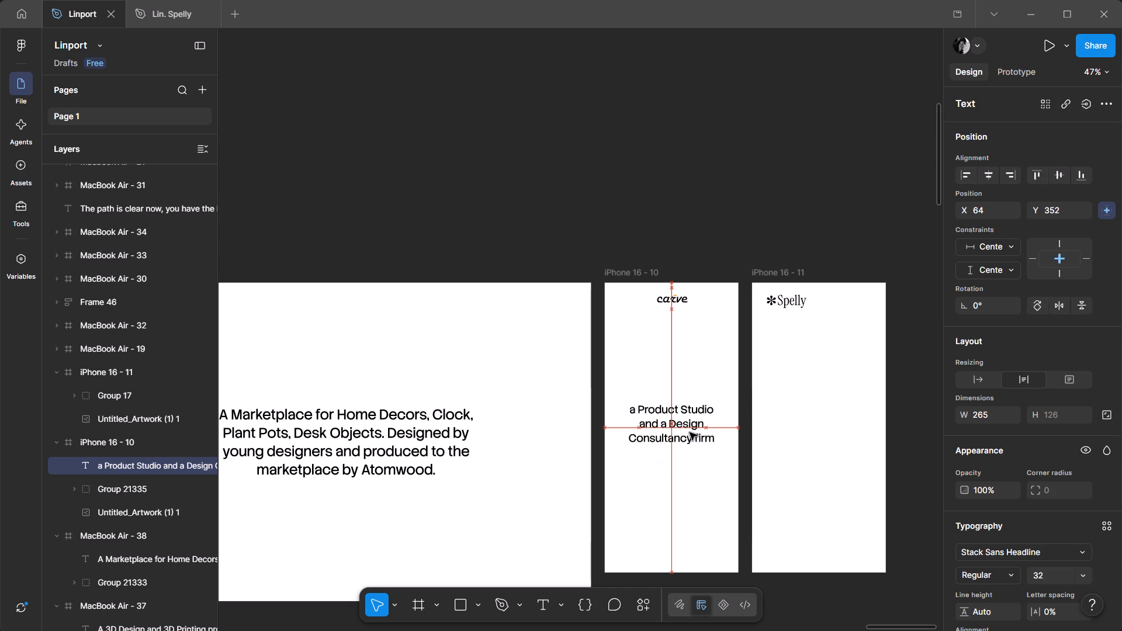
{"action": "left_click_drag", "start_coordinate": [690, 432], "coordinate": [689, 438]}
Set the carve headline's font size to 24 and narrow its text box evenly about its centre to a width of about 189.
{"action": "left_click", "coordinate": [1080, 576]}
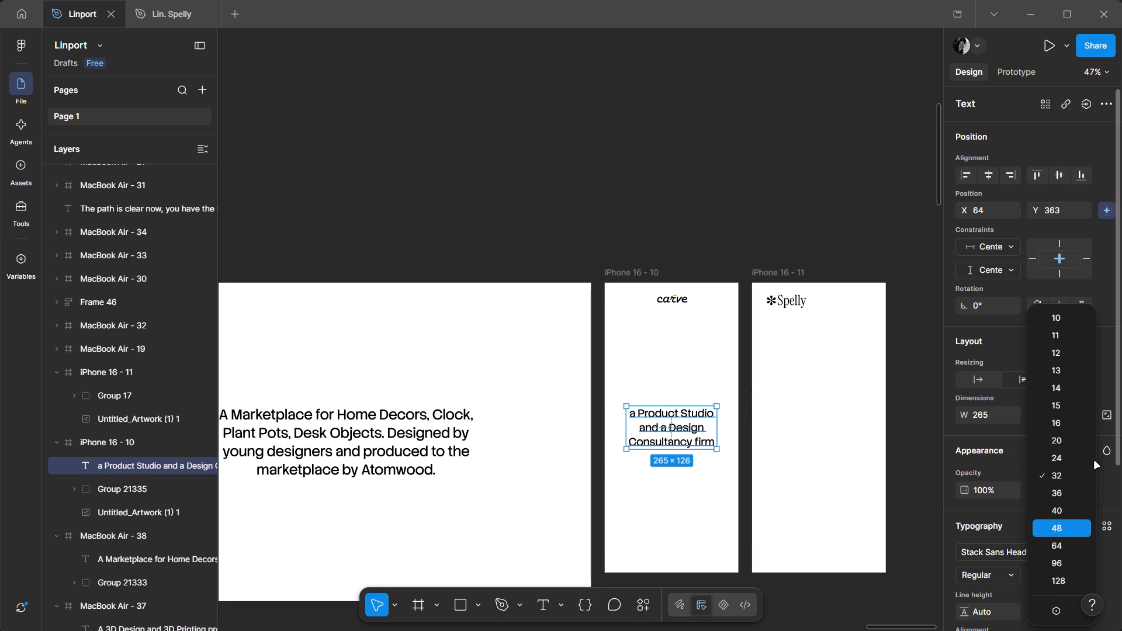
{"action": "left_click", "coordinate": [1068, 460]}
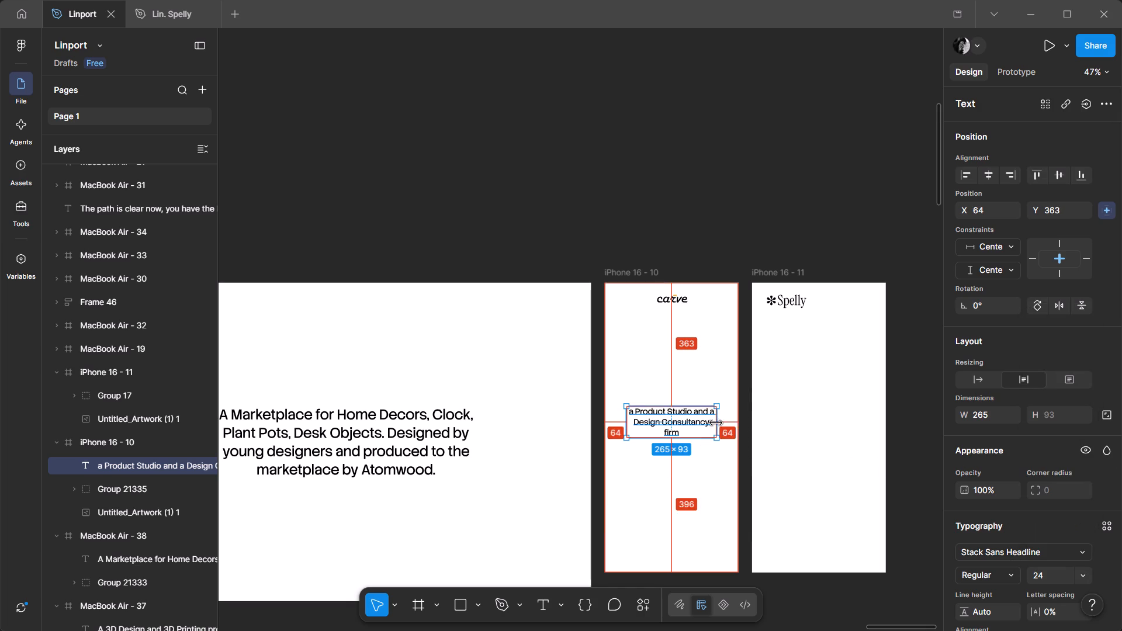
{"action": "left_click_drag", "start_coordinate": [716, 423], "coordinate": [703, 423], "text": "alt"}
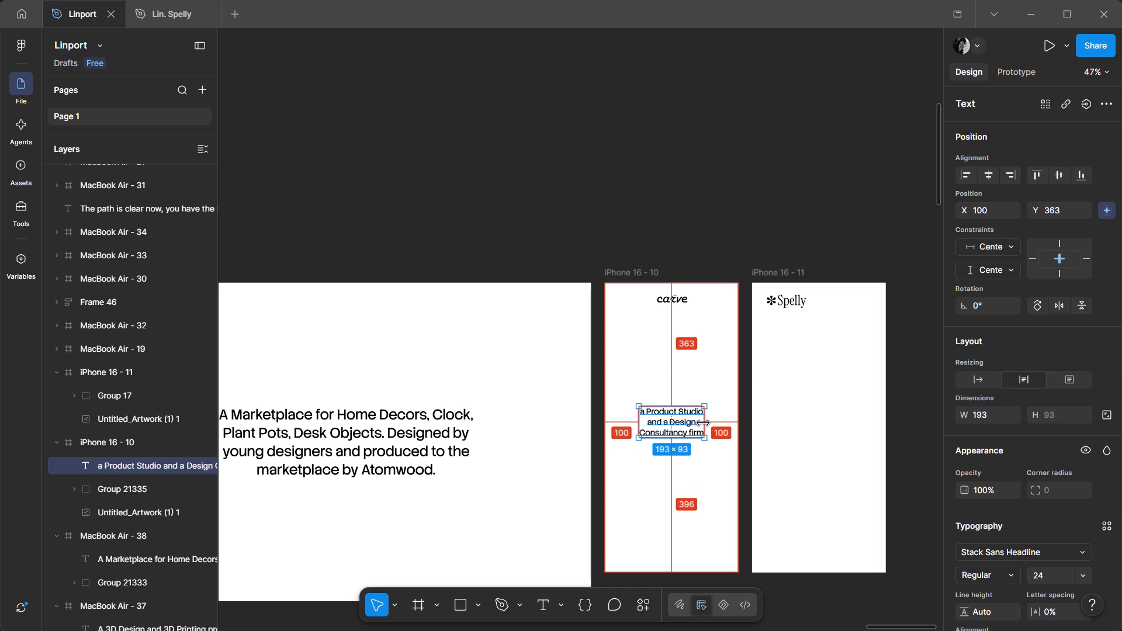
{"action": "left_click_drag", "start_coordinate": [703, 423], "coordinate": [704, 423], "text": "alt"}
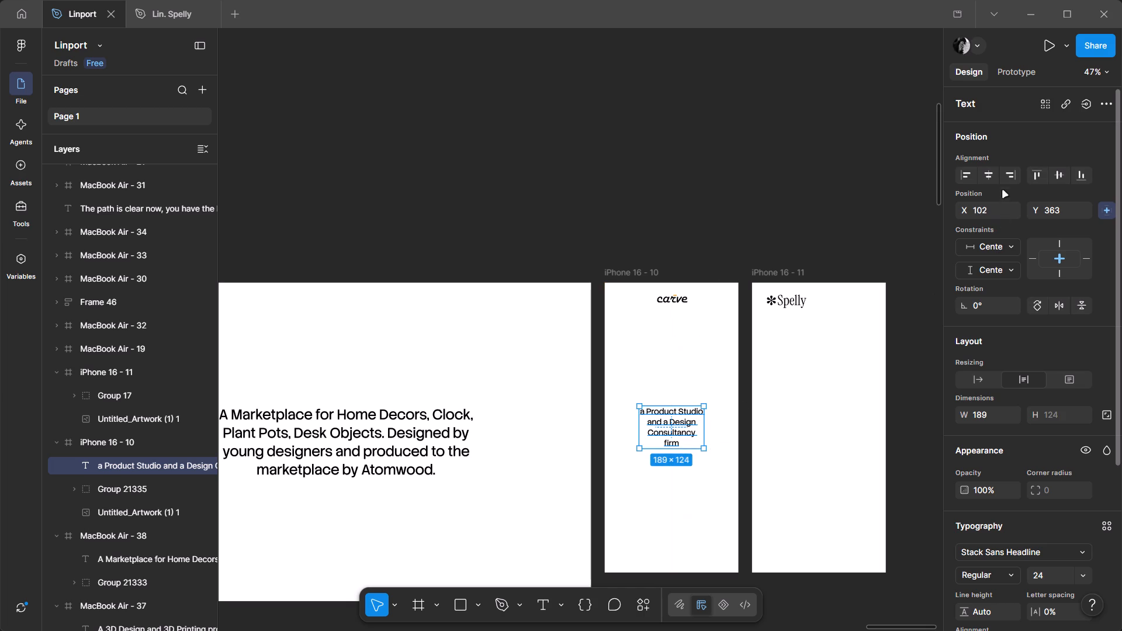
Centre the carve headline horizontally and vertically in the iPhone 16 - 10 frame.
{"action": "left_click", "coordinate": [989, 176]}
{"action": "left_click", "coordinate": [1068, 174]}
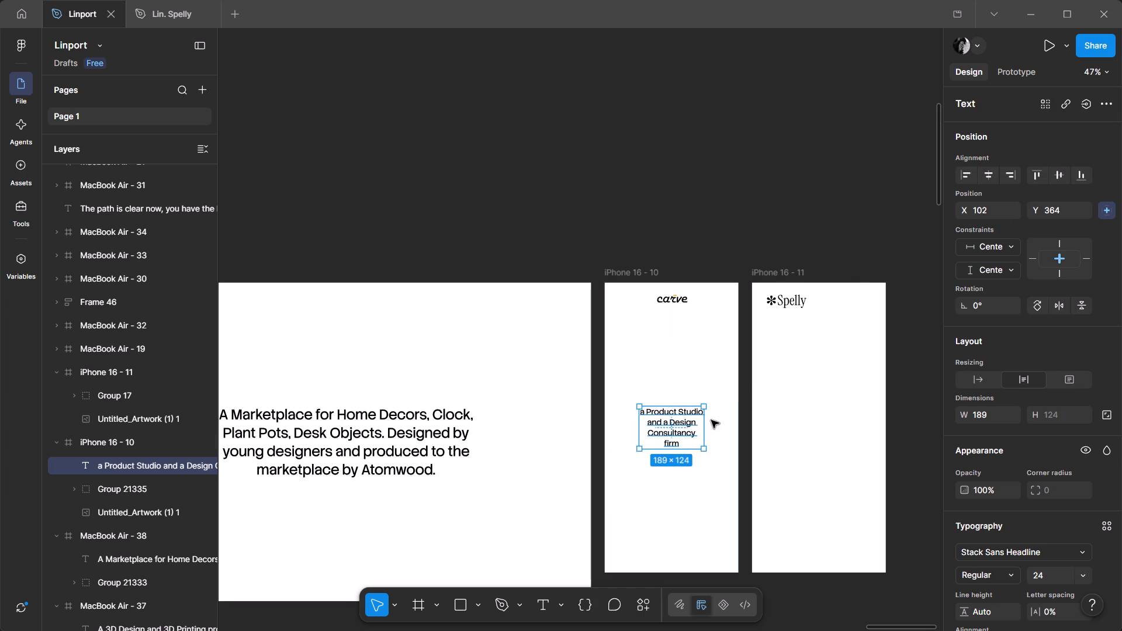
Adjust the carve headline's text box evenly about its centre to a width of about 191 so the text wraps onto three lines.
{"action": "scroll", "coordinate": [707, 422], "scroll_direction": "up", "scroll_amount": 4, "text": "ctrl"}
{"action": "left_click", "coordinate": [708, 424], "text": "alt"}
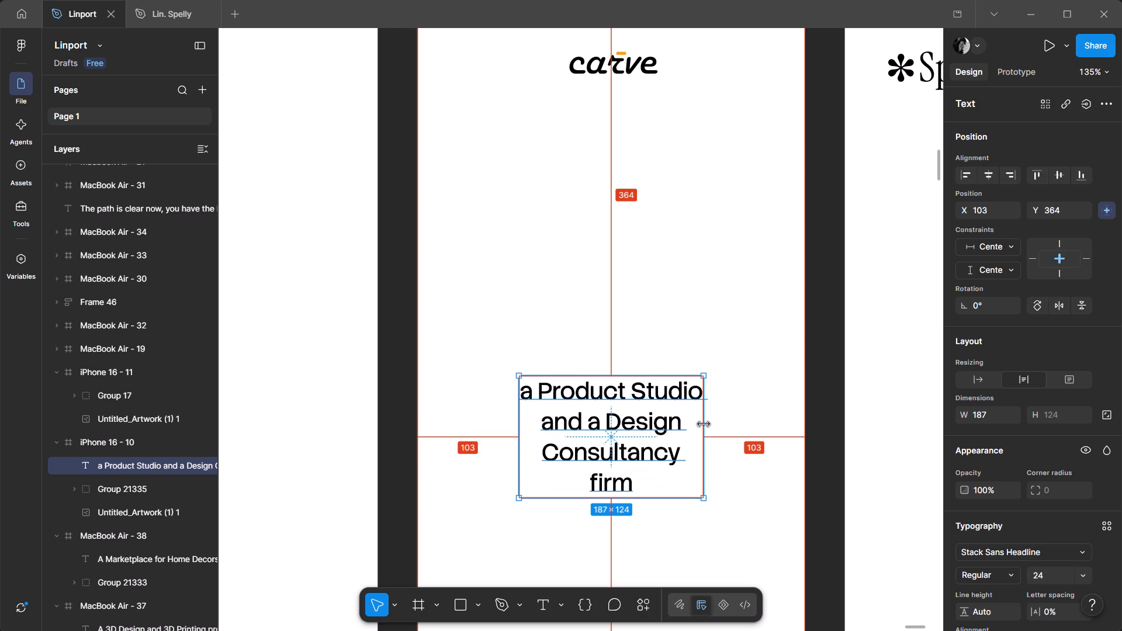
{"action": "left_click", "coordinate": [704, 497]}
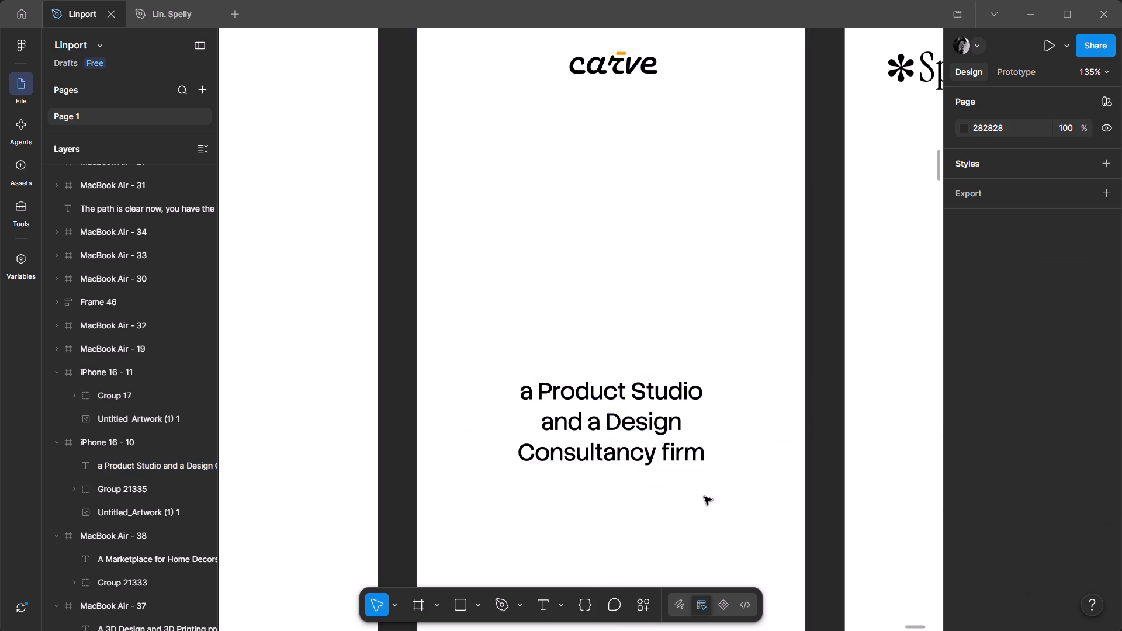
{"action": "left_click", "coordinate": [765, 476]}
Replace the carve headline's text with "A Financial Welless app helping manage networth".
{"action": "scroll", "coordinate": [664, 333], "scroll_direction": "down", "scroll_amount": 3}
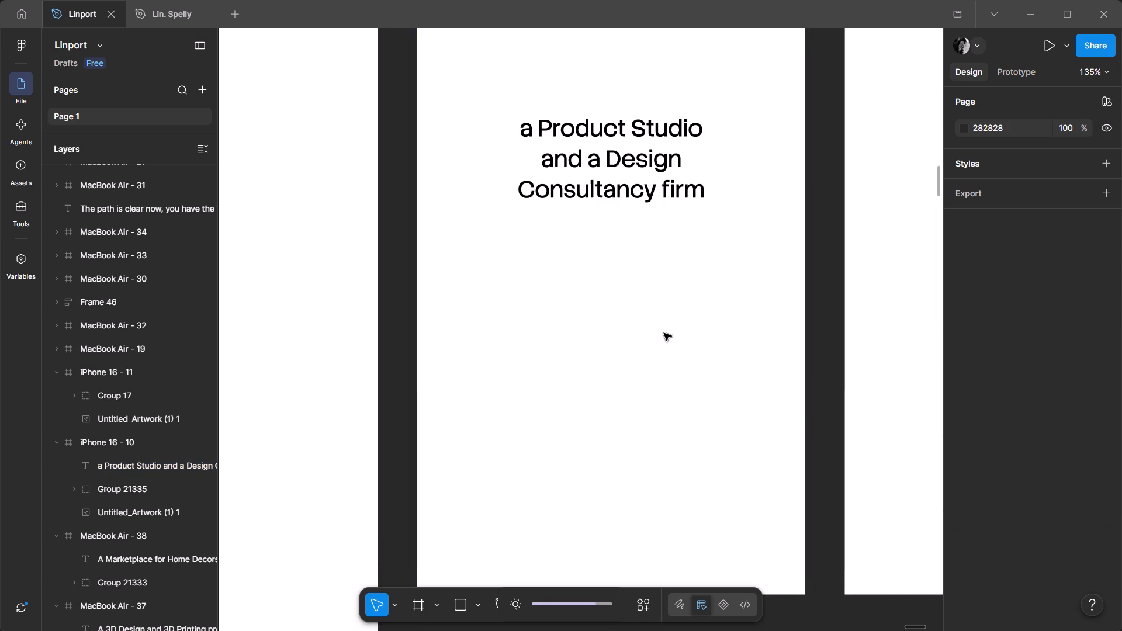
{"action": "triple_click", "coordinate": [680, 193]}
{"action": "scroll", "coordinate": [680, 254], "scroll_direction": "up", "scroll_amount": 5}
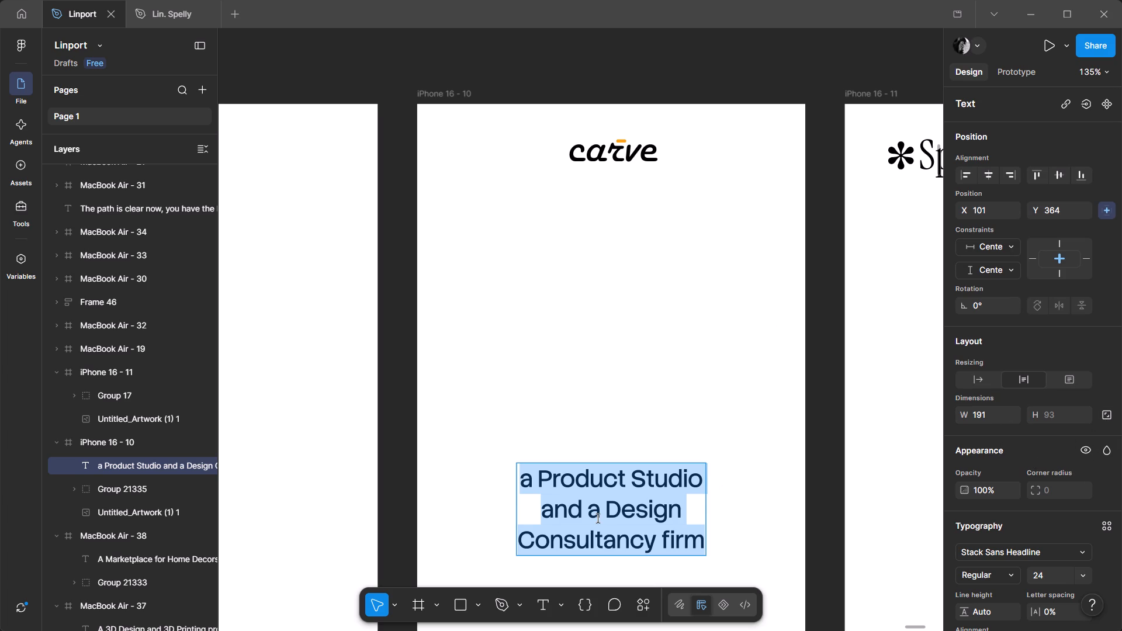
{"action": "type", "text": "aa"}
{"action": "key", "text": "BackSpace"}
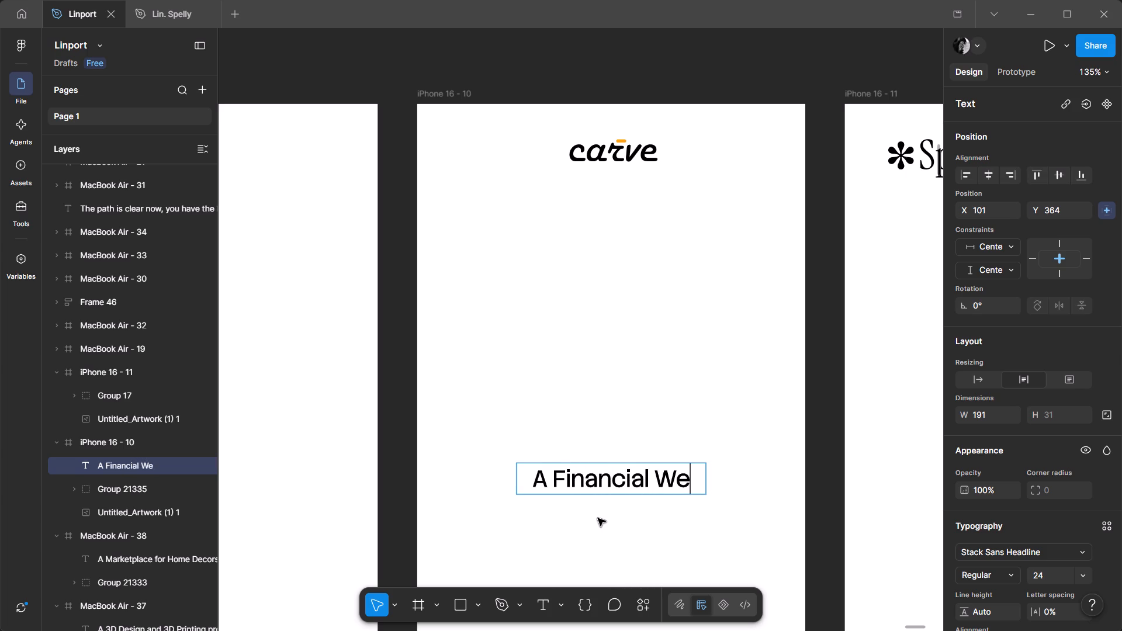
{"action": "key", "text": "BackSpace"}
{"action": "type", "text": "less h"}
{"action": "key", "text": "BackSpace"}
{"action": "type", "text": "app"}
{"action": "key", "text": "space"}
{"action": "type", "text": "helping"}
{"action": "key", "text": "space"}
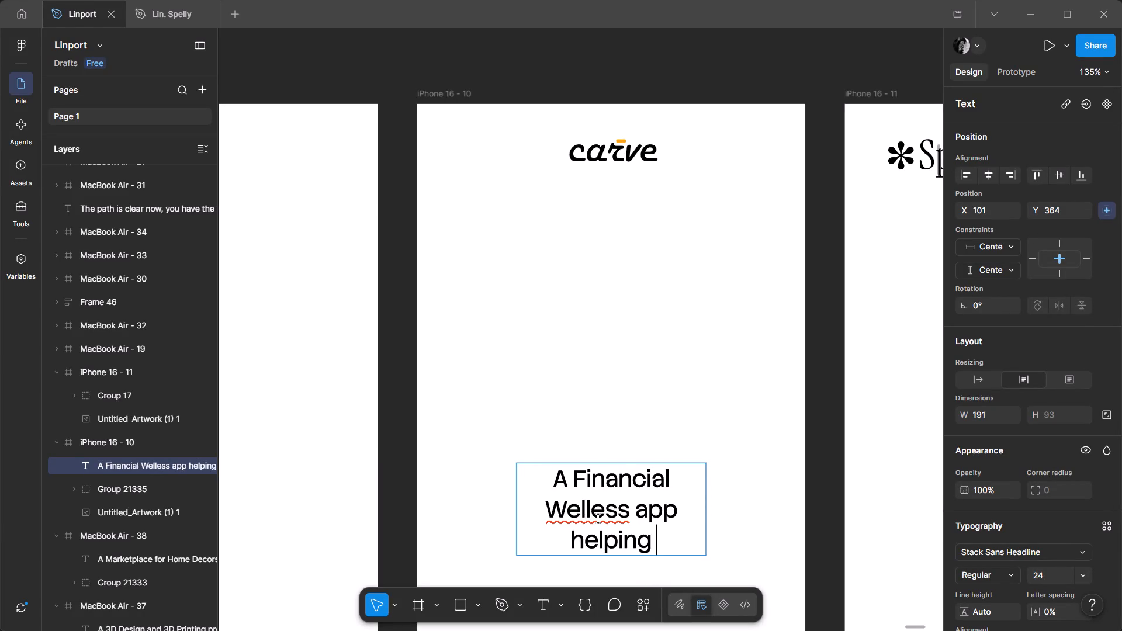
{"action": "key", "text": "BackSpace"}
{"action": "key", "text": "BackSpace"}
{"action": "type", "text": "g manage"}
{"action": "key", "text": "space"}
{"action": "type", "text": "network"}
{"action": "scroll", "coordinate": [618, 390], "scroll_direction": "down", "scroll_amount": 2}
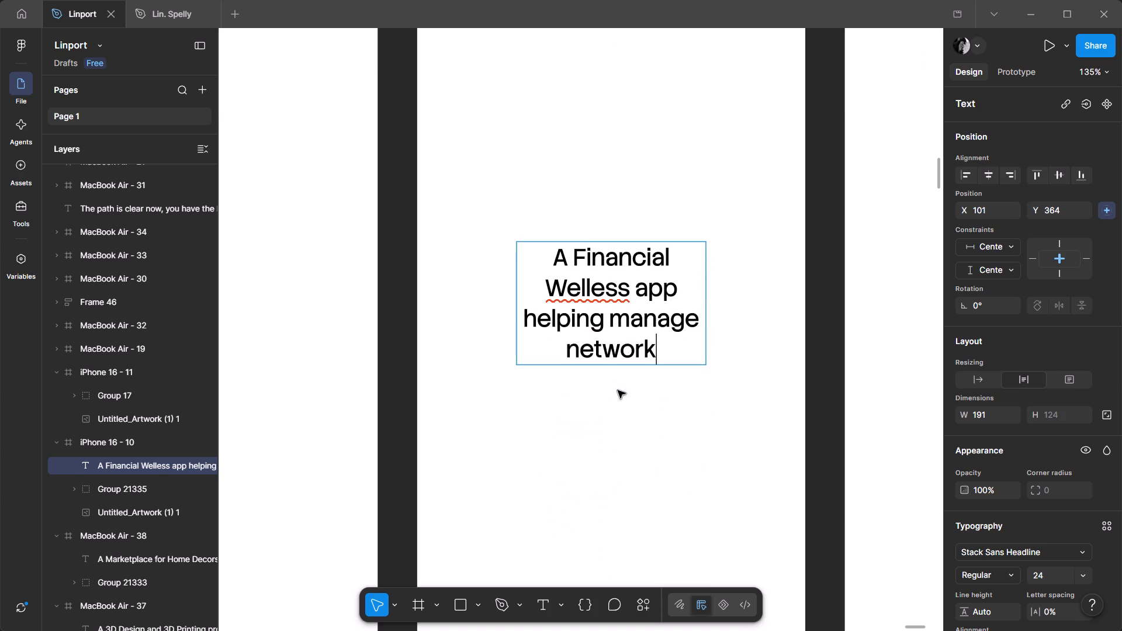
{"action": "key", "text": "BackSpace"}
{"action": "type", "text": "th"}
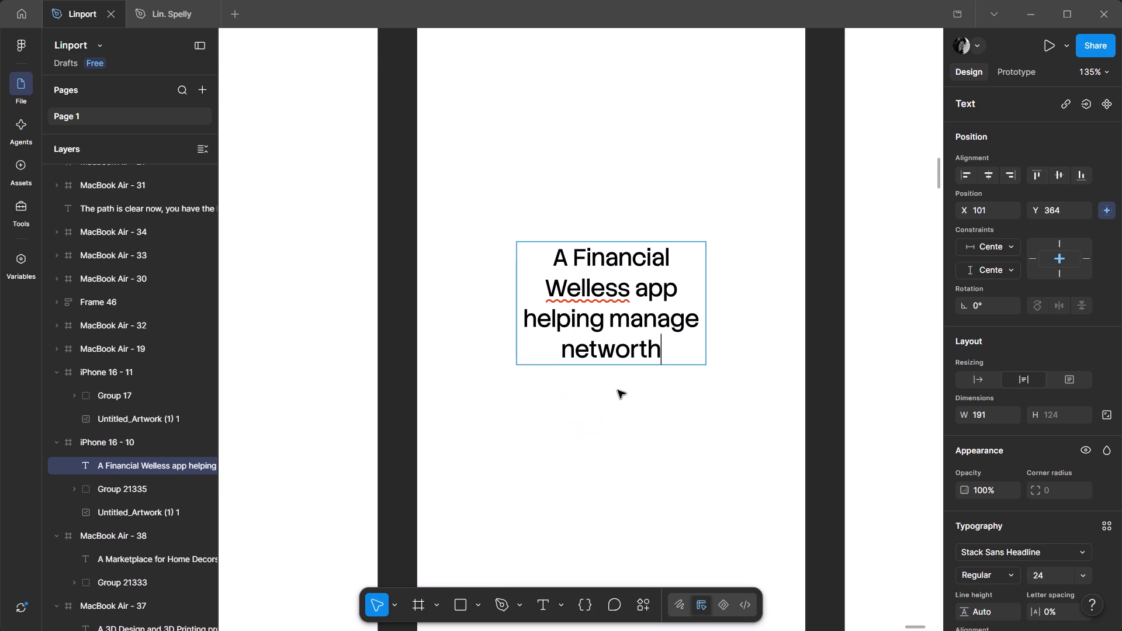
Append "without entering each speds." to the end of the carve headline.
{"action": "key", "text": "space"}
{"action": "type", "text": "without"}
{"action": "key", "text": "space"}
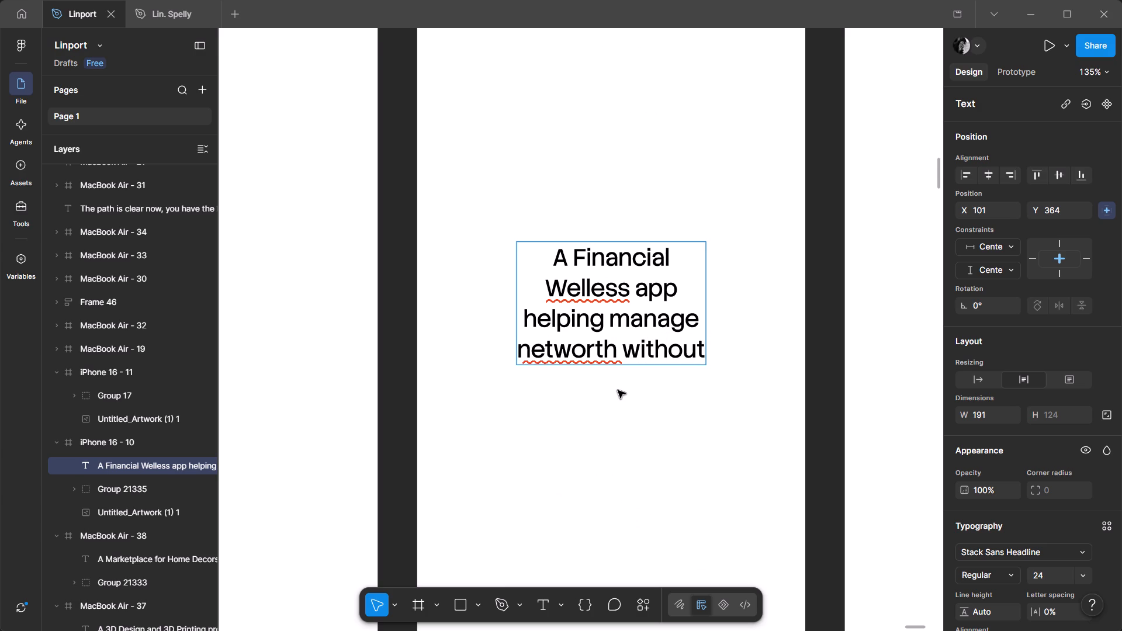
{"action": "type", "text": "en"}
{"action": "key", "text": "t"}
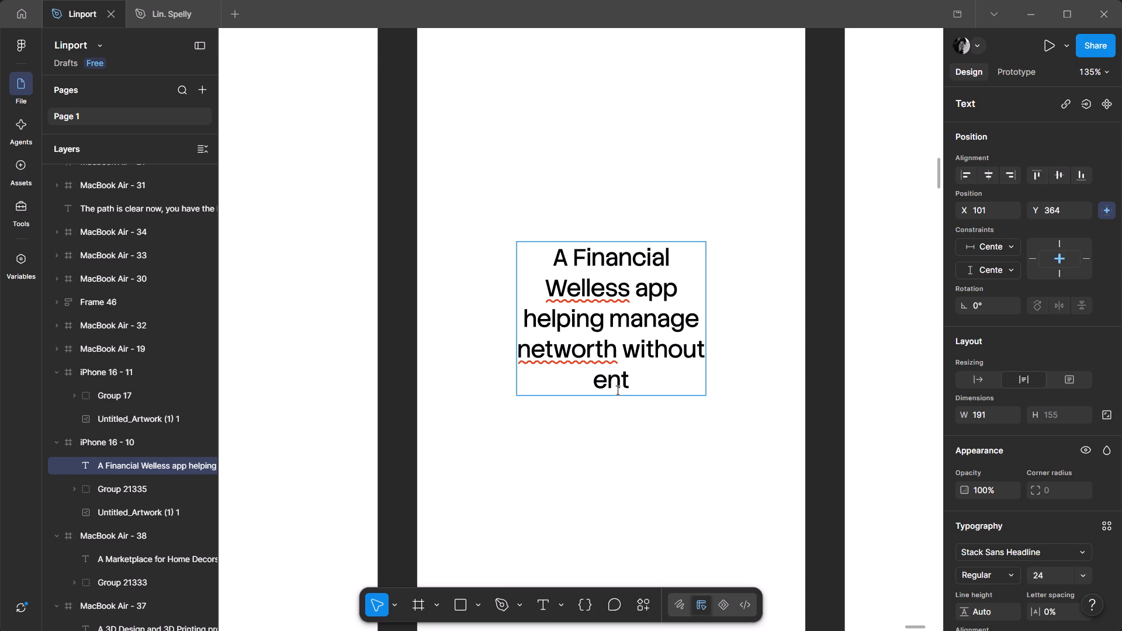
{"action": "key", "text": "r"}
{"action": "type", "text": "ing"}
{"action": "key", "text": "BackSpace"}
{"action": "key", "text": "BackSpace"}
{"action": "key", "text": "BackSpace"}
{"action": "key", "text": "BackSpace"}
{"action": "type", "text": "ering each"}
{"action": "key", "text": "space"}
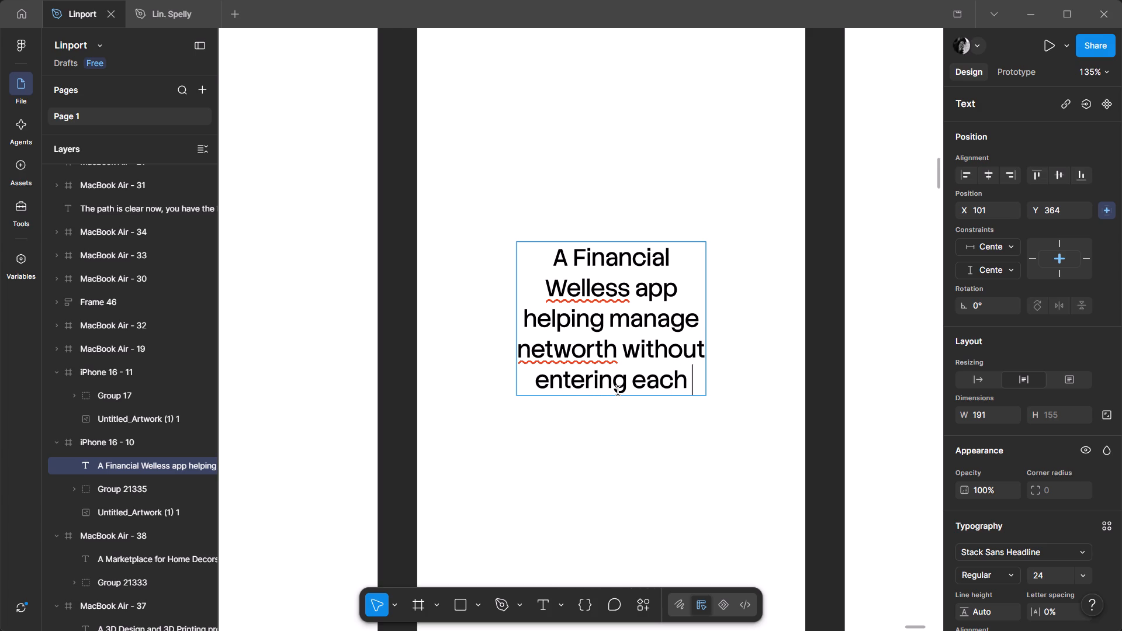
{"action": "type", "text": "speds."}
{"action": "double_click", "coordinate": [645, 195]}
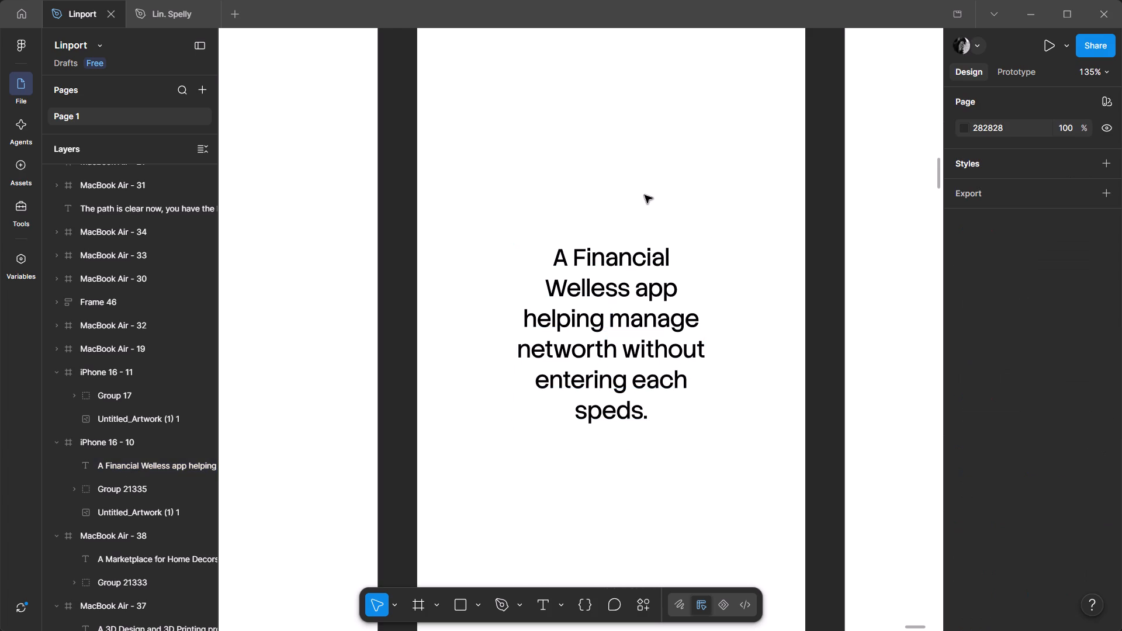
Correct "Welless" to "Wellness" and "networth" to "net worth" in the carve headline.
{"action": "double_click", "coordinate": [599, 238]}
{"action": "left_click", "coordinate": [599, 311]}
{"action": "left_click_drag", "start_coordinate": [599, 311], "coordinate": [590, 275]}
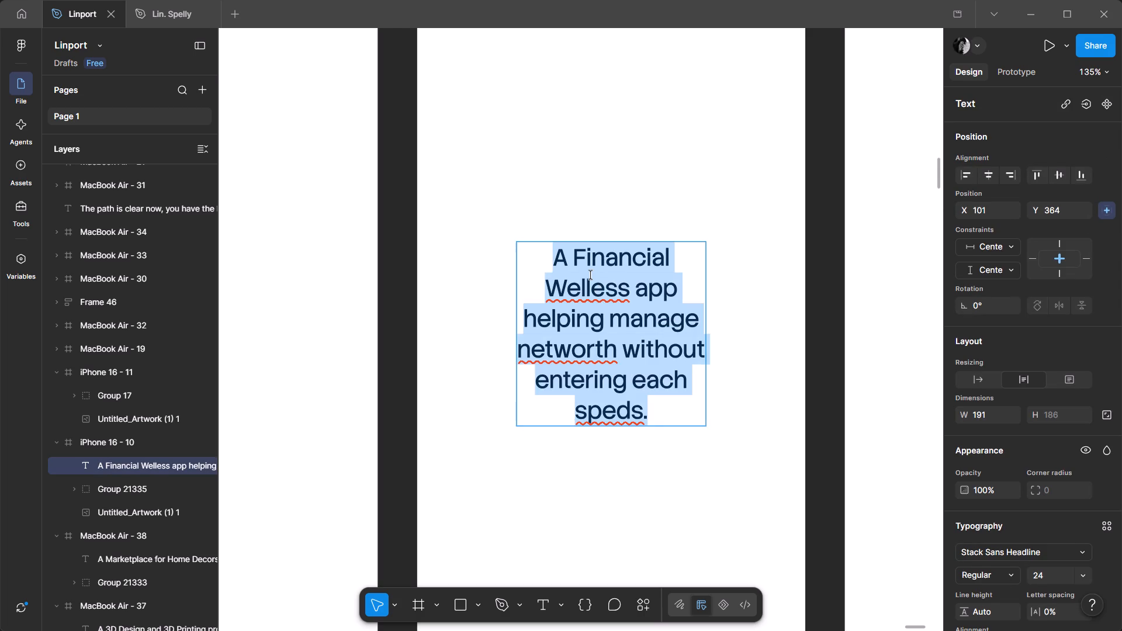
{"action": "left_click", "coordinate": [590, 275]}
{"action": "key", "text": "n"}
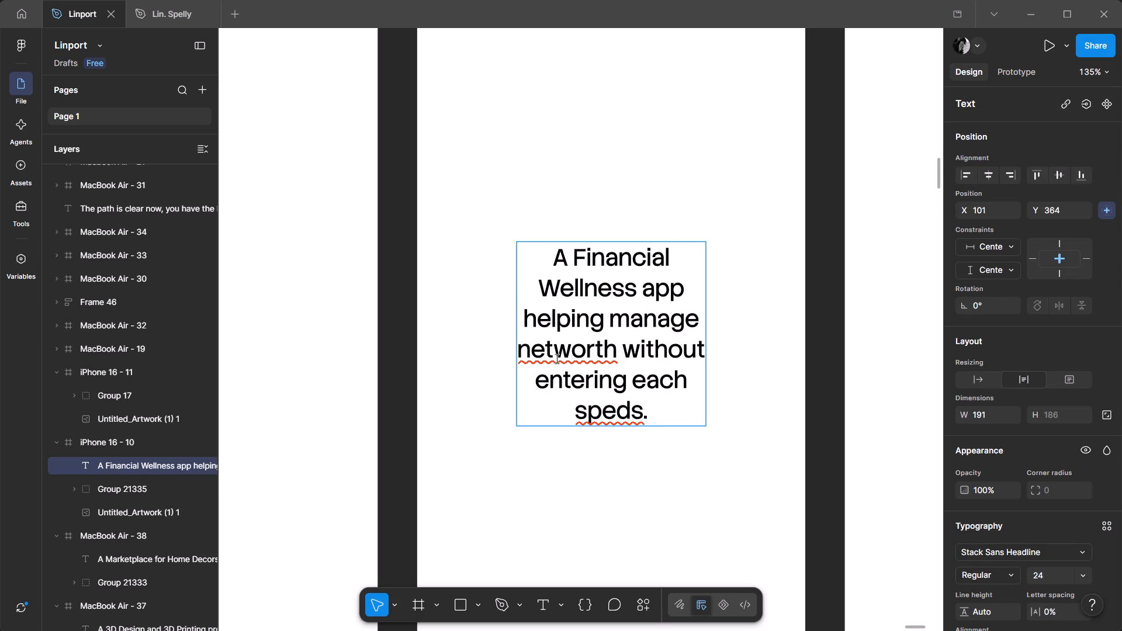
{"action": "left_click", "coordinate": [557, 359]}
{"action": "key", "text": "minus"}
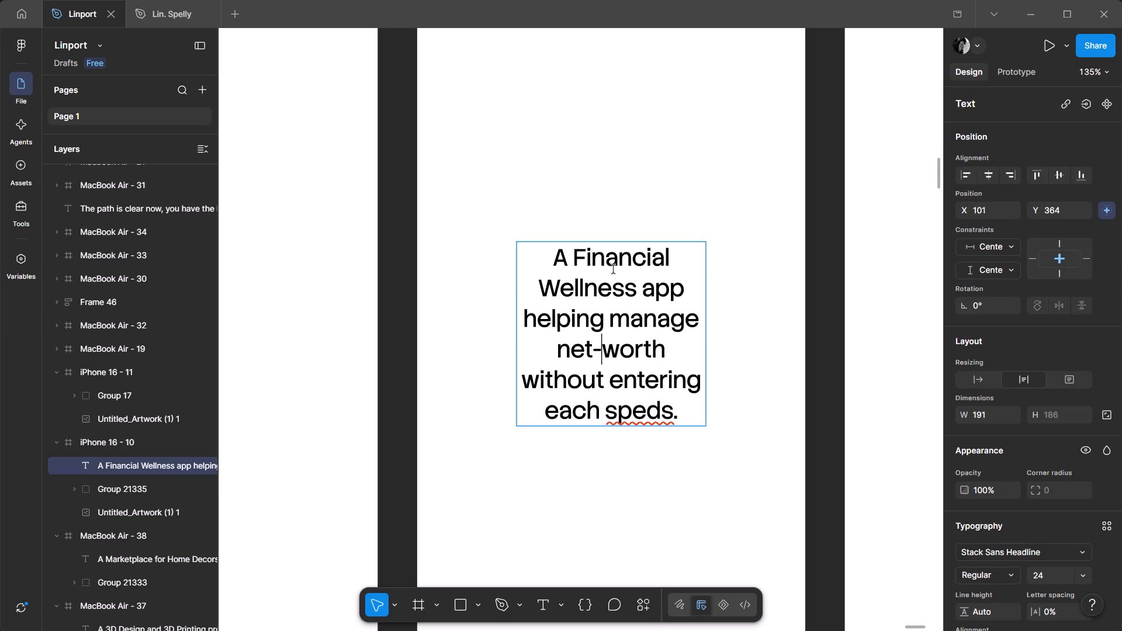
{"action": "key", "text": "BackSpace"}
{"action": "key", "text": "space"}
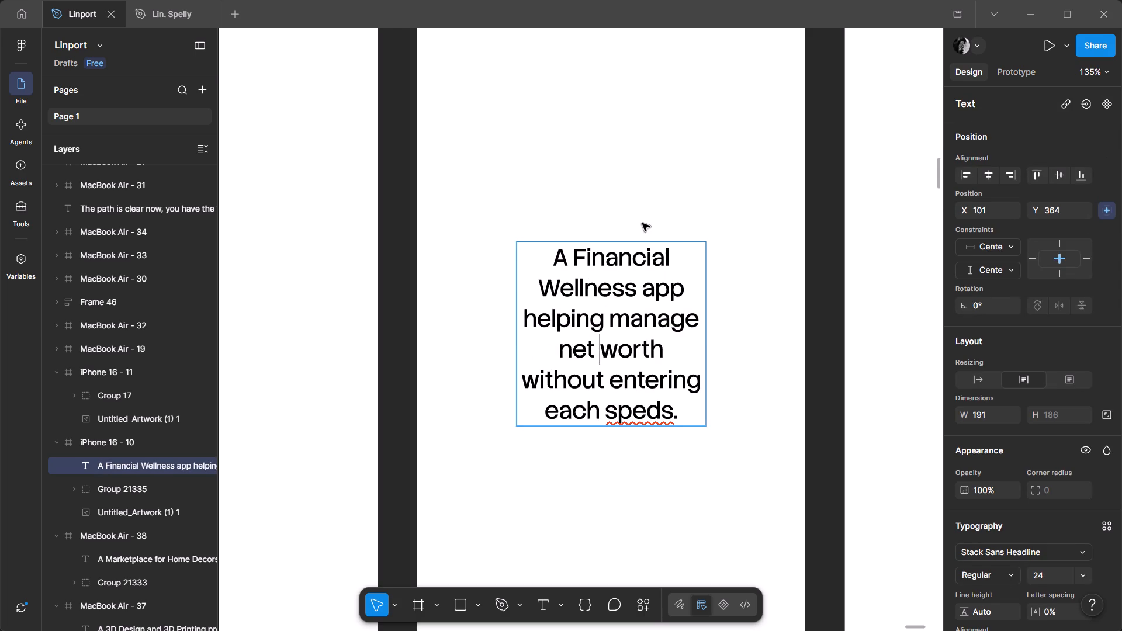
{"action": "left_click", "coordinate": [617, 159]}
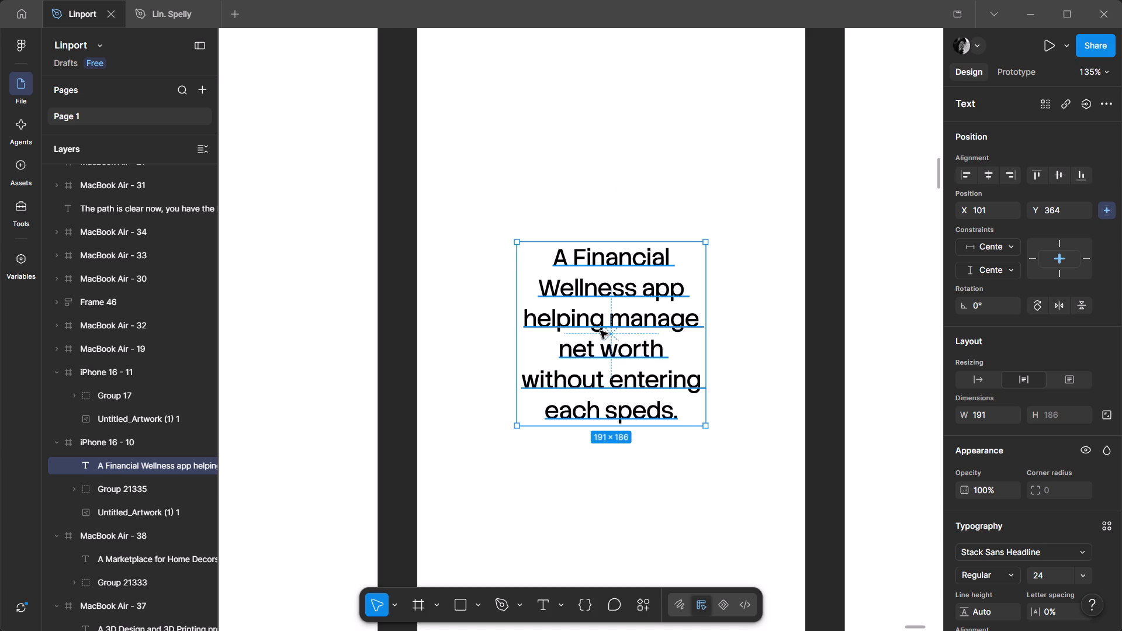
{"action": "double_click", "coordinate": [600, 331]}
{"action": "left_click", "coordinate": [645, 349]}
{"action": "left_click", "coordinate": [584, 140]}
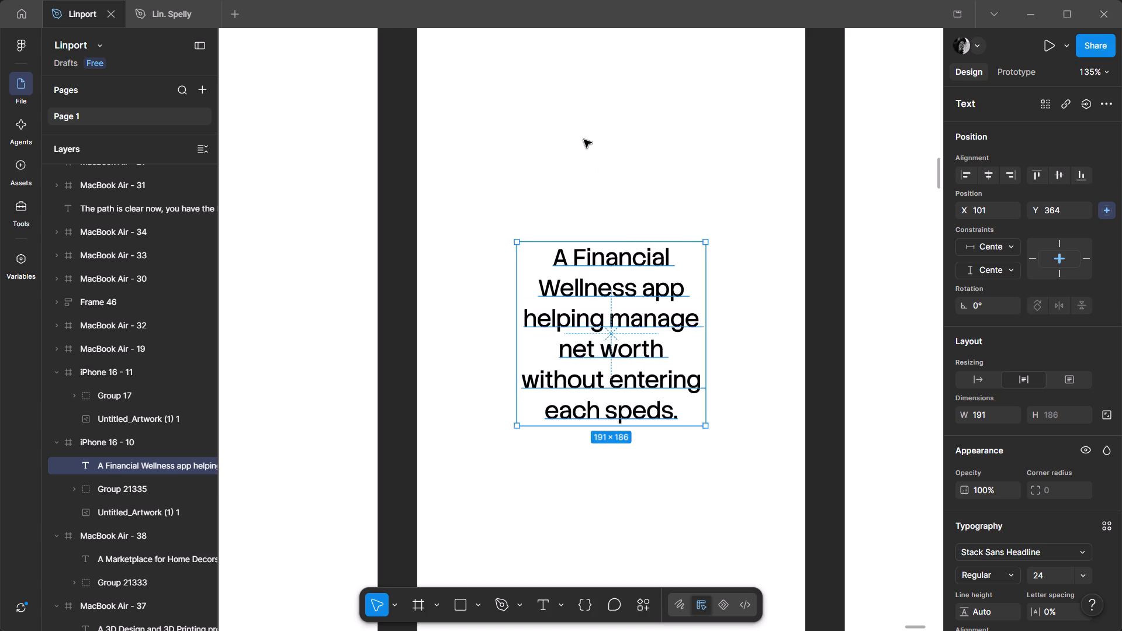
Re-centre the carve headline horizontally and vertically in the iPhone 16 - 10 frame.
{"action": "left_click", "coordinate": [989, 174]}
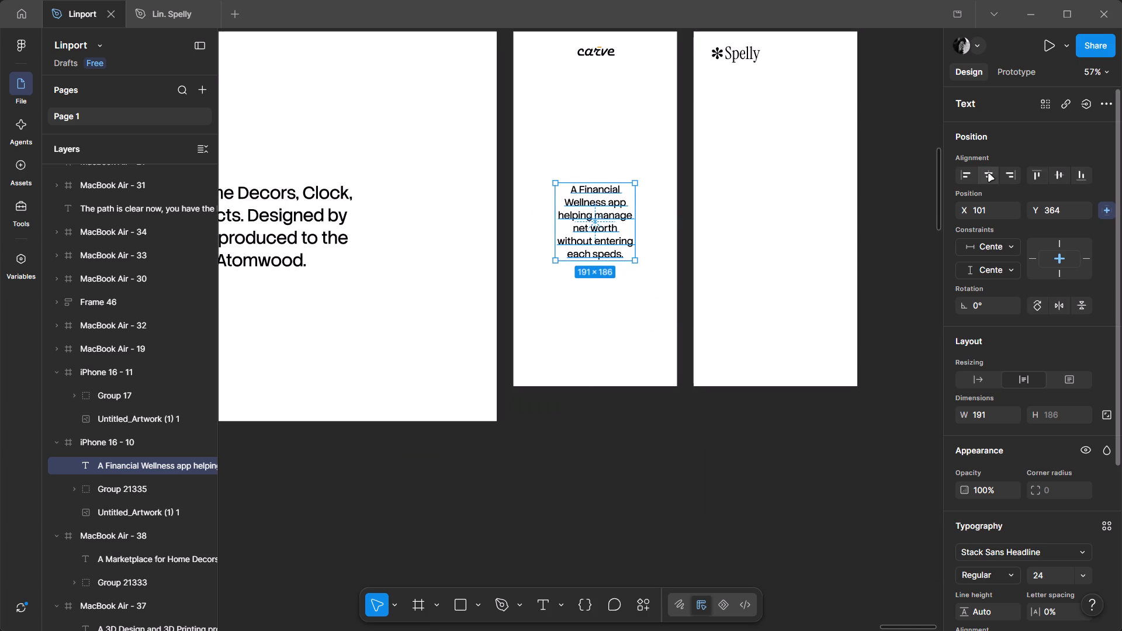
{"action": "left_click", "coordinate": [1069, 175]}
{"action": "left_click", "coordinate": [744, 280]}
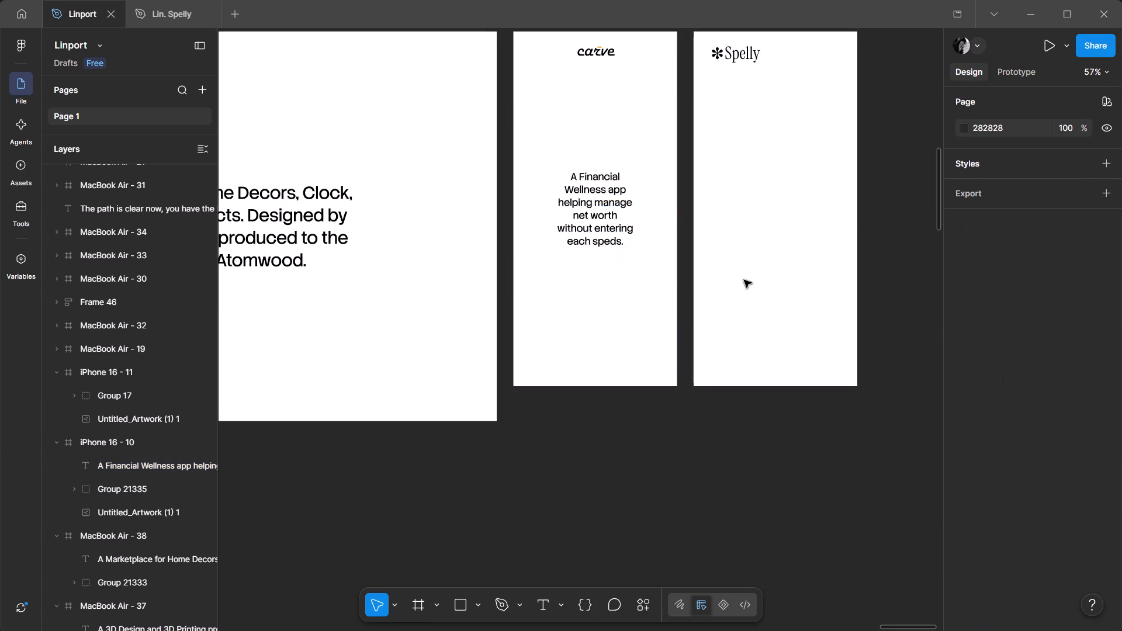
Copy the carve headline into the iPhone 16 - 11 frame below the Spelly logo, placed at X 101, Y 333.
{"action": "scroll", "coordinate": [744, 280], "scroll_direction": "up", "scroll_amount": 1}
{"action": "scroll", "coordinate": [617, 258], "scroll_direction": "down", "scroll_amount": 1}
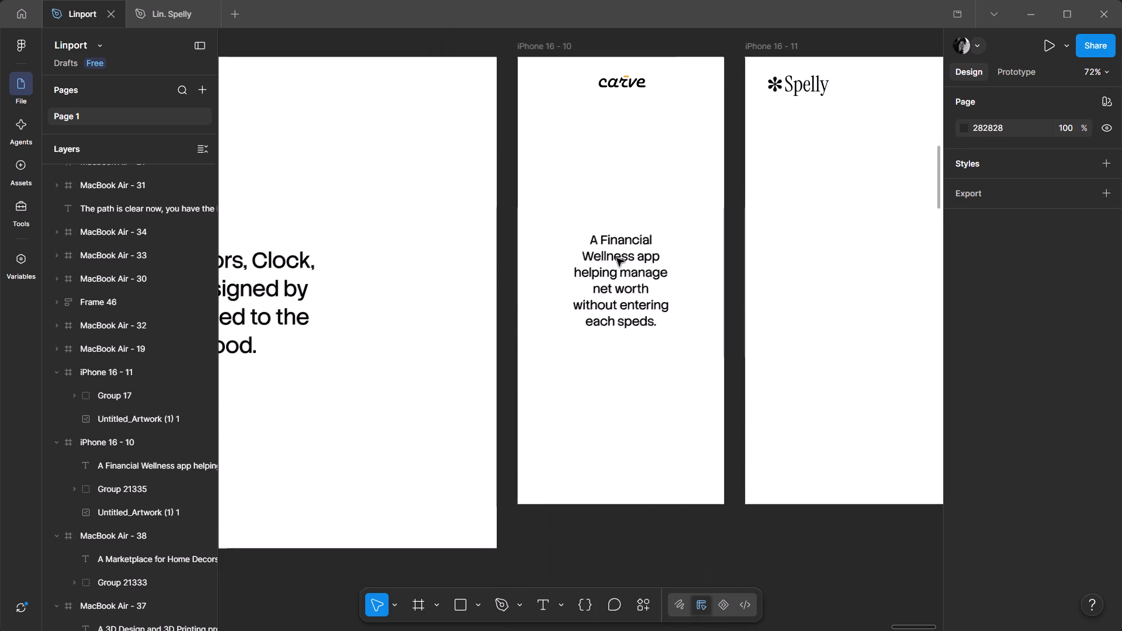
{"action": "scroll", "coordinate": [617, 258], "scroll_direction": "left", "scroll_amount": 1}
{"action": "scroll", "coordinate": [617, 258], "scroll_direction": "down", "scroll_amount": 1}
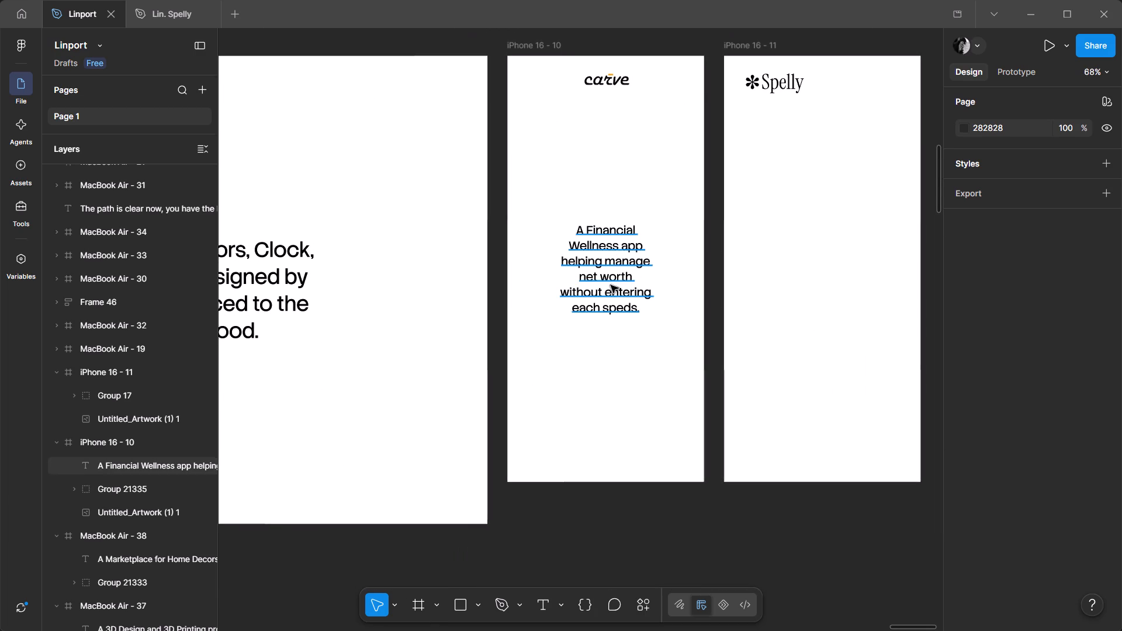
{"action": "left_click", "coordinate": [611, 285]}
{"action": "key", "text": "ctrl+c"}
{"action": "key", "text": "ctrl+v"}
{"action": "left_click_drag", "start_coordinate": [611, 285], "coordinate": [822, 268]}
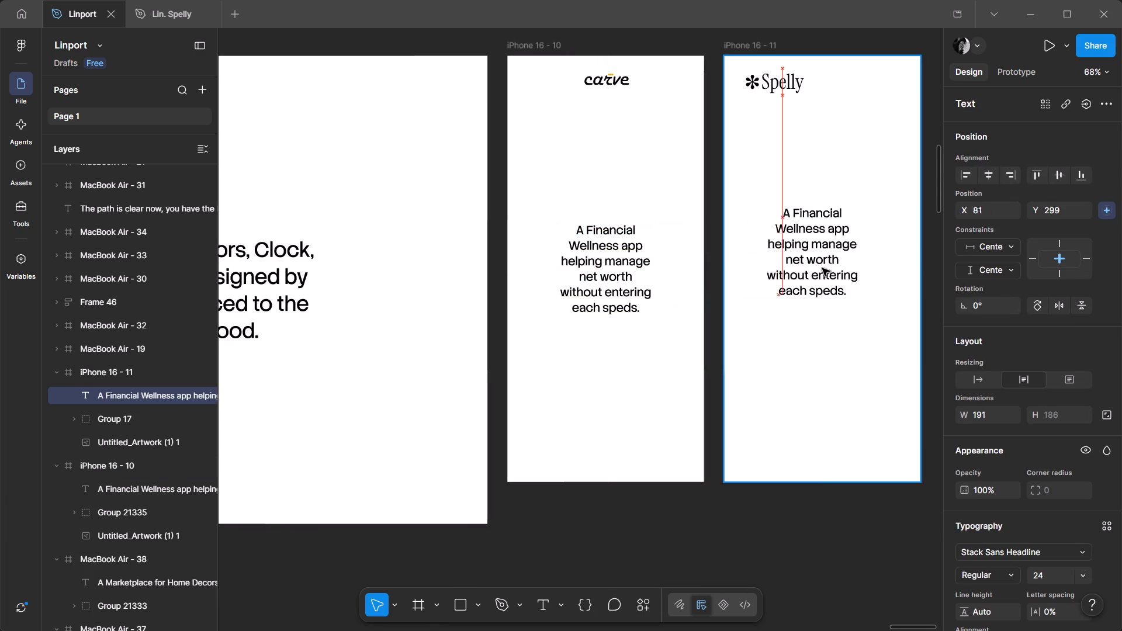
{"action": "left_click_drag", "start_coordinate": [822, 268], "coordinate": [829, 282]}
Extend the MacBook Air - 36 headline to "The person behind everything." and centre it horizontally in the frame.
{"action": "scroll", "coordinate": [733, 351], "scroll_direction": "right", "scroll_amount": 9}
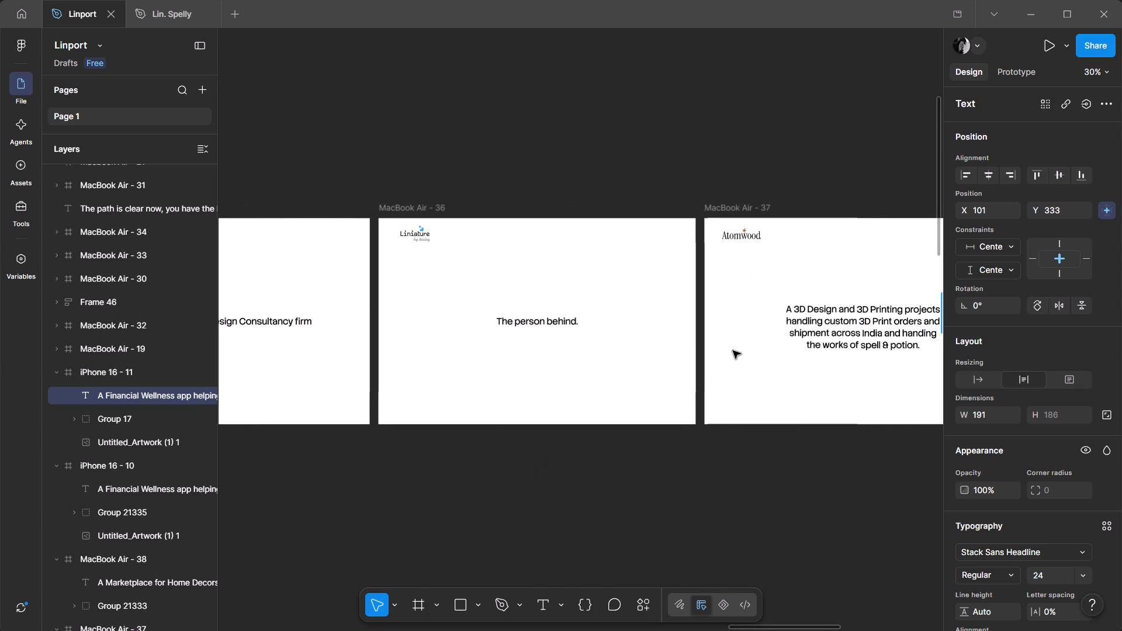
{"action": "scroll", "coordinate": [733, 351], "scroll_direction": "right", "scroll_amount": 1}
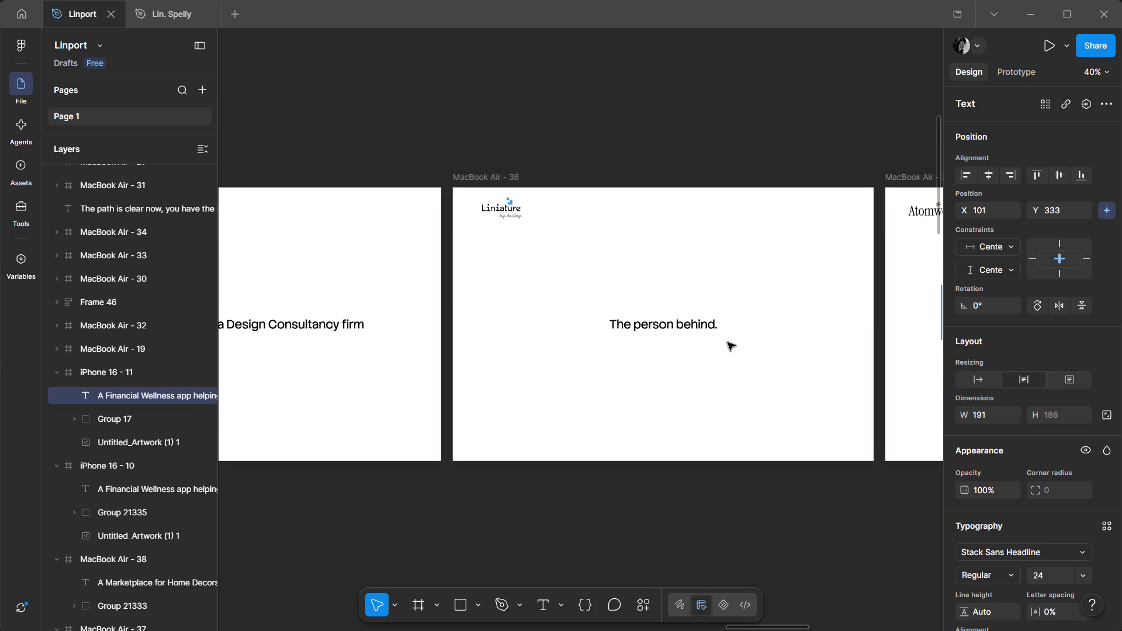
{"action": "double_click", "coordinate": [699, 327]}
{"action": "left_click", "coordinate": [710, 326]}
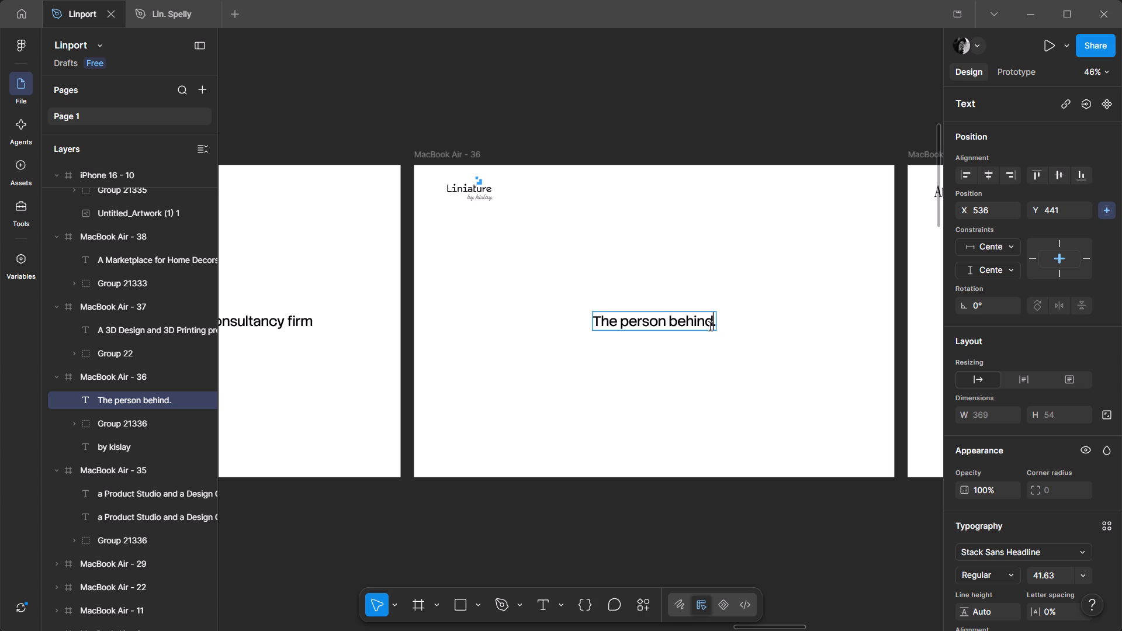
{"action": "key", "text": "space"}
{"action": "type", "text": "everty"}
{"action": "key", "text": "BackSpace"}
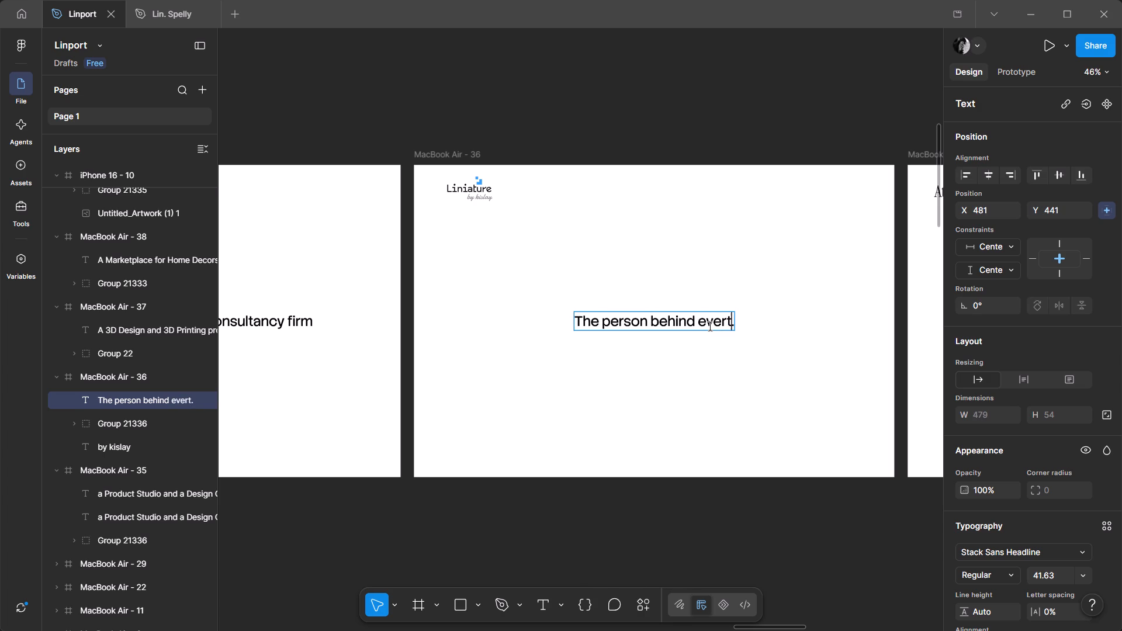
{"action": "key", "text": "BackSpace"}
{"action": "key", "text": "y"}
{"action": "type", "text": "thing"}
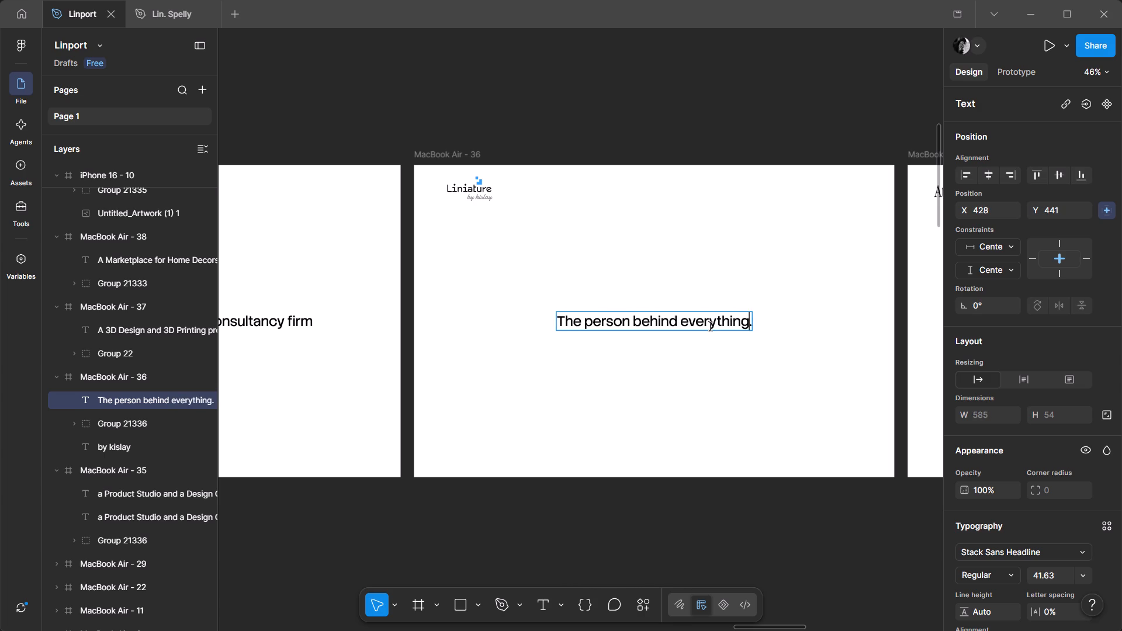
{"action": "left_click", "coordinate": [705, 378]}
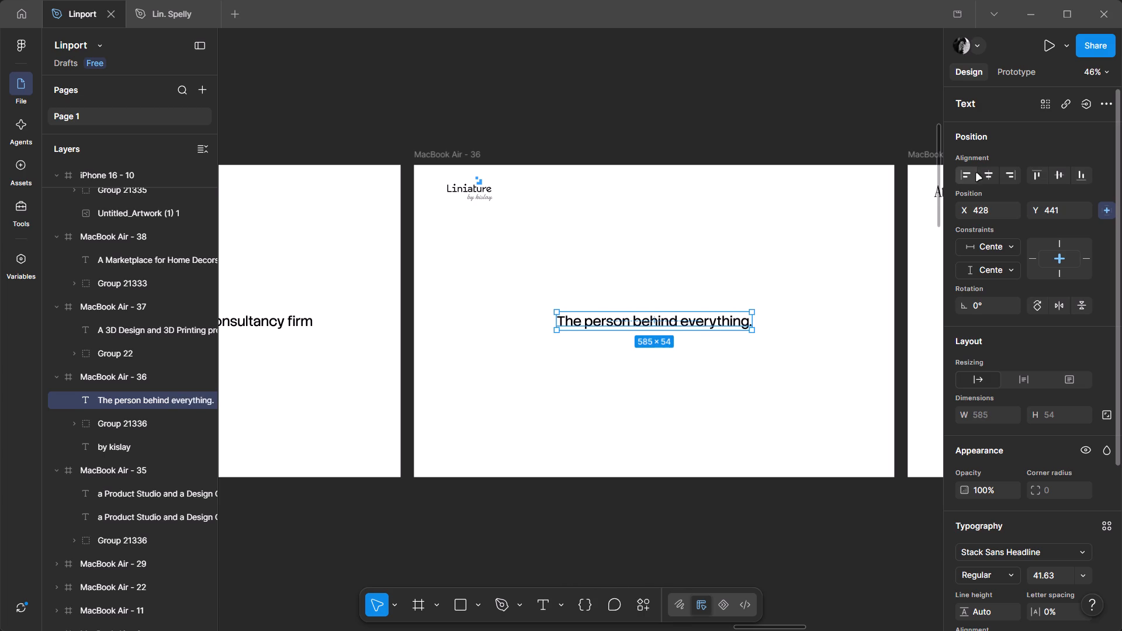
{"action": "left_click", "coordinate": [979, 171]}
{"action": "left_click", "coordinate": [650, 276]}
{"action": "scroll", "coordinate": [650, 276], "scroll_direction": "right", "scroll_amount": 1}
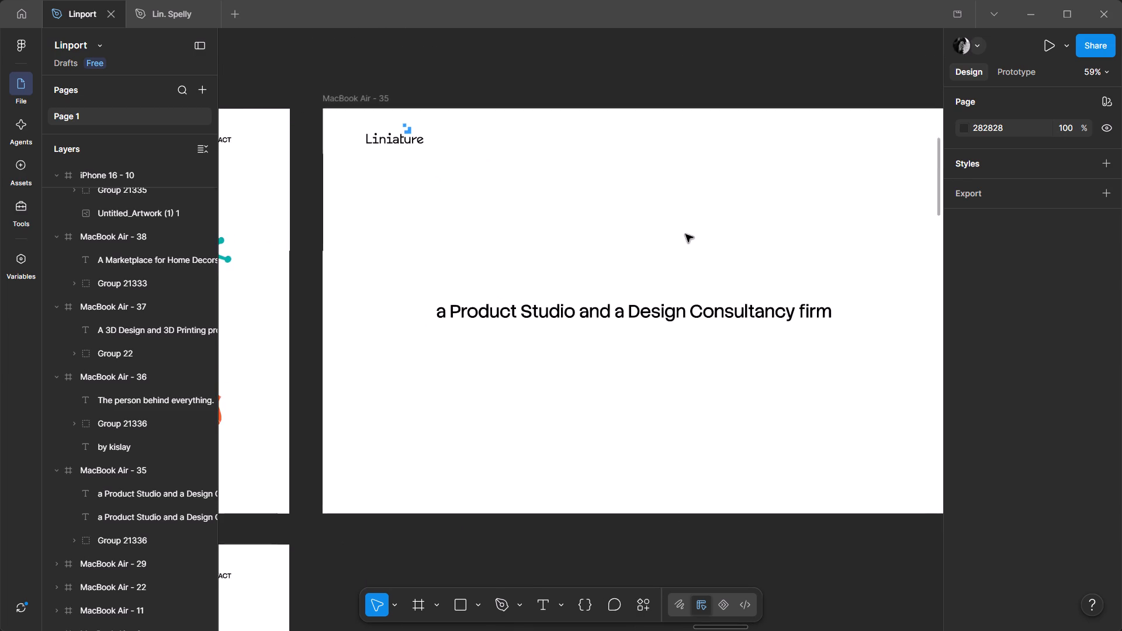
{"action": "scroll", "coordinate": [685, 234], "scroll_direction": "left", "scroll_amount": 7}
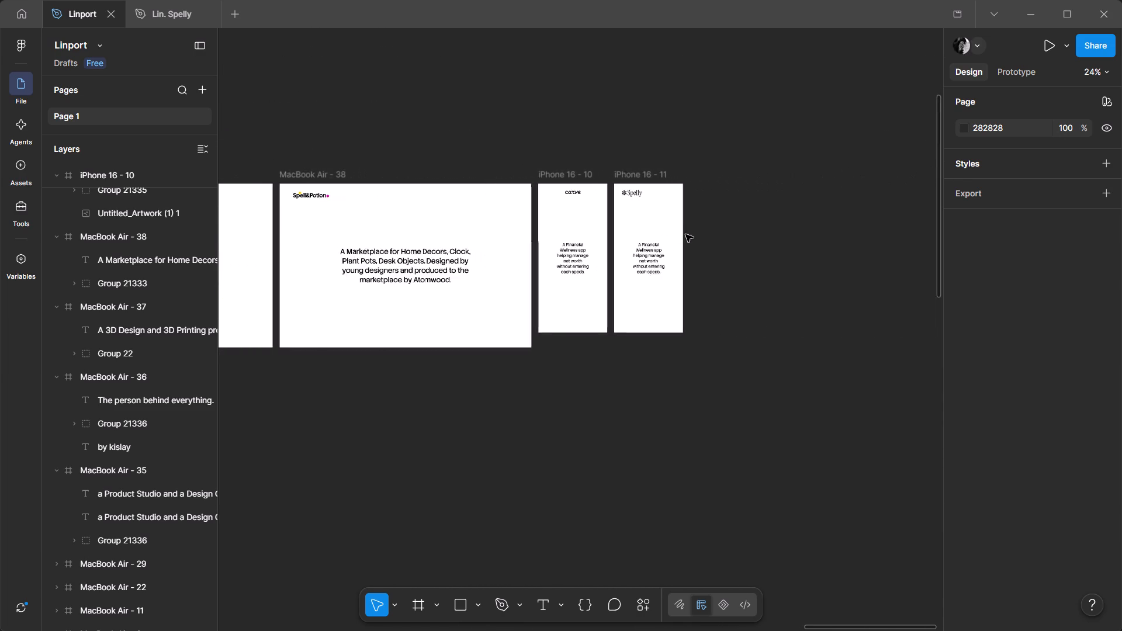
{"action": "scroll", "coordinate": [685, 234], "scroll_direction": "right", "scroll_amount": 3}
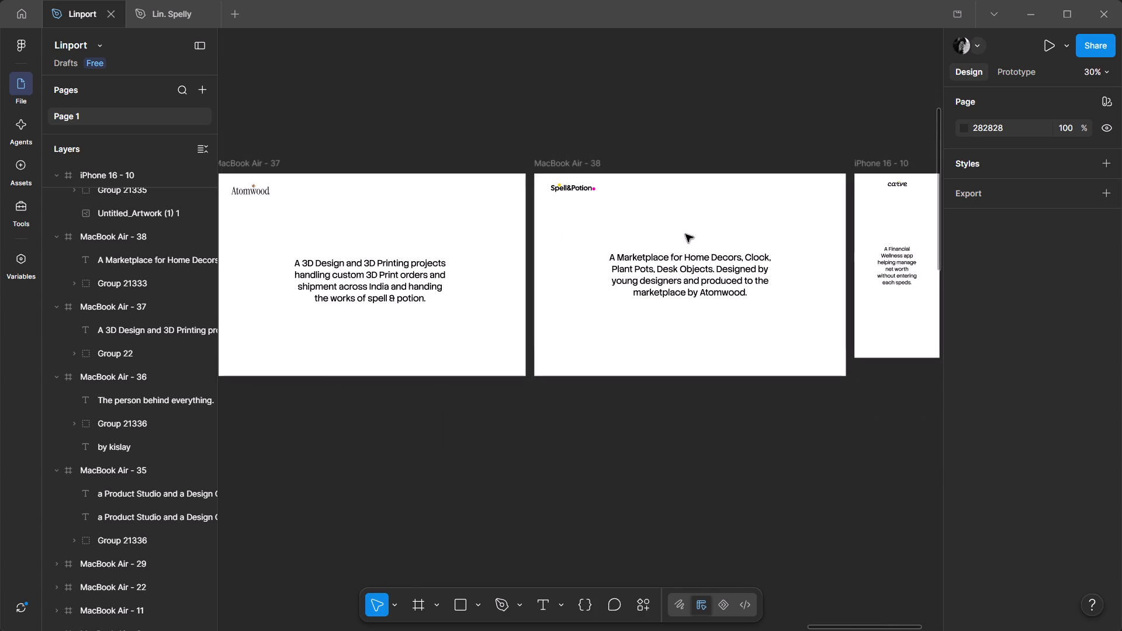
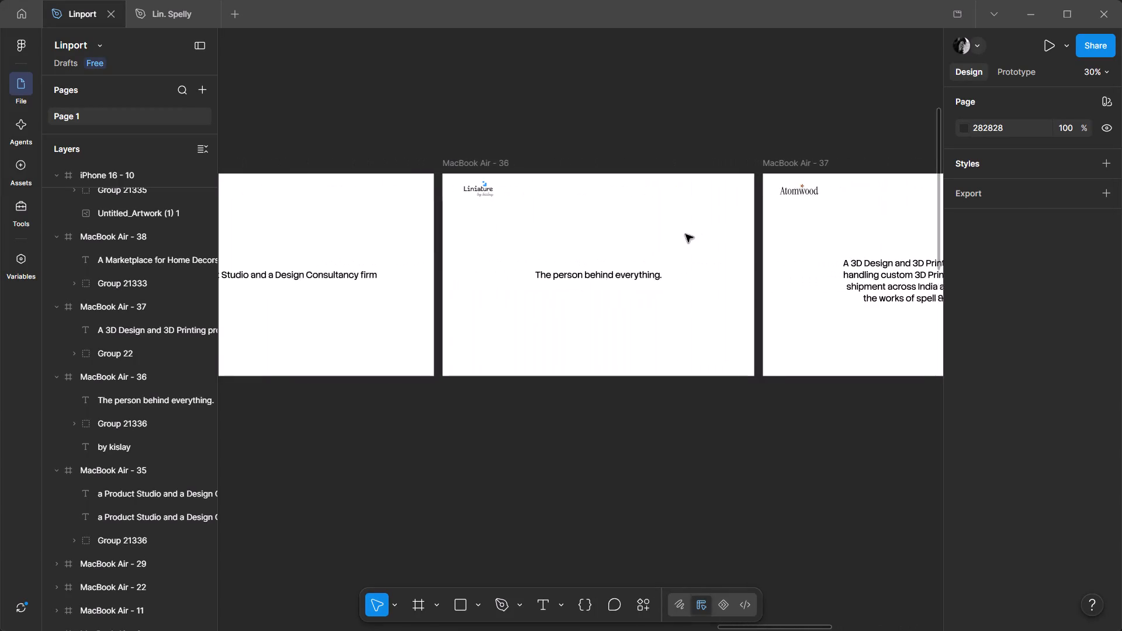
Replace "projects" with "Platform" in the Atomwood headline of the MacBook Air - 37 frame.
{"action": "scroll", "coordinate": [685, 234], "scroll_direction": "left", "scroll_amount": 1}
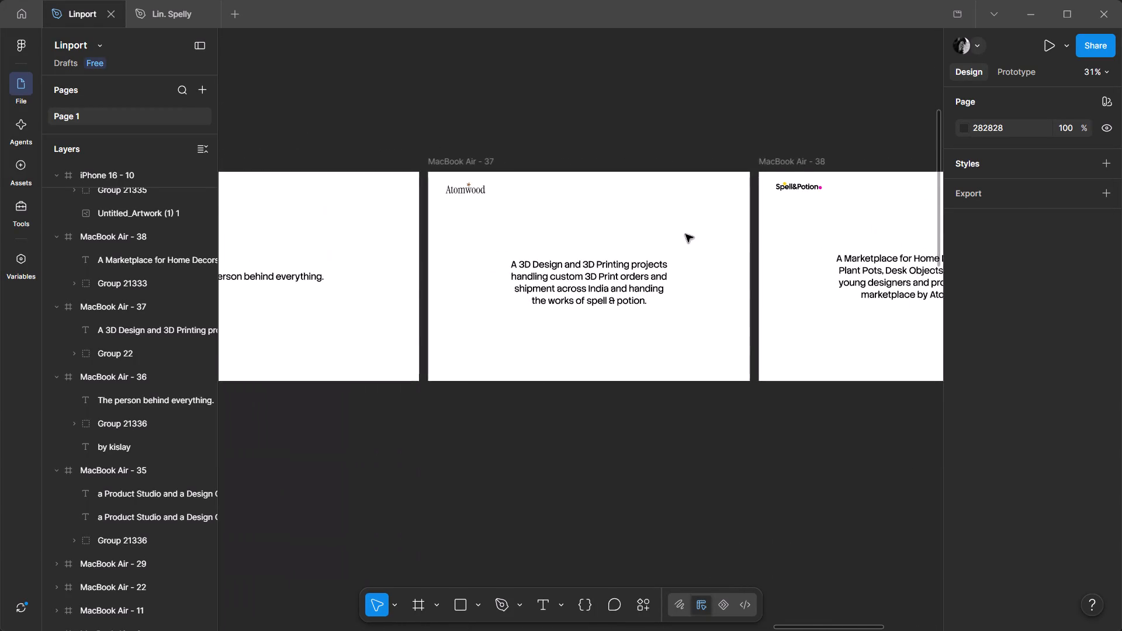
{"action": "double_click", "coordinate": [472, 360]}
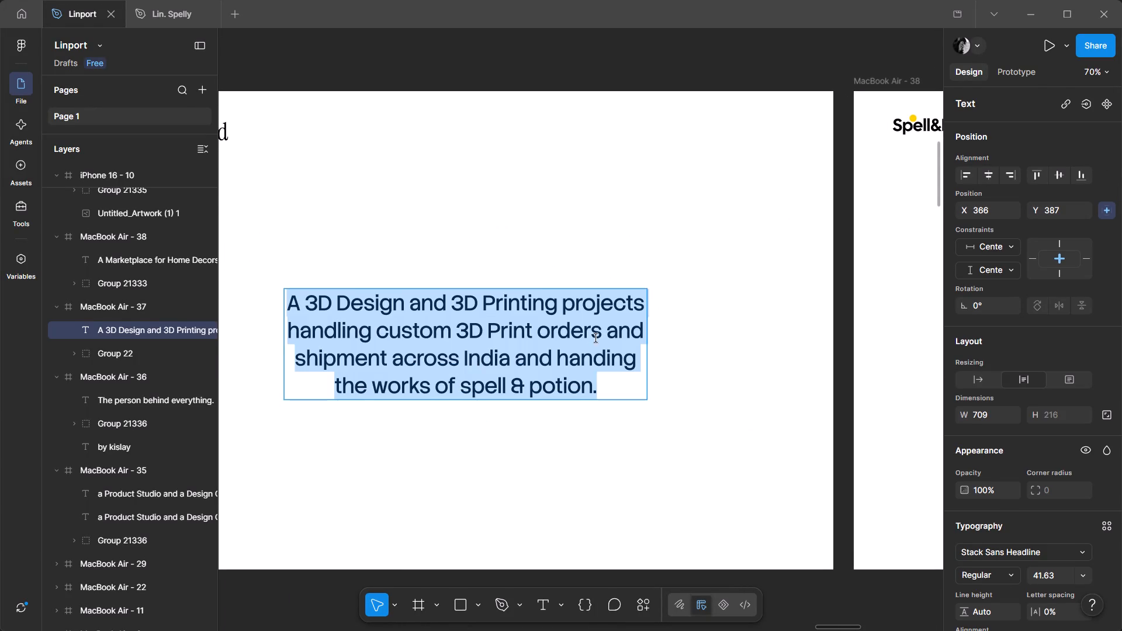
{"action": "left_click", "coordinate": [601, 334]}
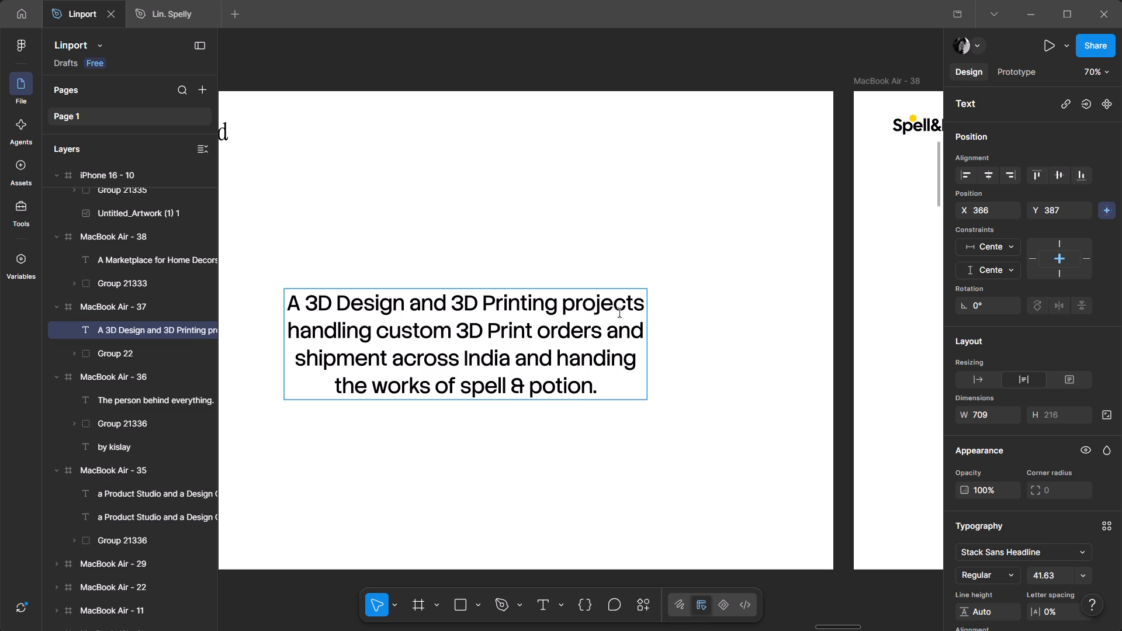
{"action": "double_click", "coordinate": [605, 298]}
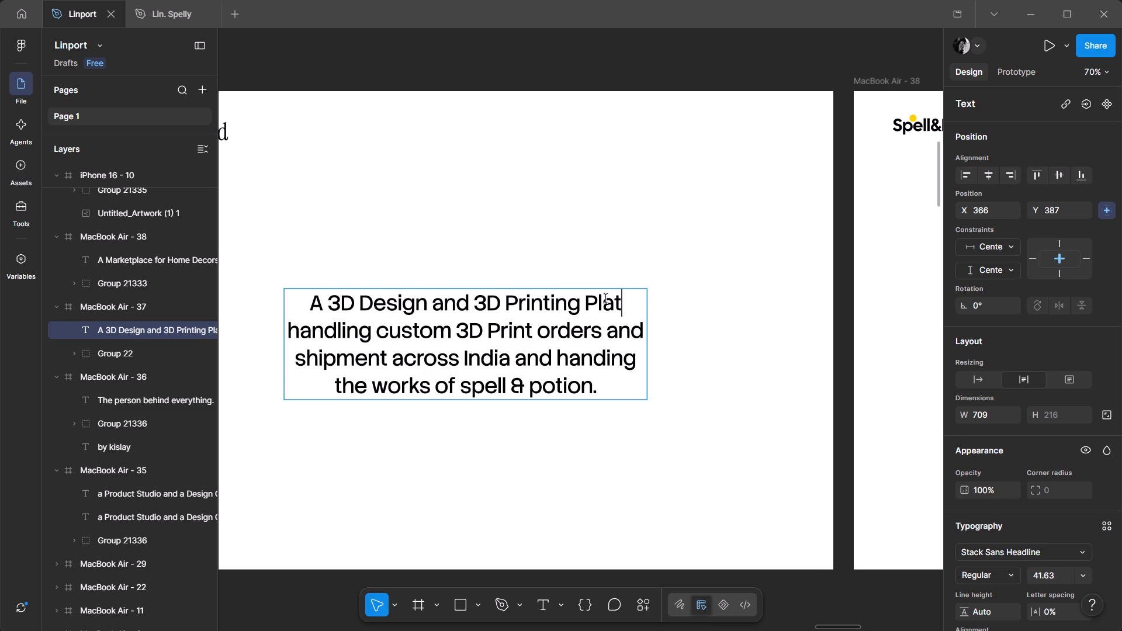
{"action": "double_click", "coordinate": [587, 214]}
Review the headlines and logos across the row of desktop and iPhone frames.
{"action": "scroll", "coordinate": [587, 214], "scroll_direction": "left", "scroll_amount": 1}
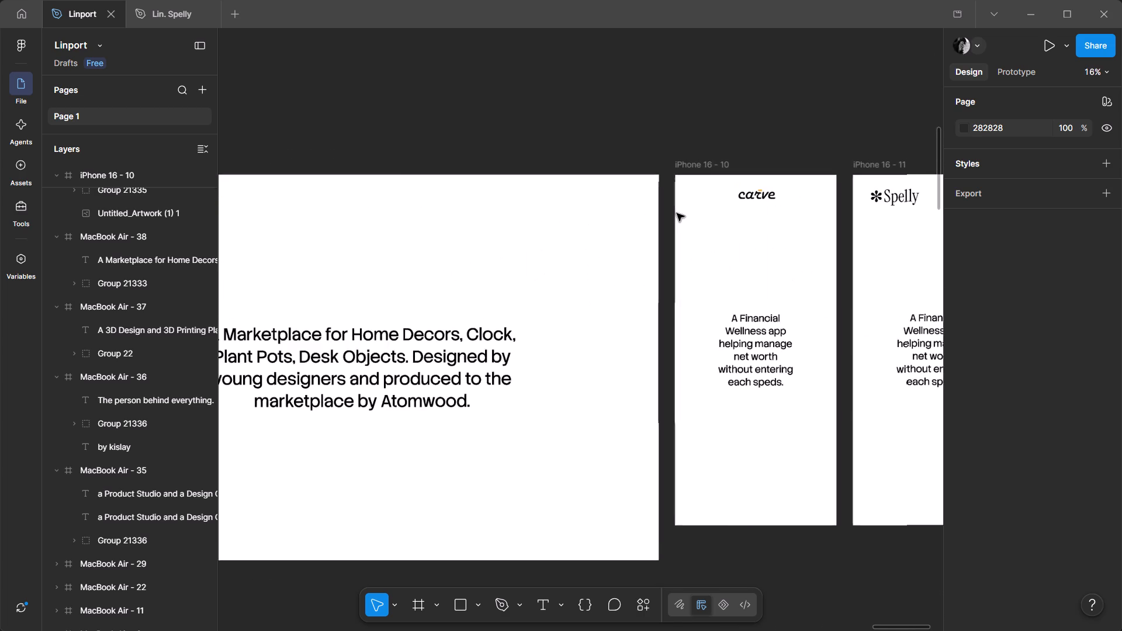
{"action": "scroll", "coordinate": [677, 213], "scroll_direction": "left", "scroll_amount": 1}
{"action": "scroll", "coordinate": [677, 213], "scroll_direction": "right", "scroll_amount": 7}
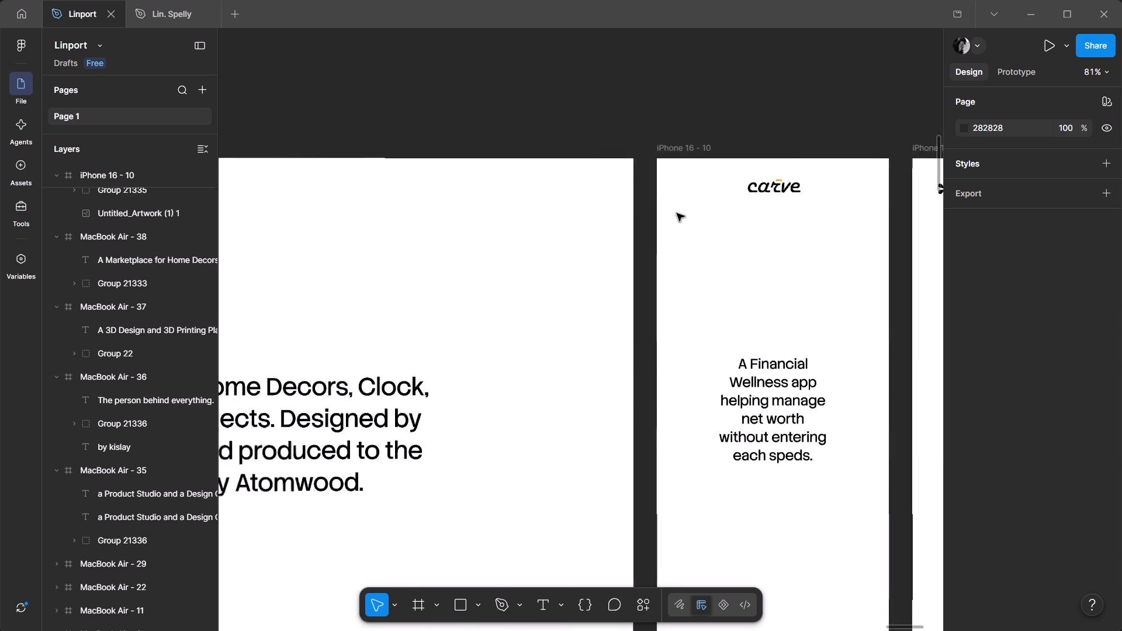
{"action": "scroll", "coordinate": [677, 213], "scroll_direction": "right", "scroll_amount": 8}
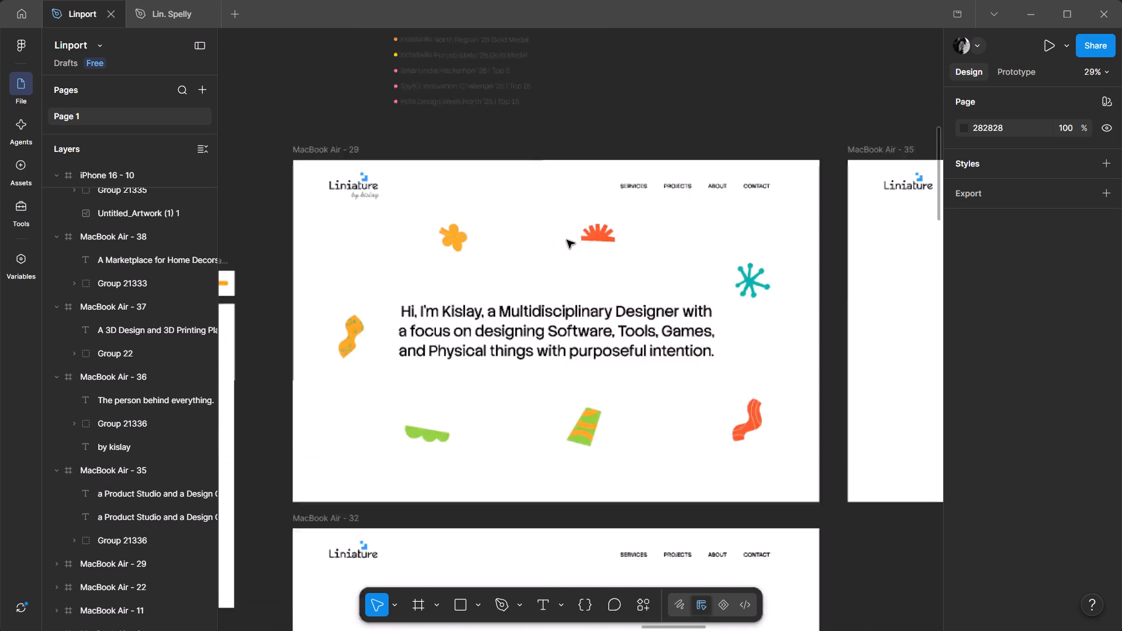
{"action": "scroll", "coordinate": [567, 240], "scroll_direction": "left", "scroll_amount": 7}
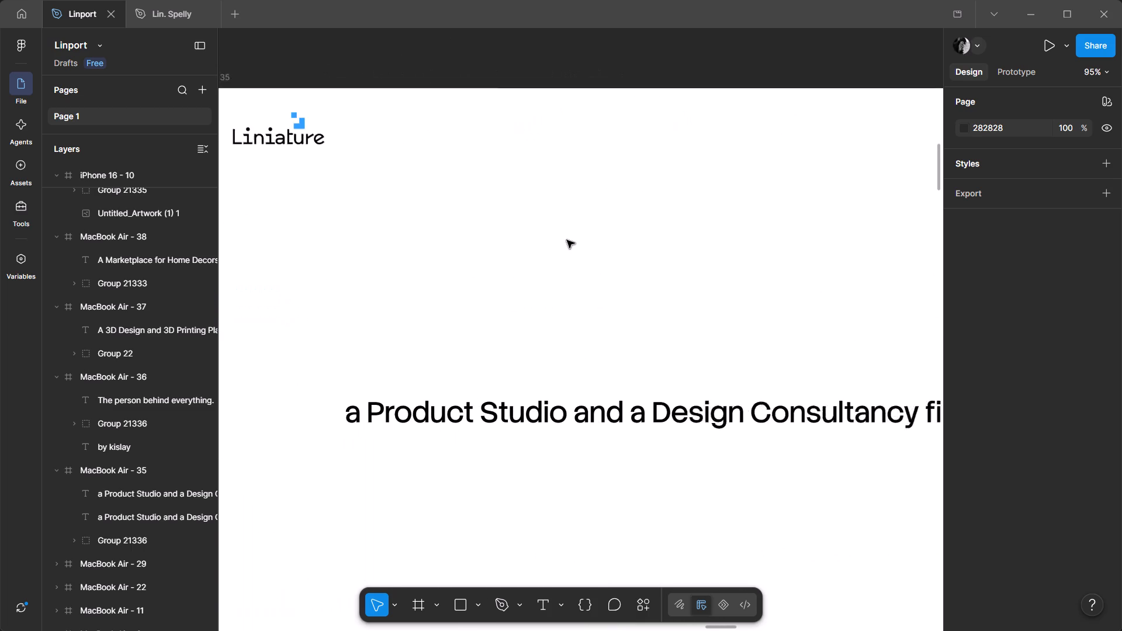
{"action": "scroll", "coordinate": [567, 240], "scroll_direction": "left", "scroll_amount": 1}
{"action": "scroll", "coordinate": [567, 240], "scroll_direction": "down", "scroll_amount": 1}
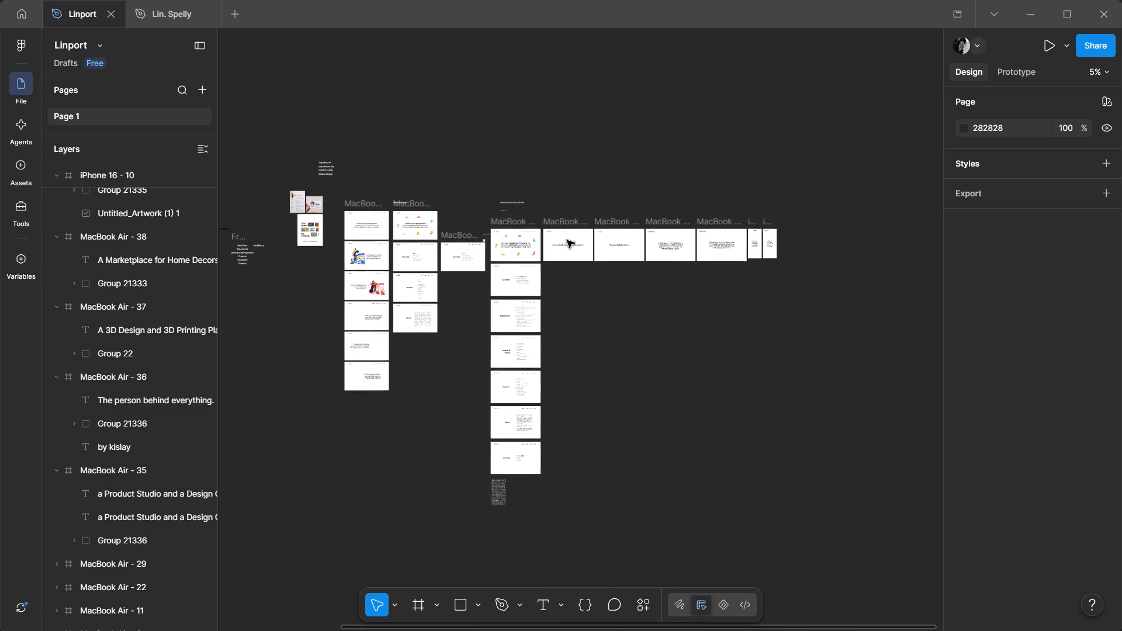
{"action": "scroll", "coordinate": [597, 261], "scroll_direction": "left", "scroll_amount": 4}
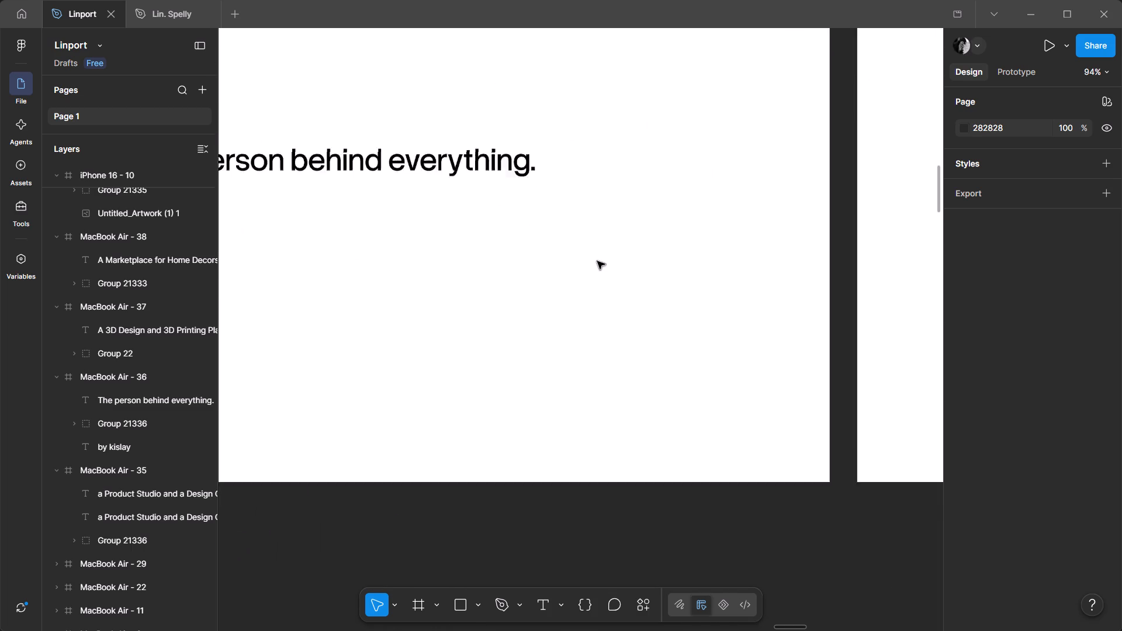
{"action": "scroll", "coordinate": [597, 261], "scroll_direction": "left", "scroll_amount": 7}
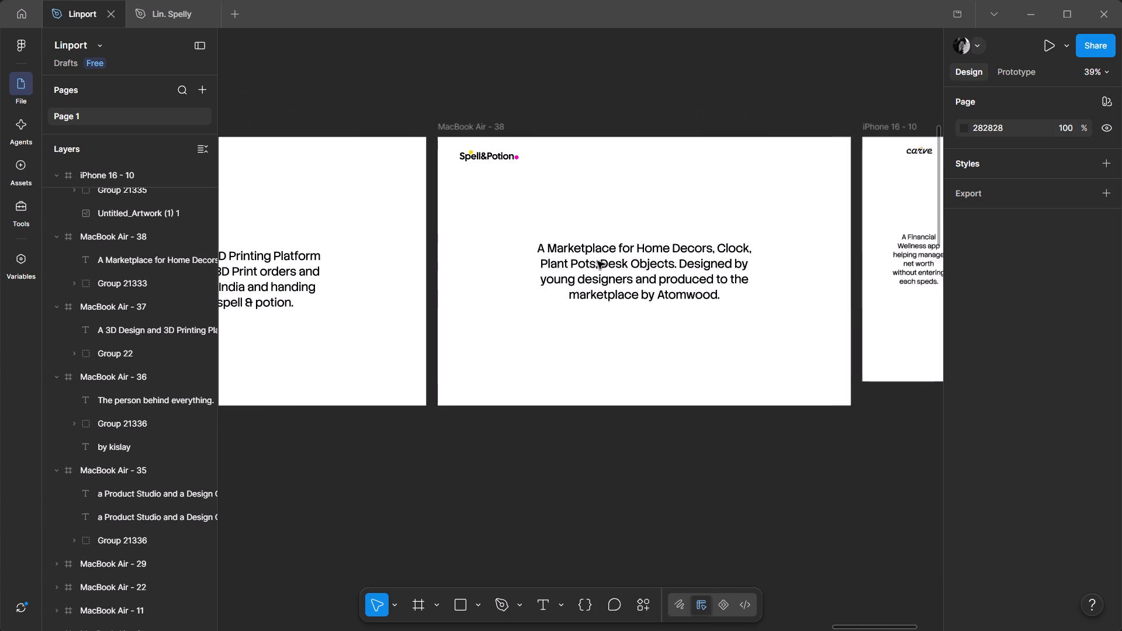
Replace the copied headline in the iPhone 16 - 11 frame with "An AI Based Data and Document".
{"action": "scroll", "coordinate": [774, 324], "scroll_direction": "left", "scroll_amount": 4}
{"action": "scroll", "coordinate": [774, 324], "scroll_direction": "right", "scroll_amount": 1}
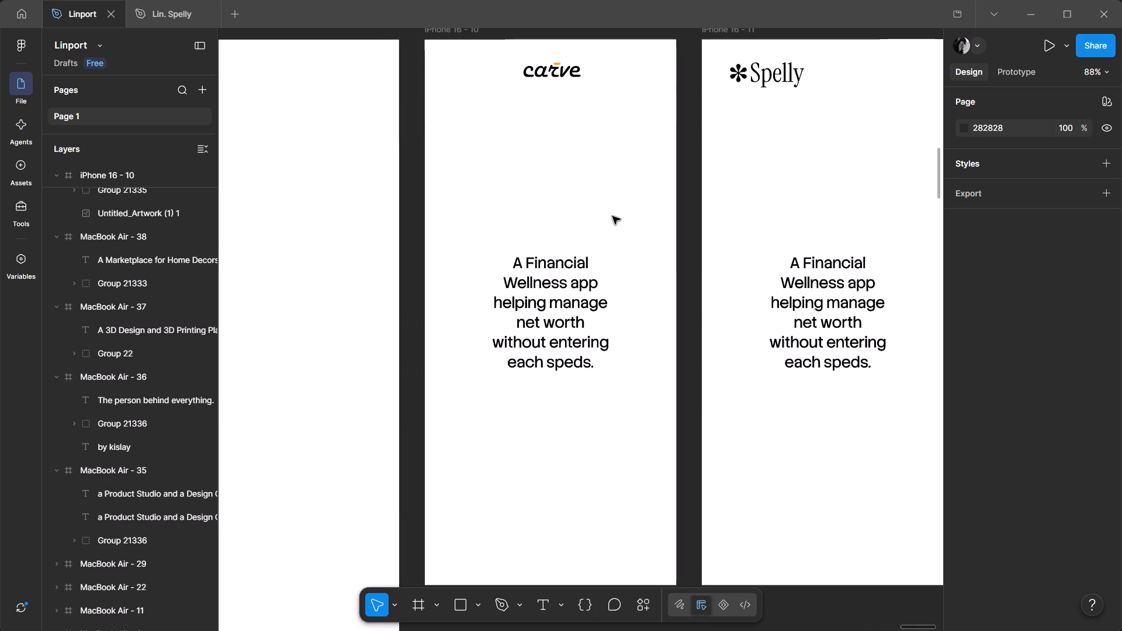
{"action": "triple_click", "coordinate": [827, 288]}
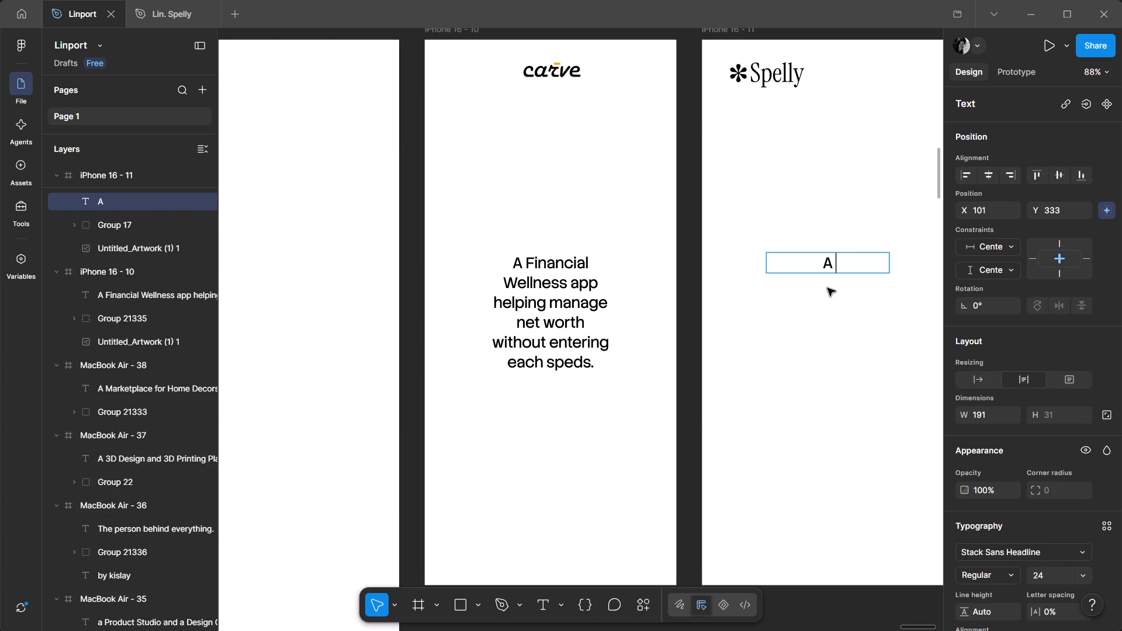
{"action": "key", "text": "BackSpace"}
{"action": "key", "text": "BackSpace"}
{"action": "type", "text": "n"}
{"action": "key", "text": "space"}
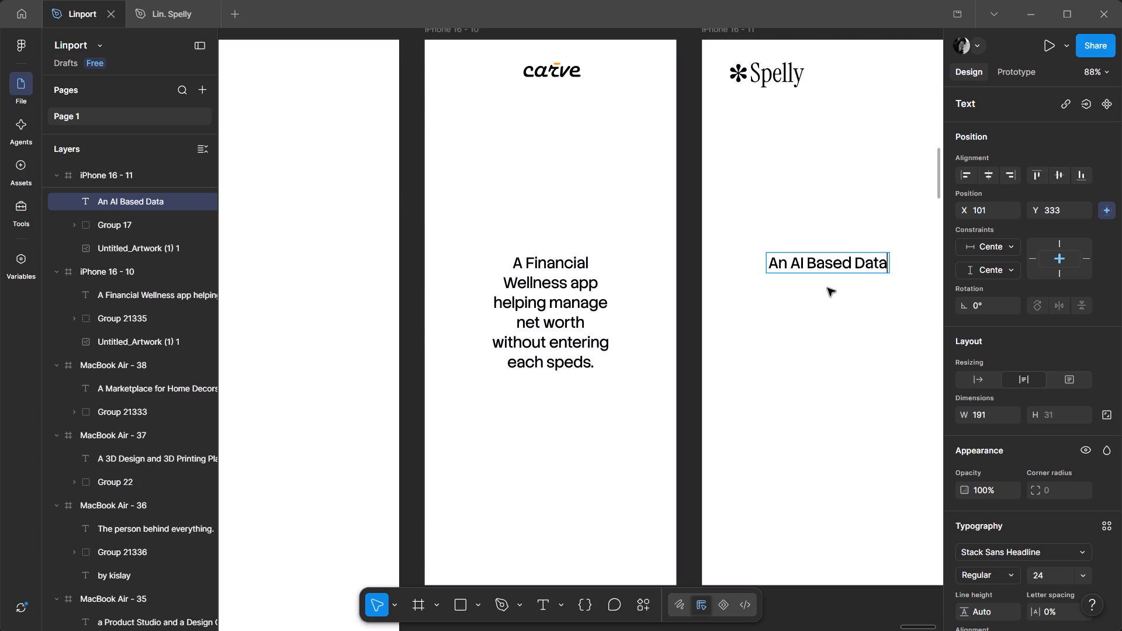
{"action": "type", "text": "ocument"}
{"action": "key", "text": "space"}
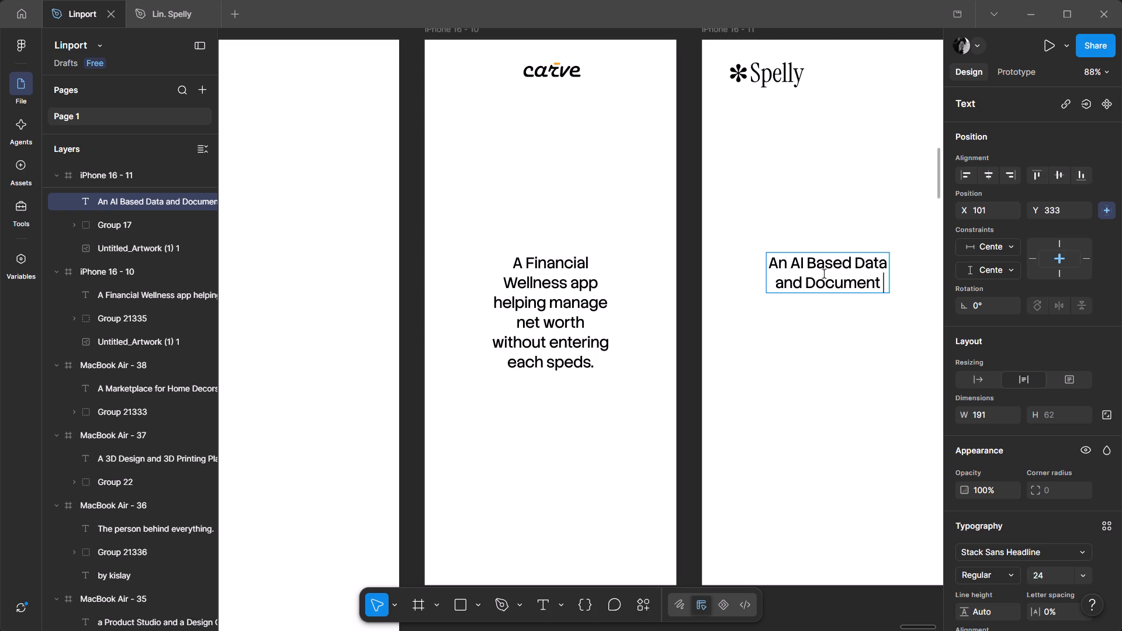
Switch to Microsoft Edge and open the account owner's own LinkedIn profile.
{"action": "left_click", "coordinate": [612, 618]}
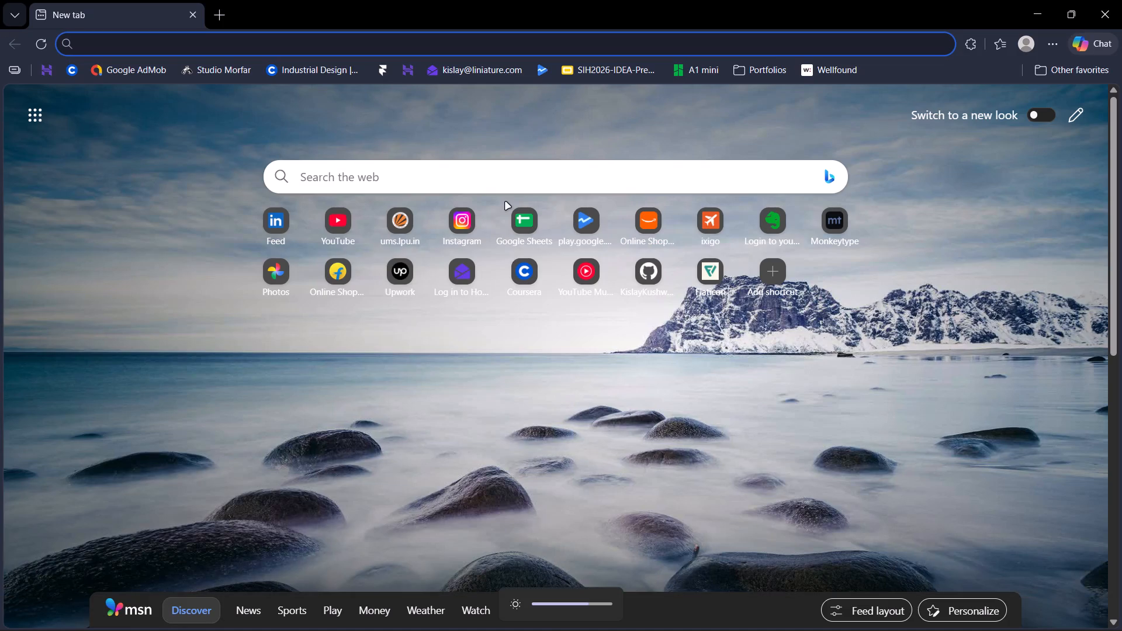
{"action": "type", "text": "in"}
{"action": "key", "text": "Return"}
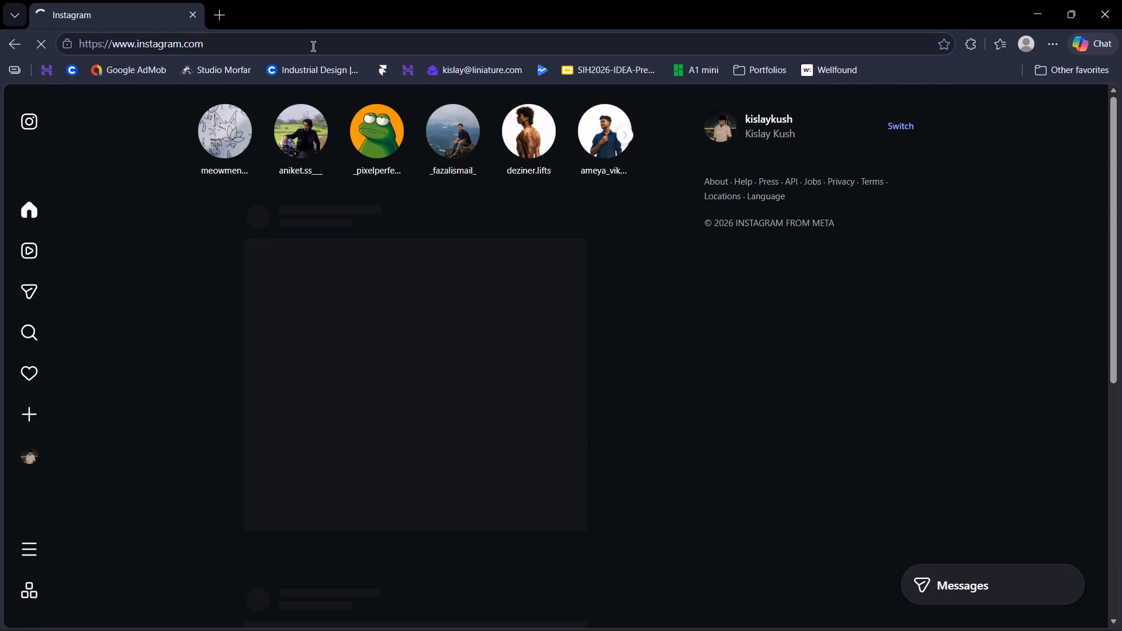
{"action": "left_click", "coordinate": [313, 46]}
{"action": "type", "text": "li"}
{"action": "key", "text": "Return"}
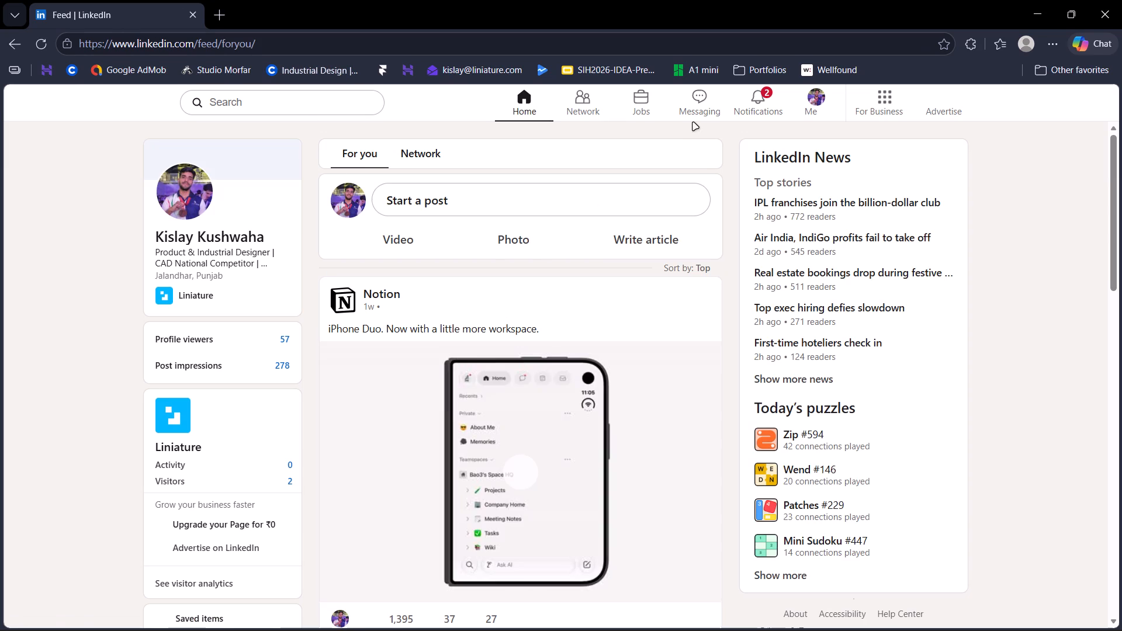
{"action": "left_click", "coordinate": [800, 105]}
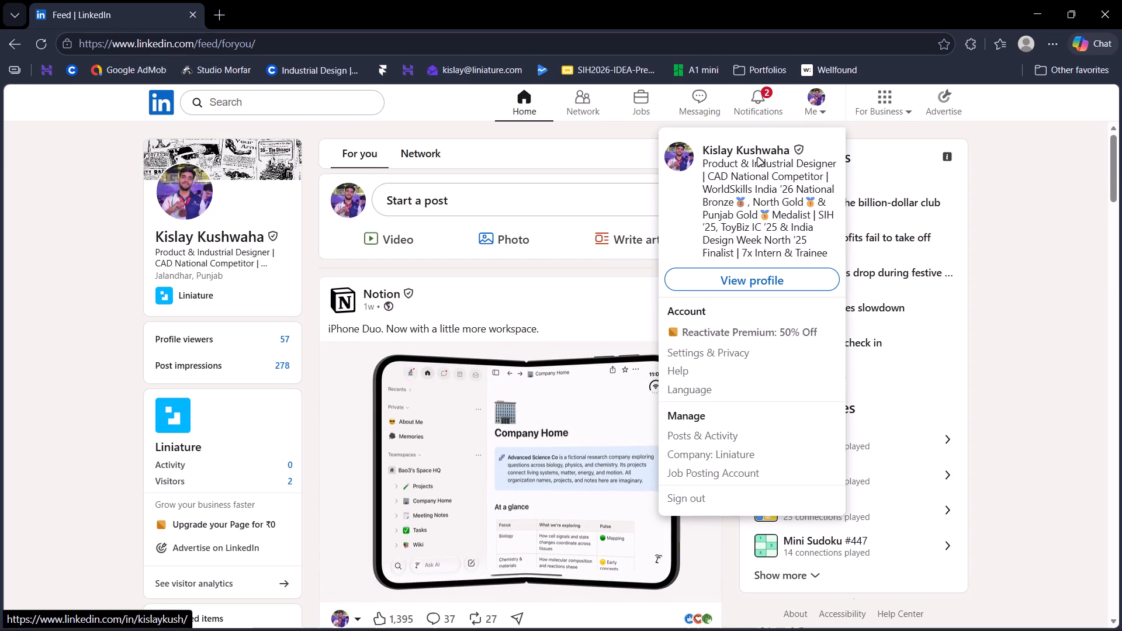
{"action": "left_click", "coordinate": [758, 158]}
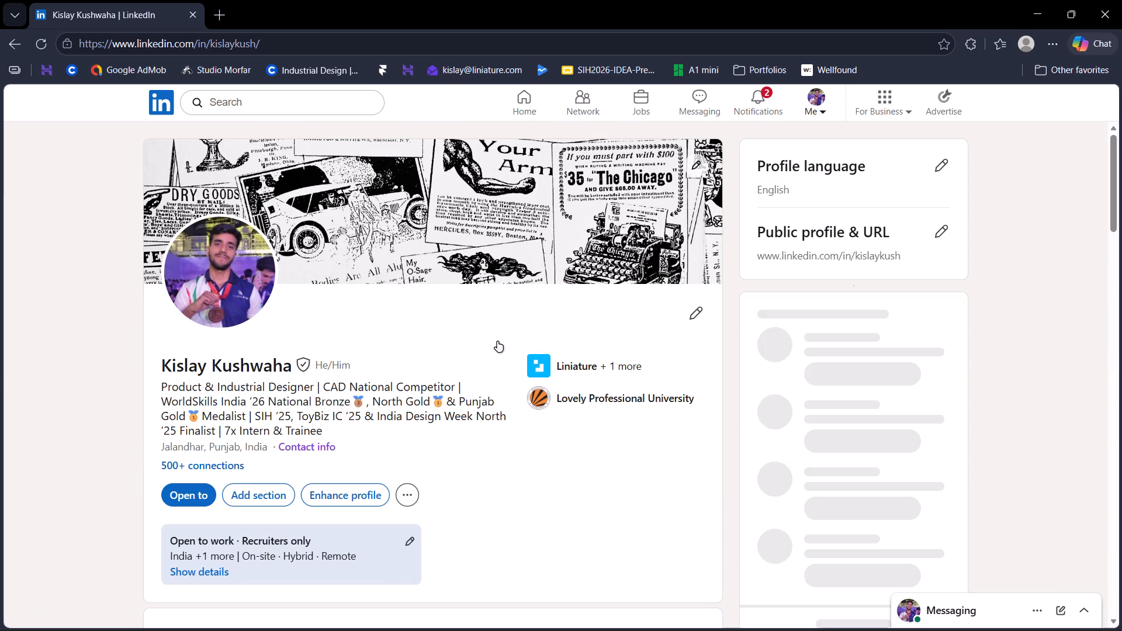
Look through the list of reactions on the Notion decision matrix post in the profile's Activity section.
{"action": "scroll", "coordinate": [497, 341], "scroll_direction": "down", "scroll_amount": 7}
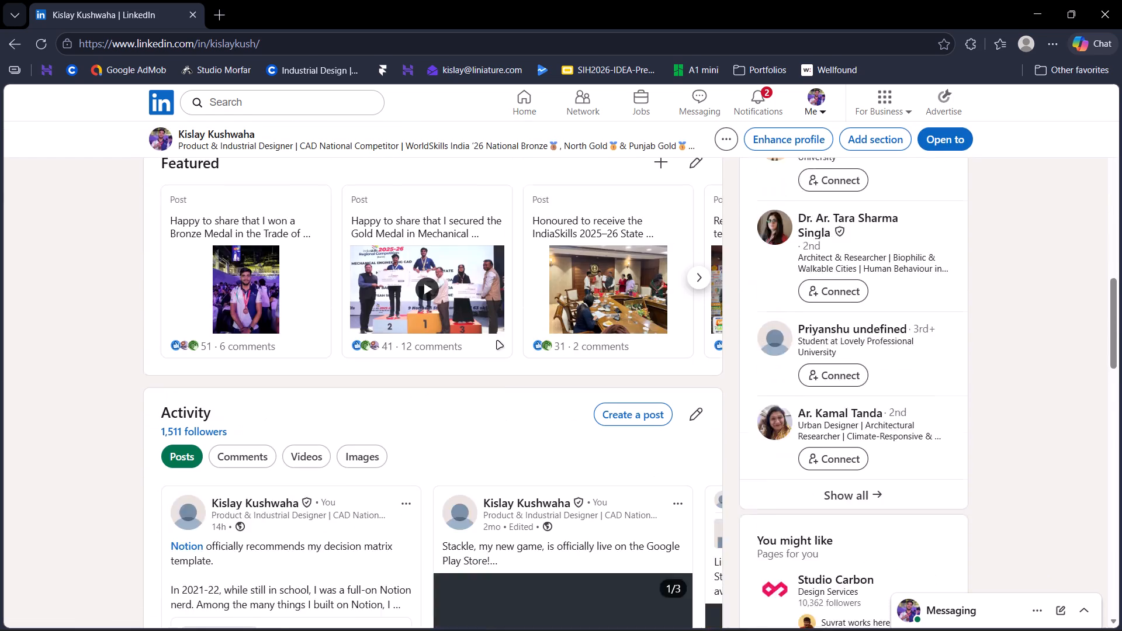
{"action": "scroll", "coordinate": [497, 341], "scroll_direction": "down", "scroll_amount": 2}
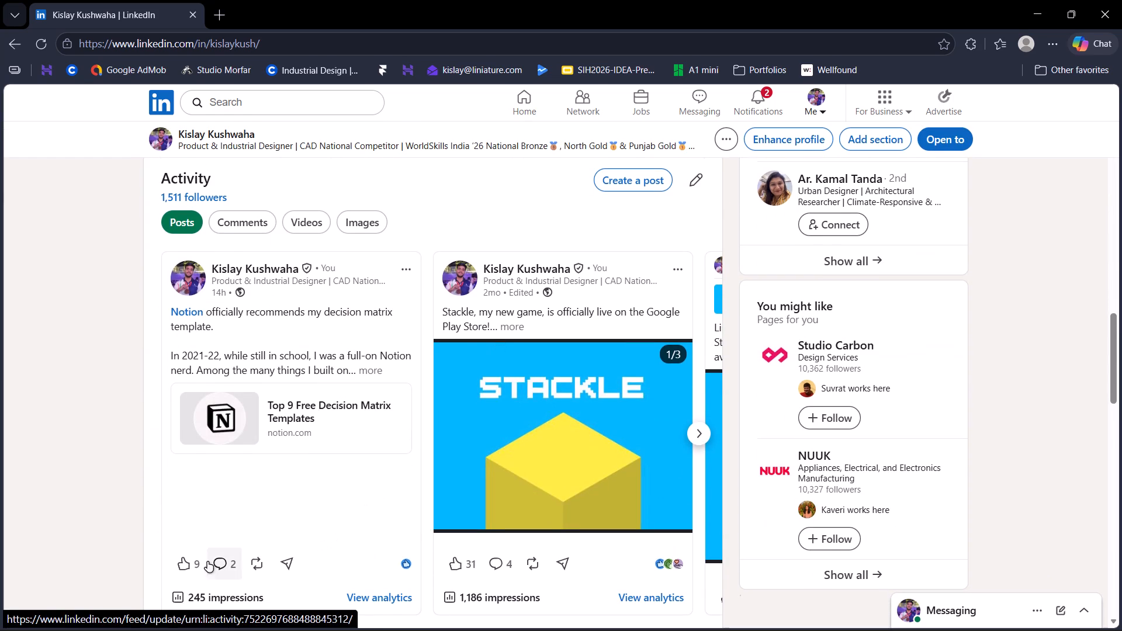
{"action": "left_click", "coordinate": [399, 564]}
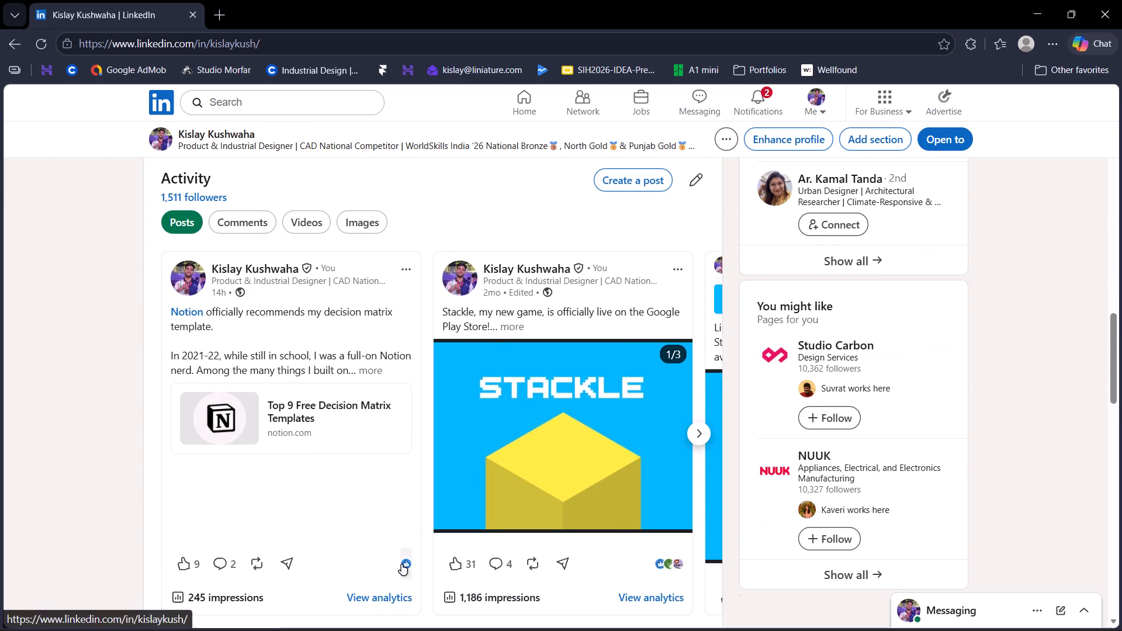
{"action": "left_click", "coordinate": [401, 564]}
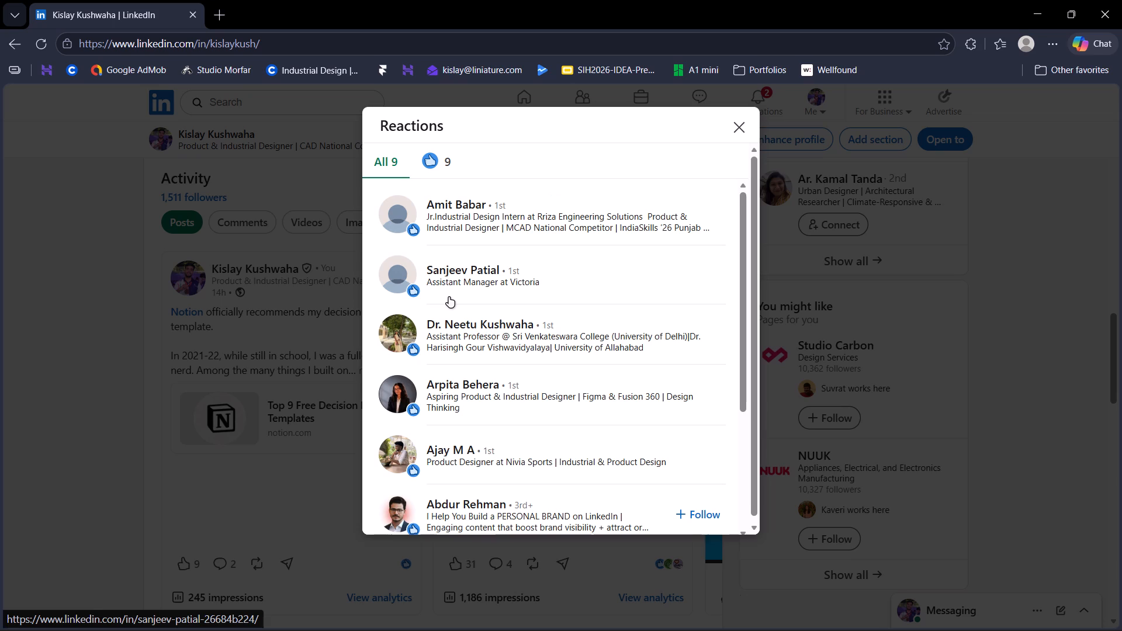
{"action": "scroll", "coordinate": [449, 297], "scroll_direction": "down", "scroll_amount": 6}
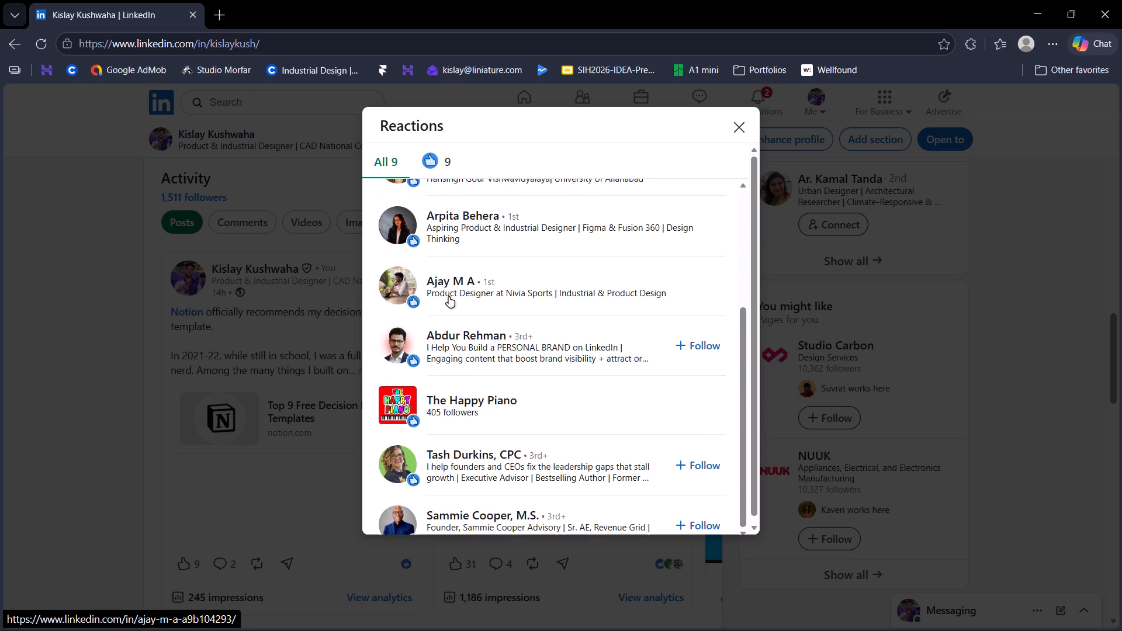
{"action": "scroll", "coordinate": [541, 206], "scroll_direction": "up", "scroll_amount": 4}
{"action": "left_click", "coordinate": [732, 133]}
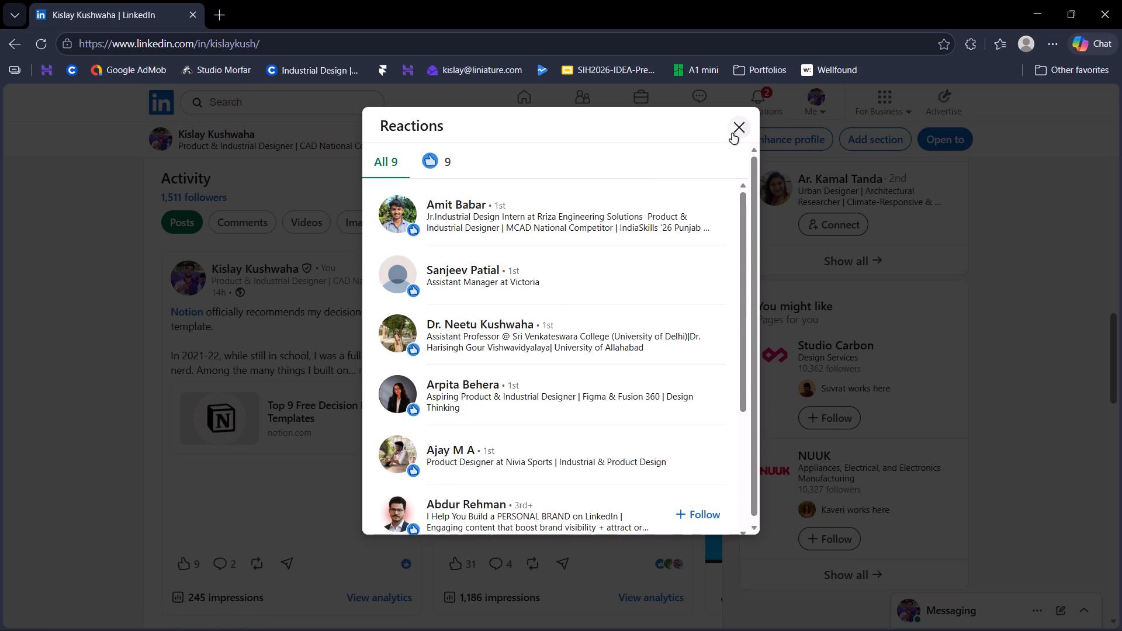
Look over the profile's Experience and Education sections and close the LinkedIn page.
{"action": "scroll", "coordinate": [418, 290], "scroll_direction": "down", "scroll_amount": 5}
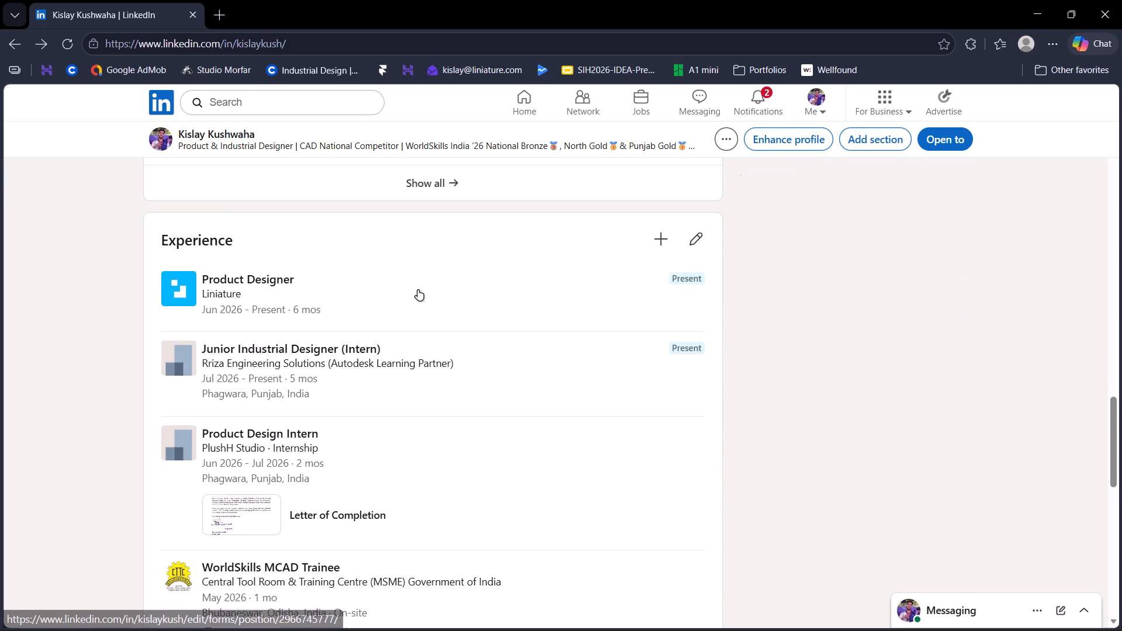
{"action": "scroll", "coordinate": [418, 290], "scroll_direction": "down", "scroll_amount": 4}
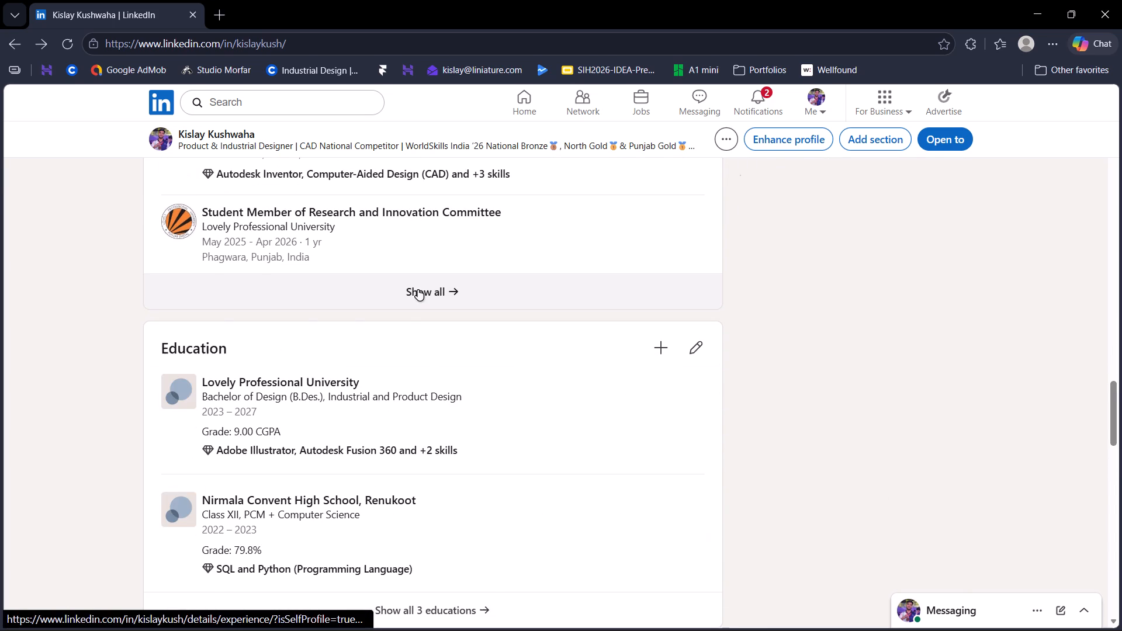
{"action": "scroll", "coordinate": [418, 290], "scroll_direction": "down", "scroll_amount": 1}
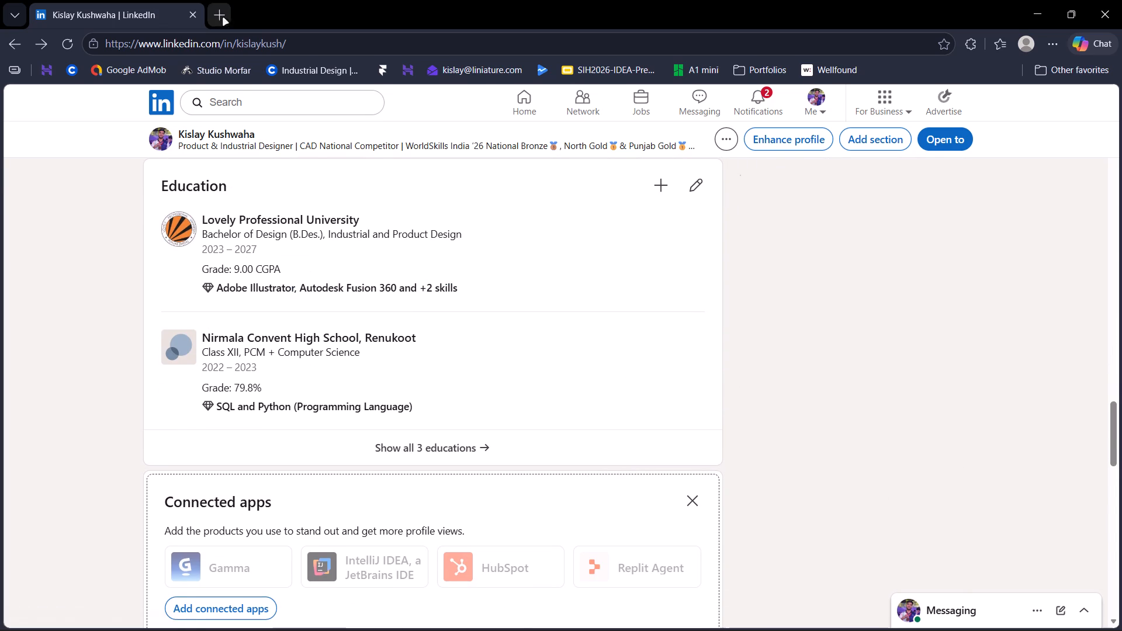
{"action": "left_click", "coordinate": [191, 14]}
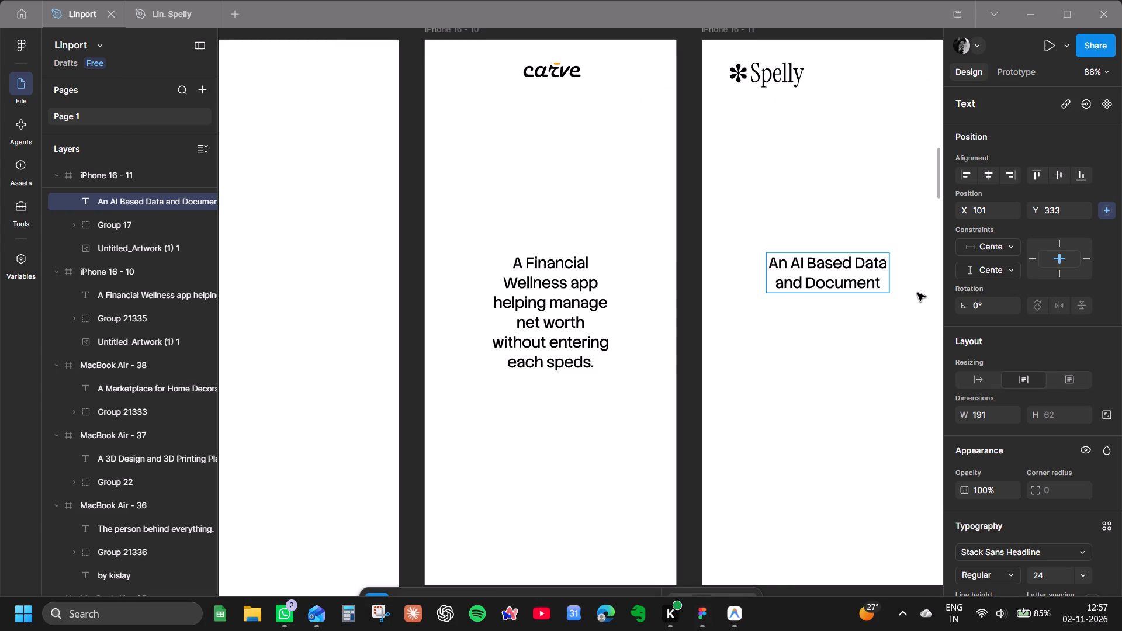
Extend the Spelly headline in iPhone 16 - 11 to read "An AI Based Data and Document Storing and Retrieval App.".
{"action": "left_click", "coordinate": [872, 276]}
{"action": "left_click_drag", "start_coordinate": [872, 276], "coordinate": [881, 279]}
{"action": "left_click", "coordinate": [881, 279]}
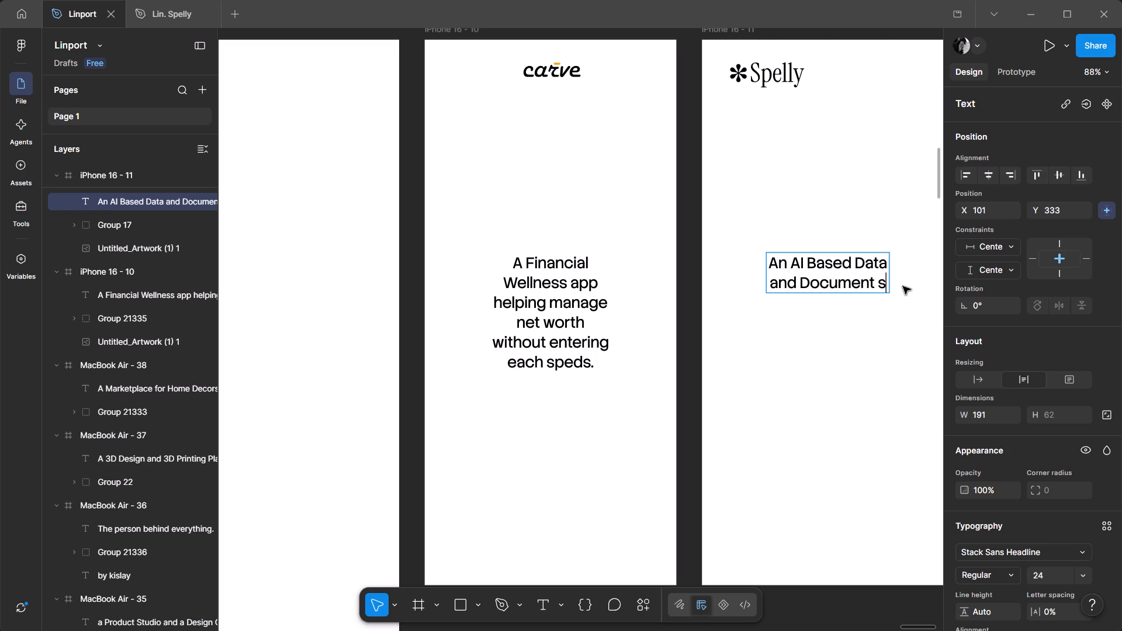
{"action": "key", "text": "BackSpace"}
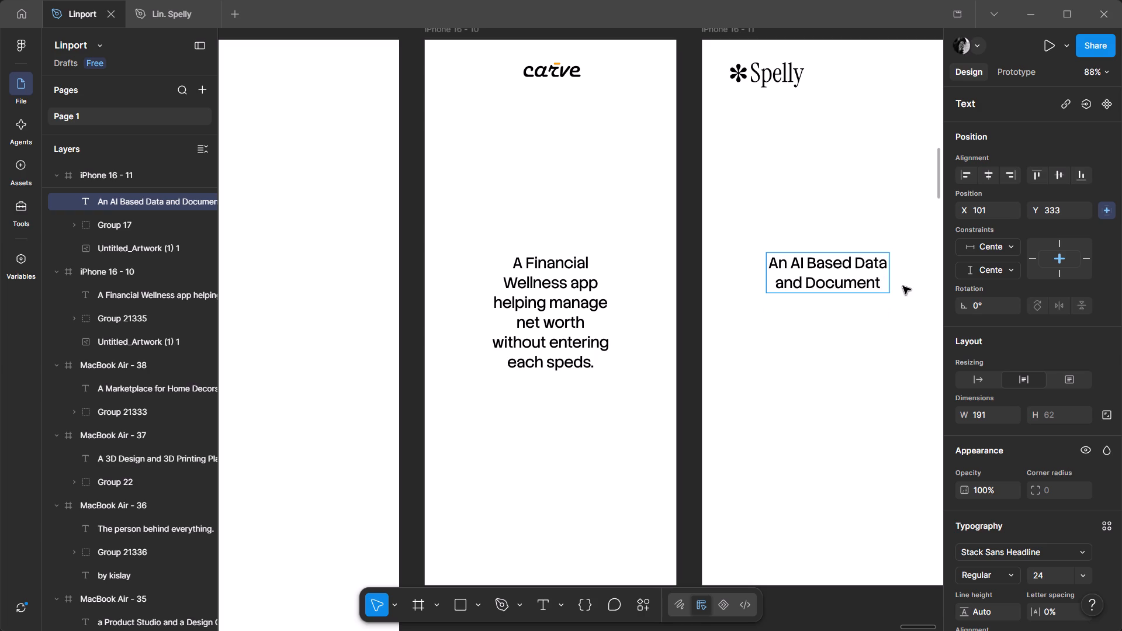
{"action": "key", "text": "BackSpace"}
{"action": "type", "text": "oring and"}
{"action": "key", "text": "space"}
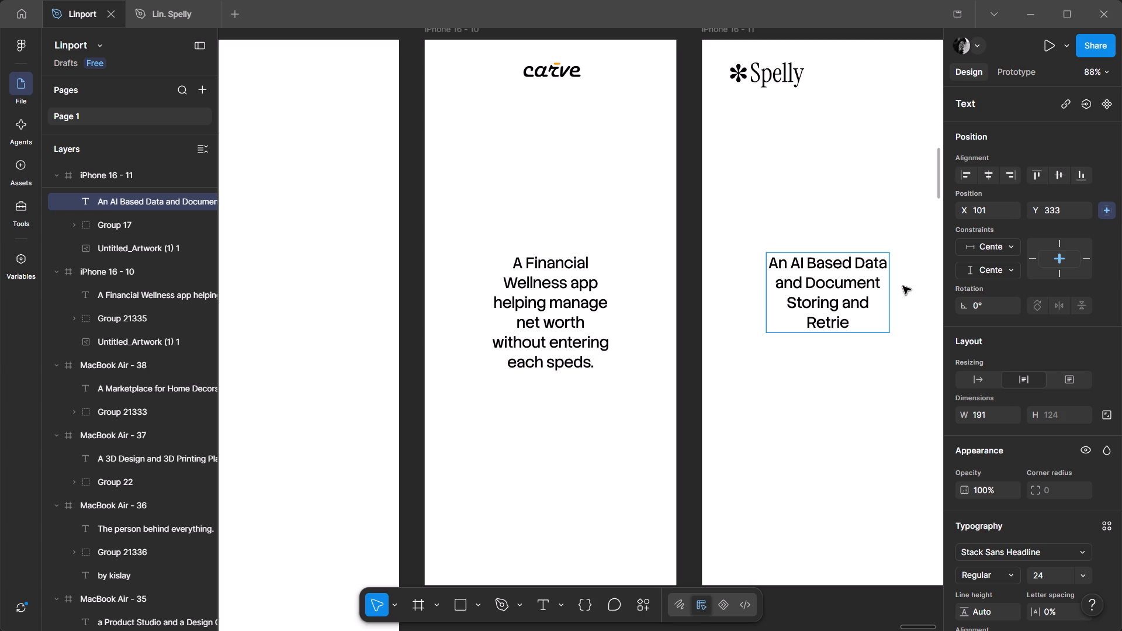
{"action": "key", "text": "BackSpace"}
{"action": "key", "text": "BackSpace"}
{"action": "key", "text": "i"}
{"action": "key", "text": "BackSpace"}
{"action": "type", "text": "eit"}
{"action": "key", "text": "BackSpace"}
{"action": "type", "text": "cal"}
{"action": "key", "text": "space"}
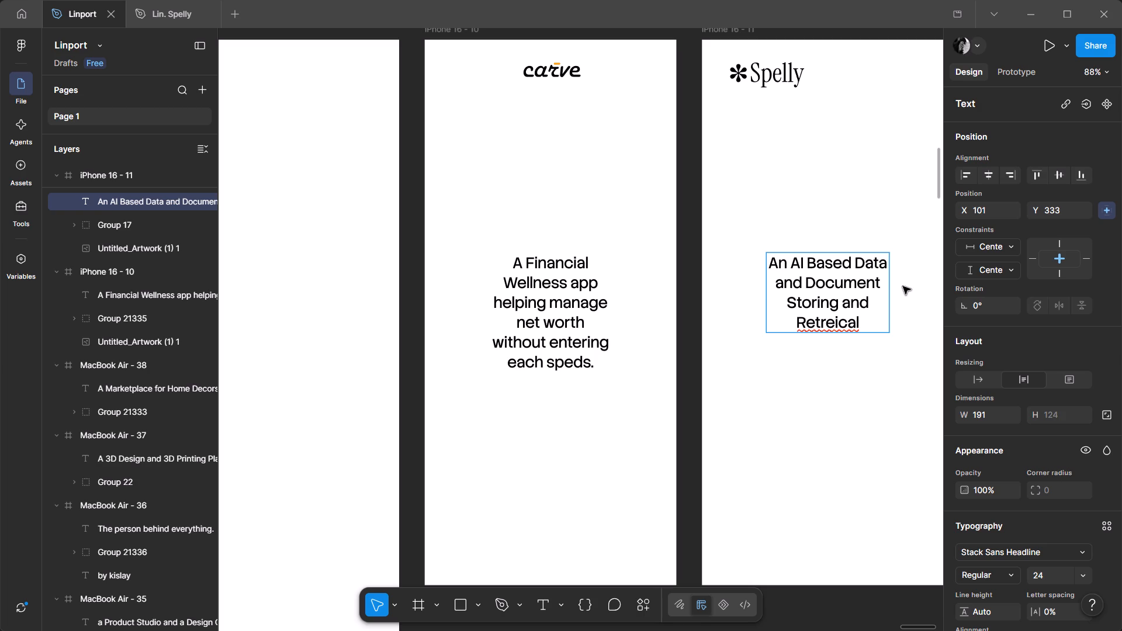
{"action": "key", "text": "BackSpace"}
{"action": "key", "text": "BackSpace"}
{"action": "key", "text": "BackSpace"}
{"action": "key", "text": "BackSpace"}
{"action": "type", "text": "al"}
{"action": "key", "text": "BackSpace"}
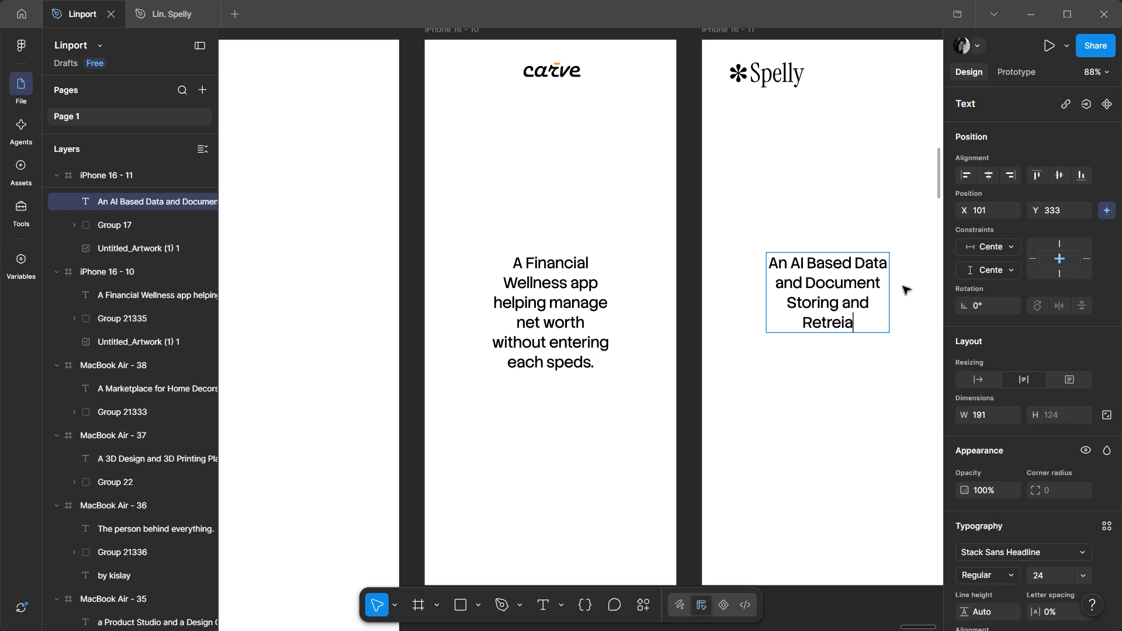
{"action": "key", "text": "BackSpace"}
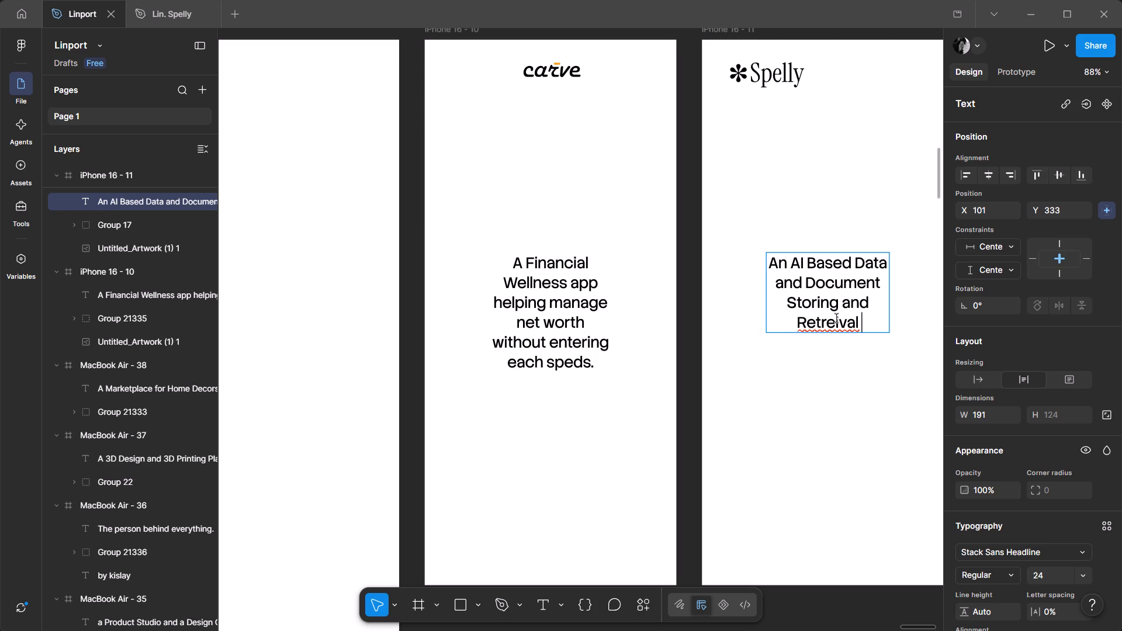
{"action": "double_click", "coordinate": [836, 318]}
{"action": "right_click", "coordinate": [836, 322]}
{"action": "left_click", "coordinate": [874, 331]}
{"action": "key", "text": "space"}
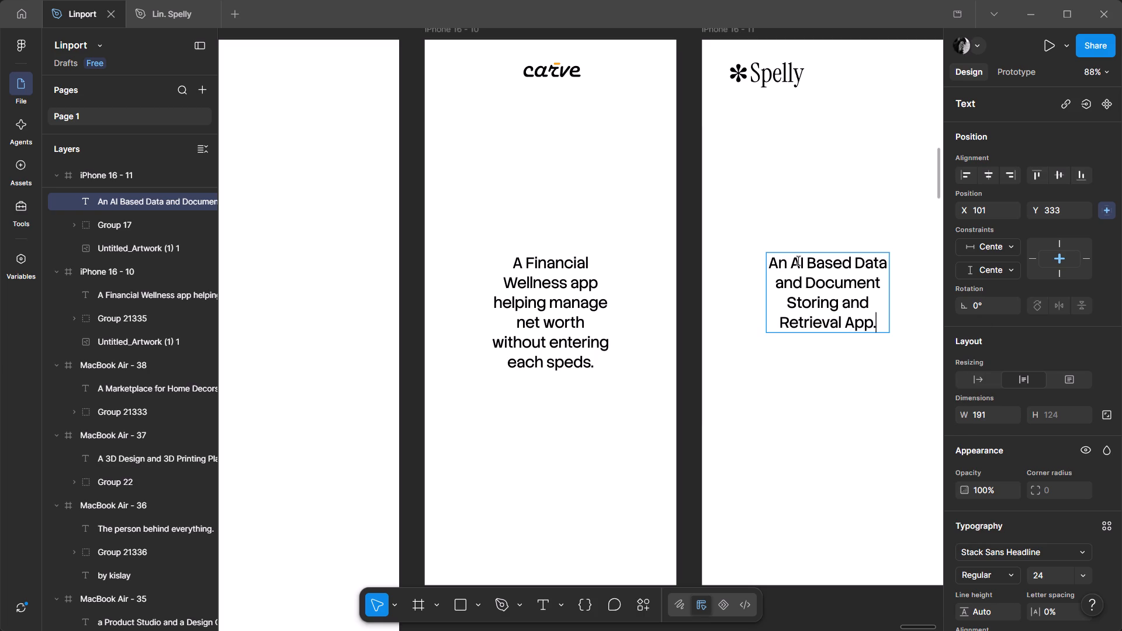
Reword the Spelly headline to "An AI Based Note app for Data and Document Storing and Retrieval.".
{"action": "left_click", "coordinate": [853, 265]}
{"action": "key", "text": "space"}
{"action": "type", "text": "app for"}
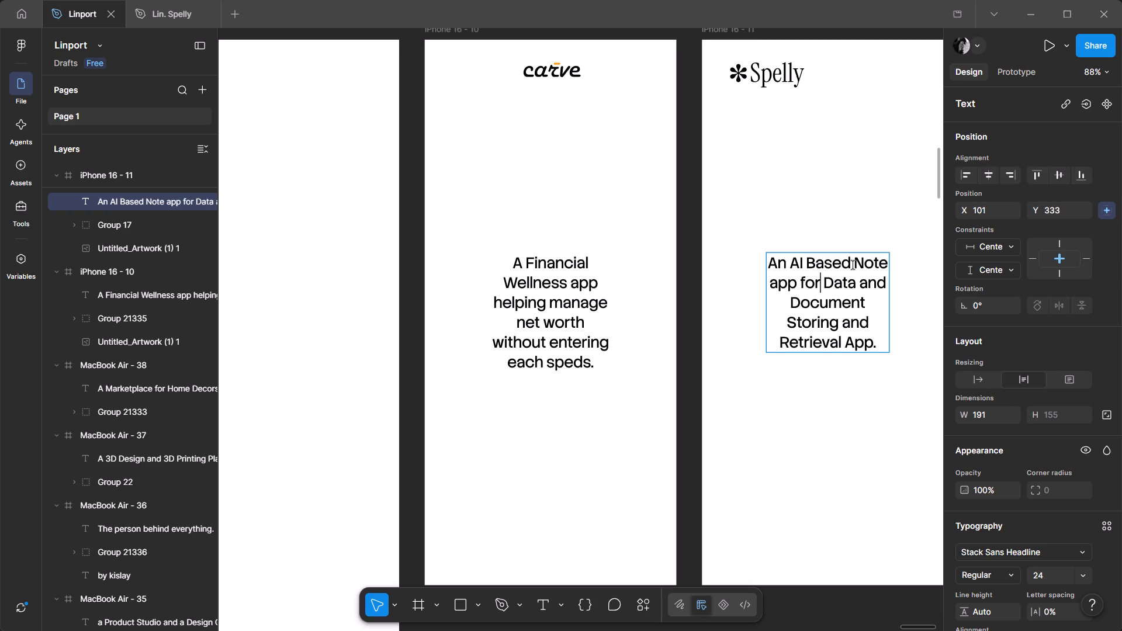
{"action": "double_click", "coordinate": [861, 342]}
{"action": "key", "text": "BackSpace"}
{"action": "key", "text": "BackSpace"}
{"action": "double_click", "coordinate": [860, 390]}
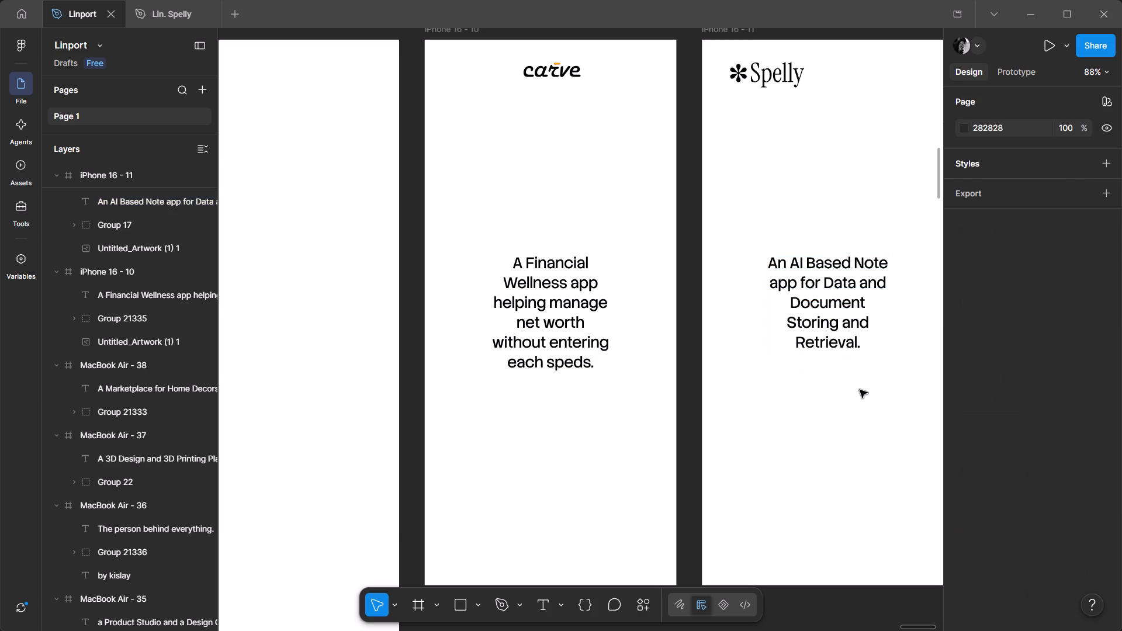
Centre the headlines horizontally and vertically within the iPhone 16 - 11 and iPhone 16 - 10 frames.
{"action": "left_click", "coordinate": [827, 306]}
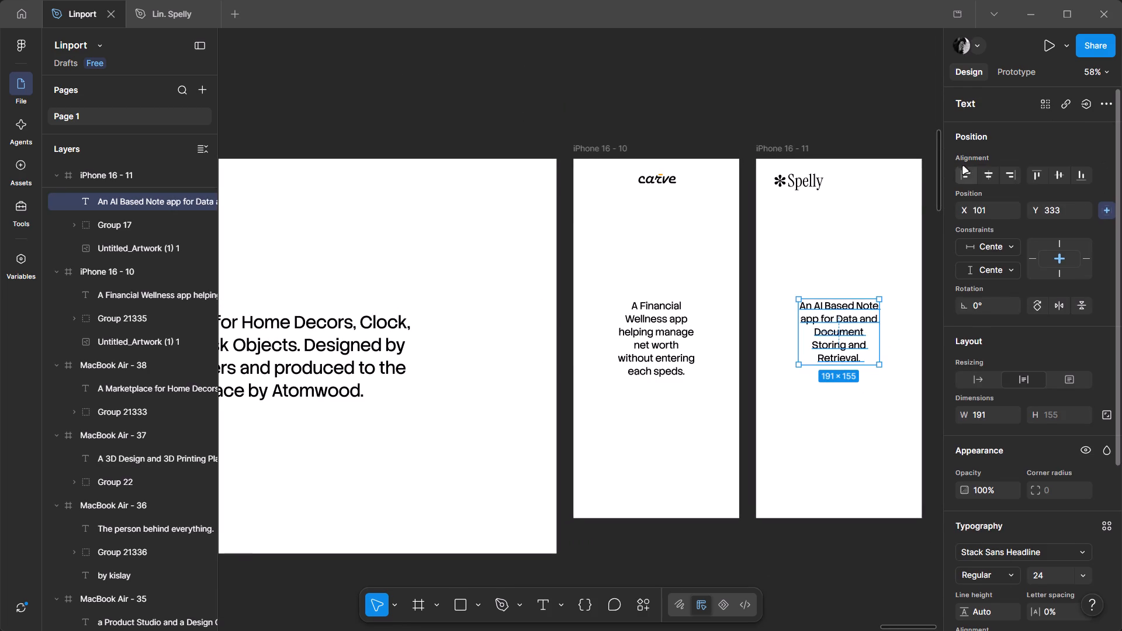
{"action": "left_click", "coordinate": [1062, 175]}
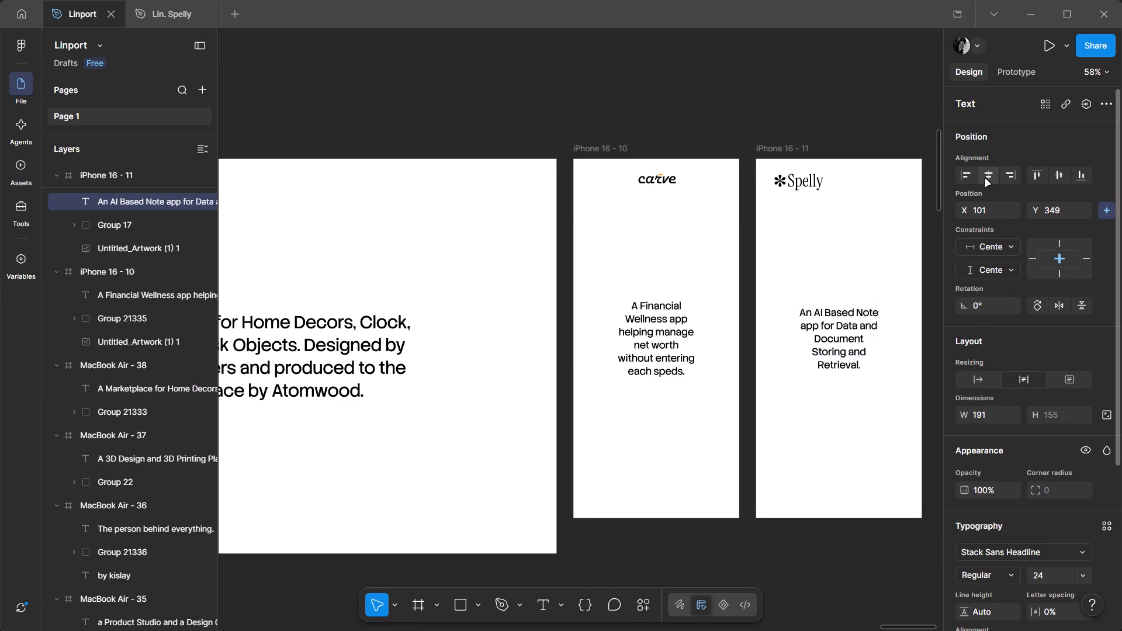
{"action": "left_click", "coordinate": [985, 179]}
{"action": "left_click", "coordinate": [632, 362]}
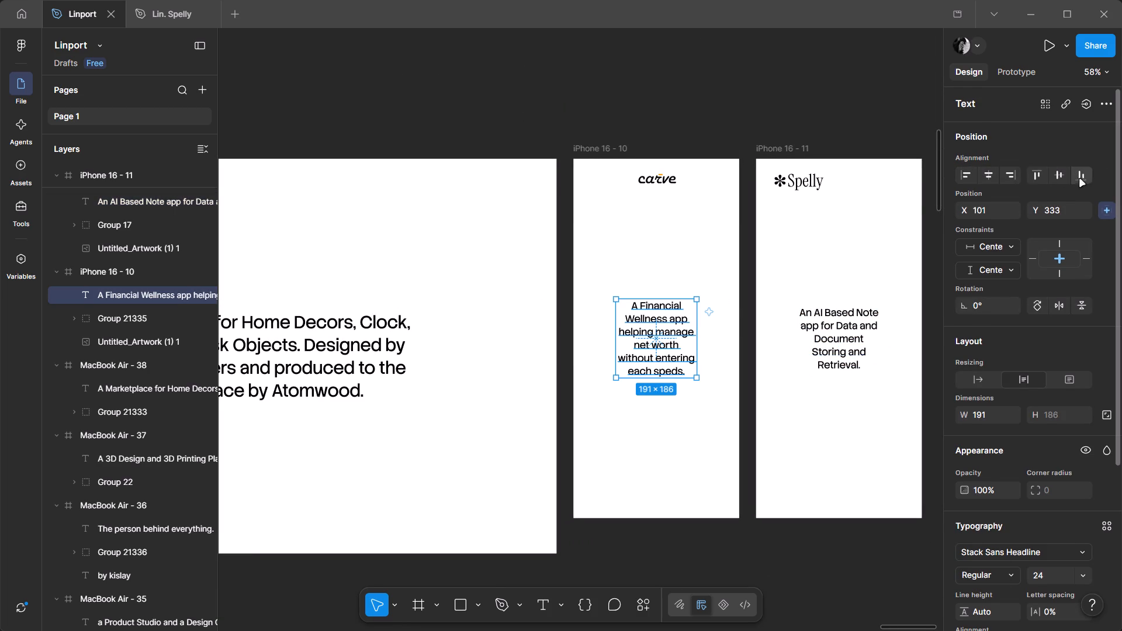
{"action": "left_click", "coordinate": [1067, 181]}
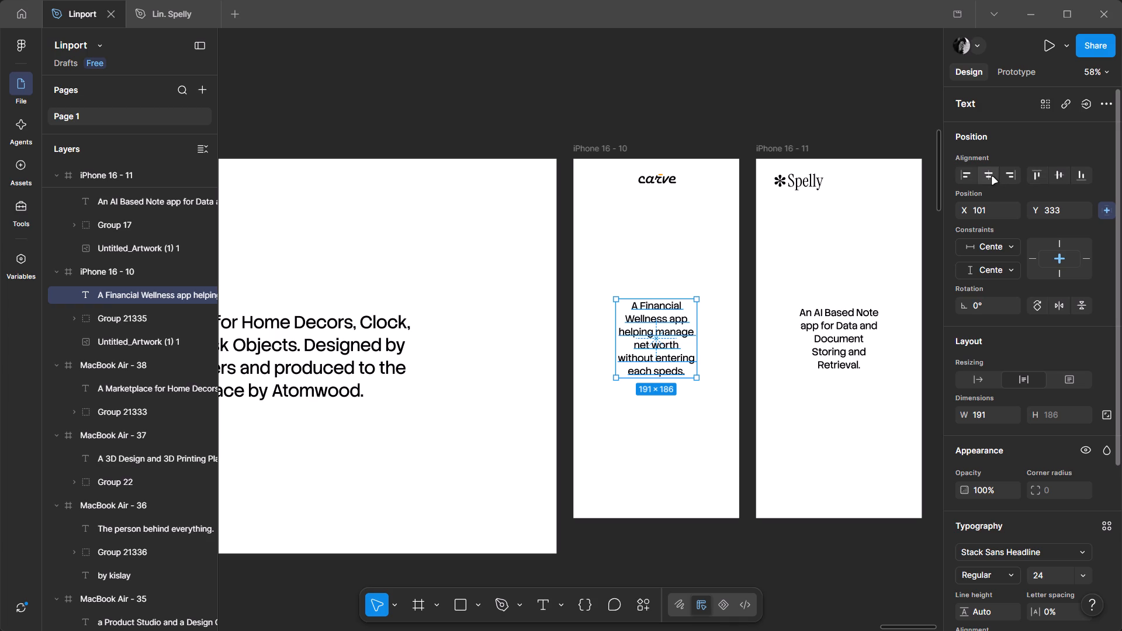
{"action": "left_click", "coordinate": [992, 177]}
{"action": "left_click", "coordinate": [740, 288]}
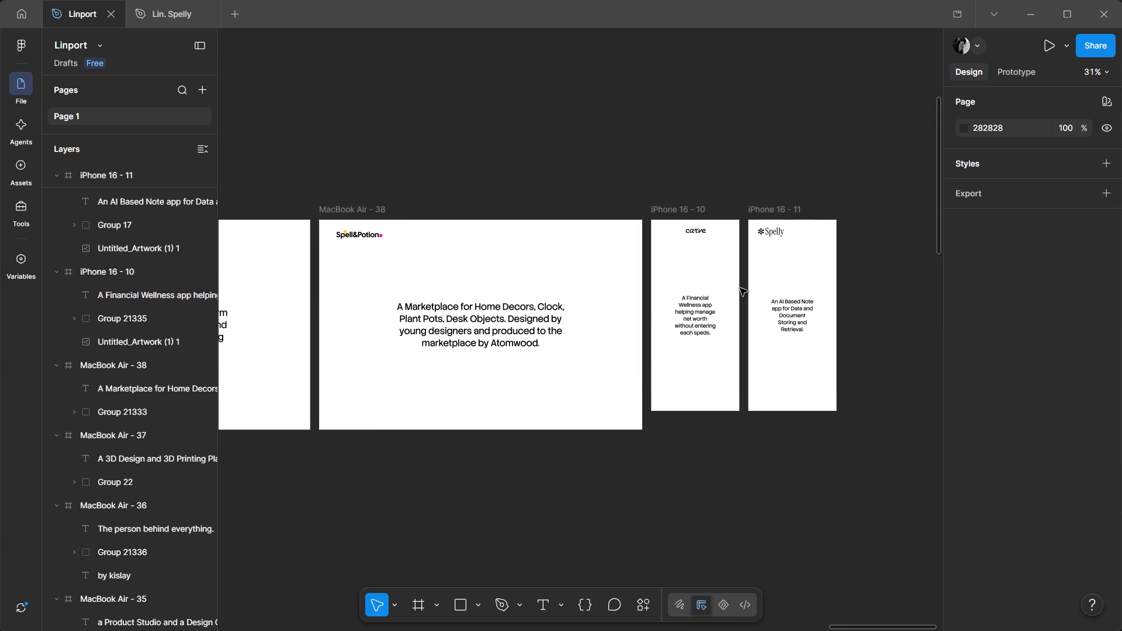
Review the logos and headlines across the iPhone and MacBook Air portfolio frames, including close-ups of the Spell&Potion logo and Atomwood headline.
{"action": "scroll", "coordinate": [740, 288], "scroll_direction": "right", "scroll_amount": 3}
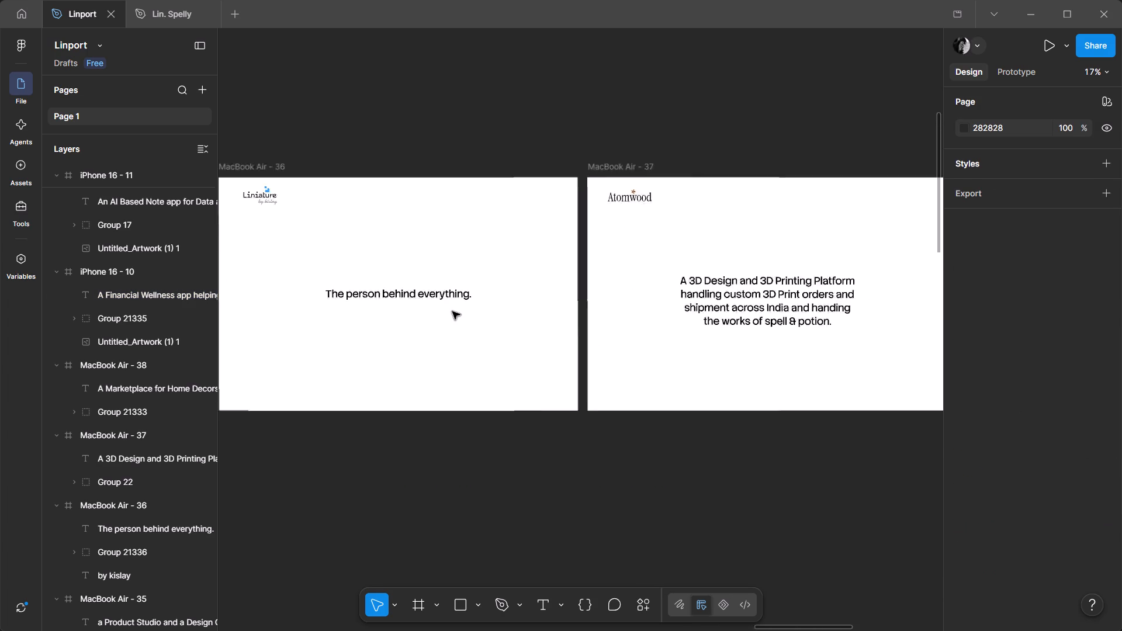
{"action": "scroll", "coordinate": [452, 311], "scroll_direction": "right", "scroll_amount": 6}
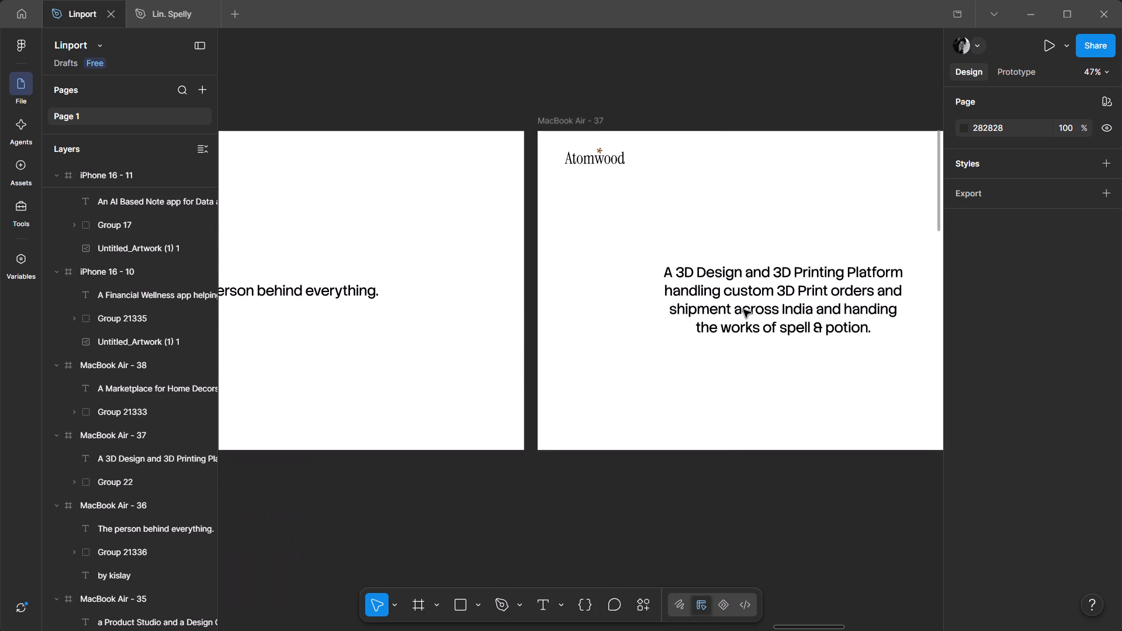
{"action": "scroll", "coordinate": [743, 310], "scroll_direction": "left", "scroll_amount": 1}
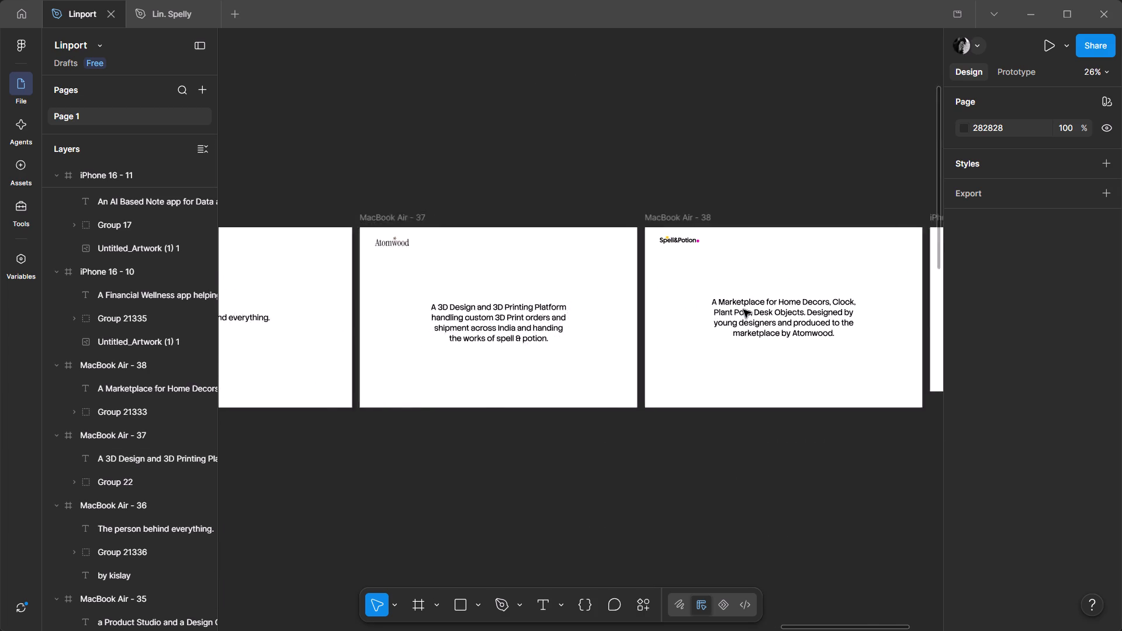
{"action": "scroll", "coordinate": [743, 310], "scroll_direction": "left", "scroll_amount": 2}
{"action": "scroll", "coordinate": [743, 310], "scroll_direction": "right", "scroll_amount": 1}
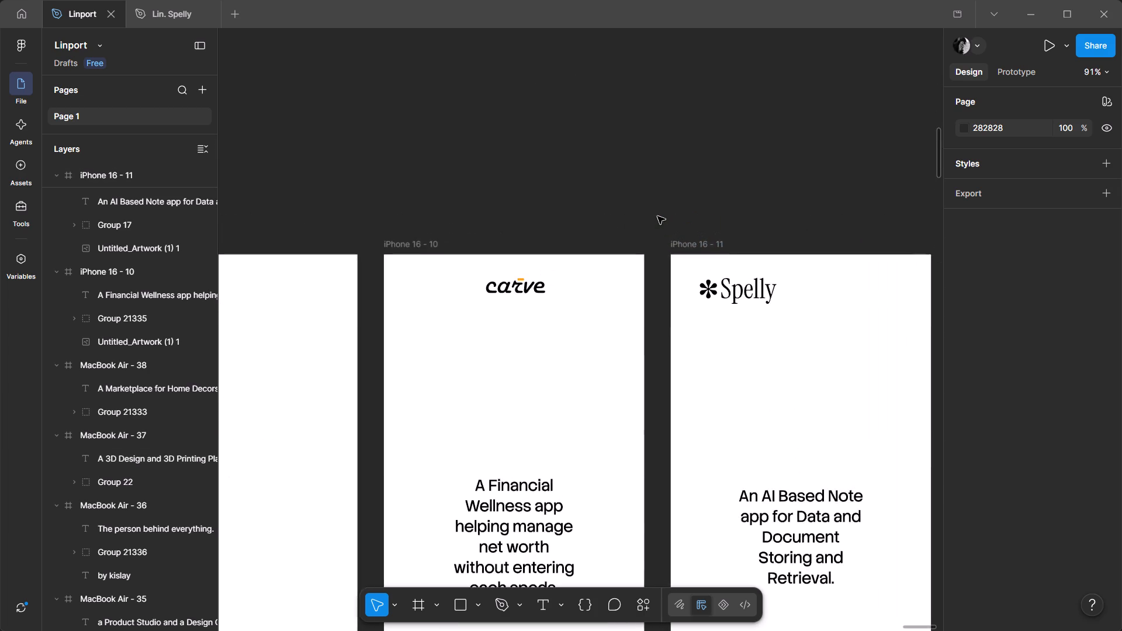
{"action": "scroll", "coordinate": [657, 216], "scroll_direction": "right", "scroll_amount": 7}
{"action": "scroll", "coordinate": [657, 216], "scroll_direction": "left", "scroll_amount": 1}
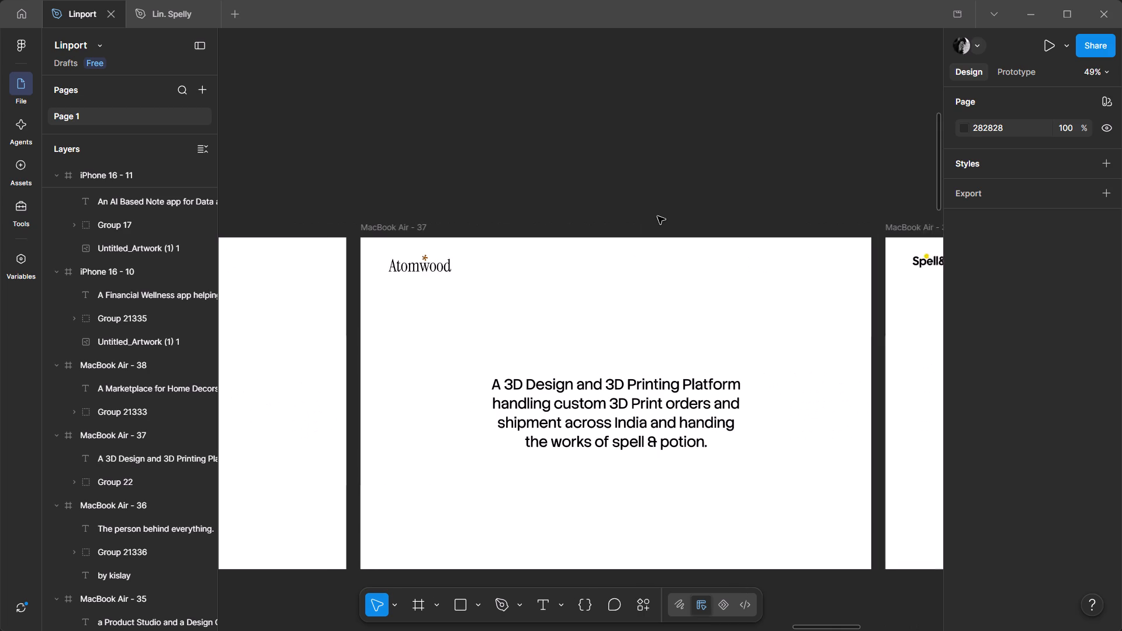
{"action": "scroll", "coordinate": [657, 216], "scroll_direction": "left", "scroll_amount": 4}
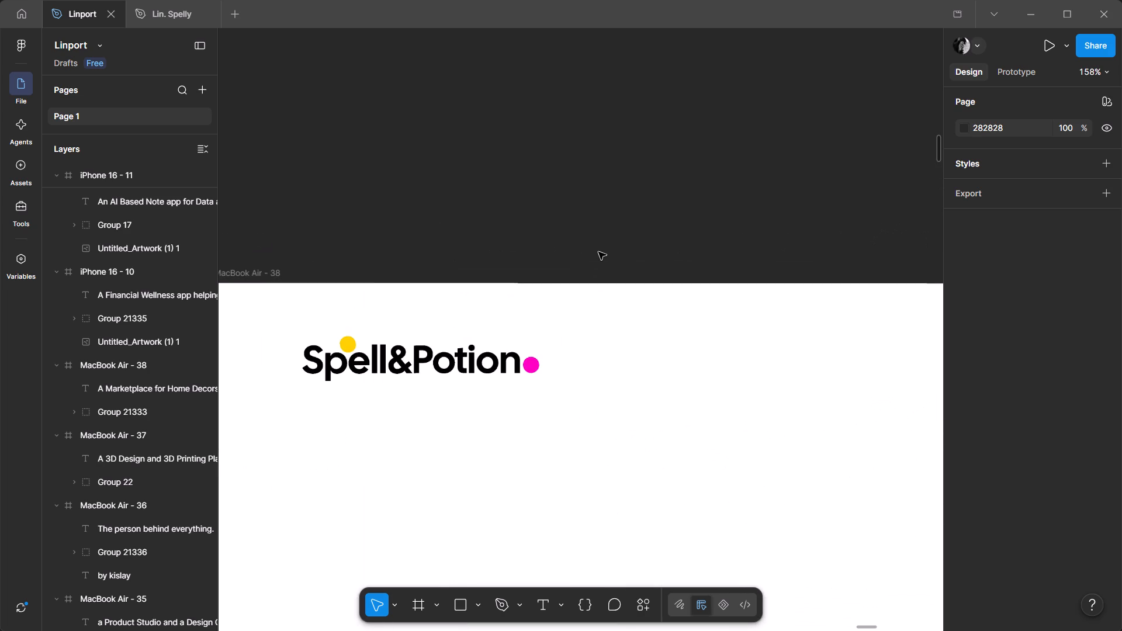
{"action": "scroll", "coordinate": [476, 347], "scroll_direction": "right", "scroll_amount": 1}
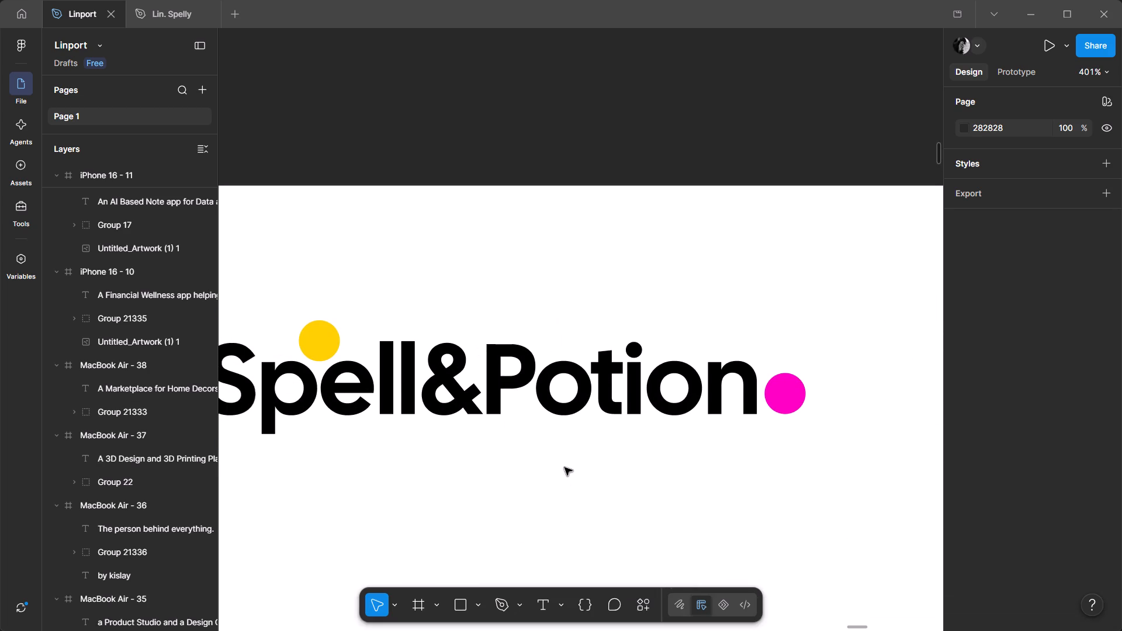
{"action": "scroll", "coordinate": [565, 467], "scroll_direction": "right", "scroll_amount": 1}
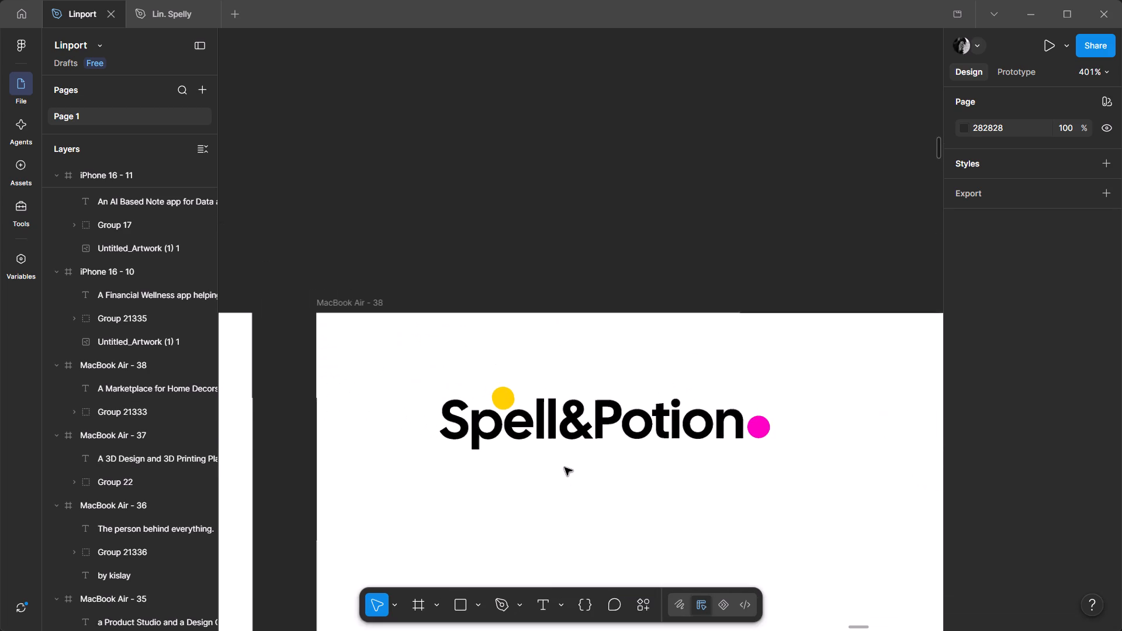
{"action": "scroll", "coordinate": [565, 467], "scroll_direction": "down", "scroll_amount": 2}
{"action": "scroll", "coordinate": [565, 467], "scroll_direction": "right", "scroll_amount": 1}
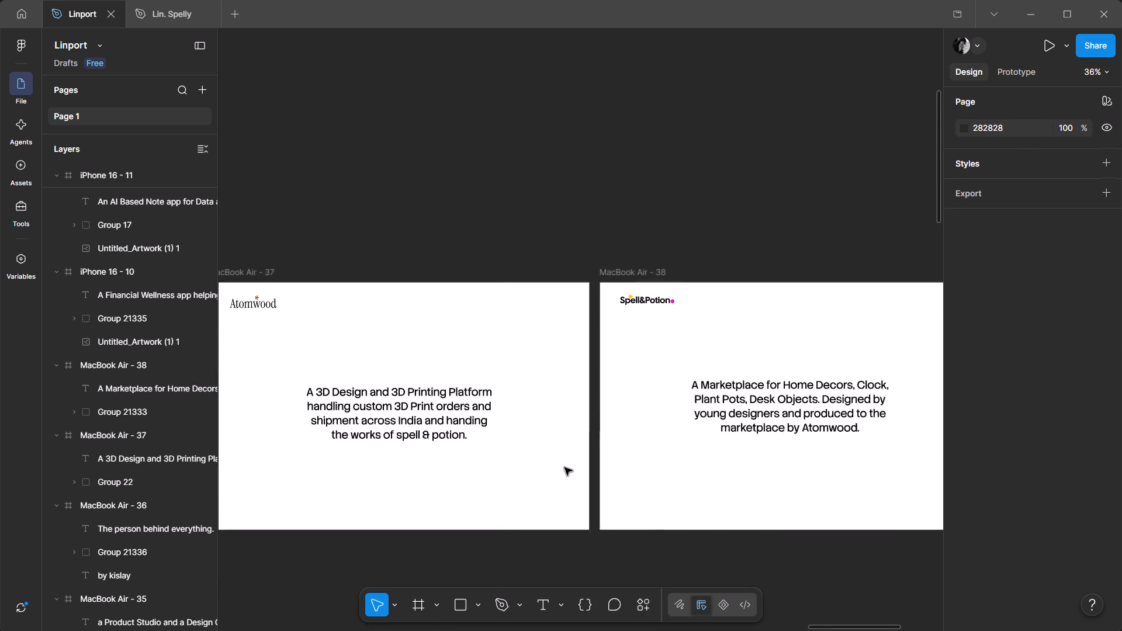
{"action": "scroll", "coordinate": [565, 467], "scroll_direction": "right", "scroll_amount": 1}
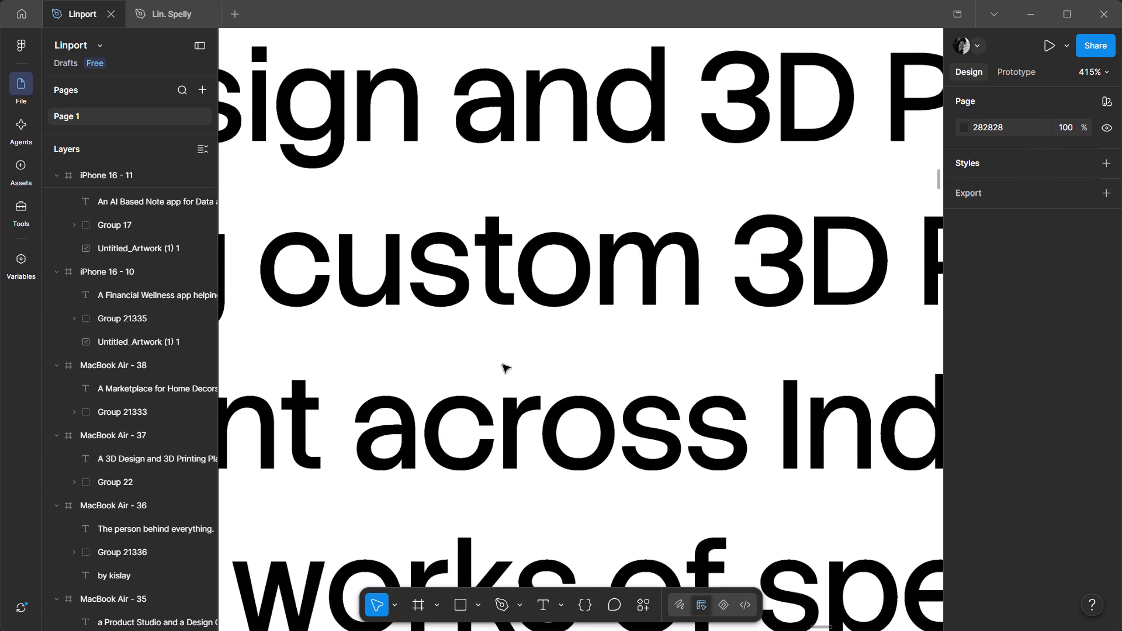
{"action": "scroll", "coordinate": [503, 365], "scroll_direction": "down", "scroll_amount": 1}
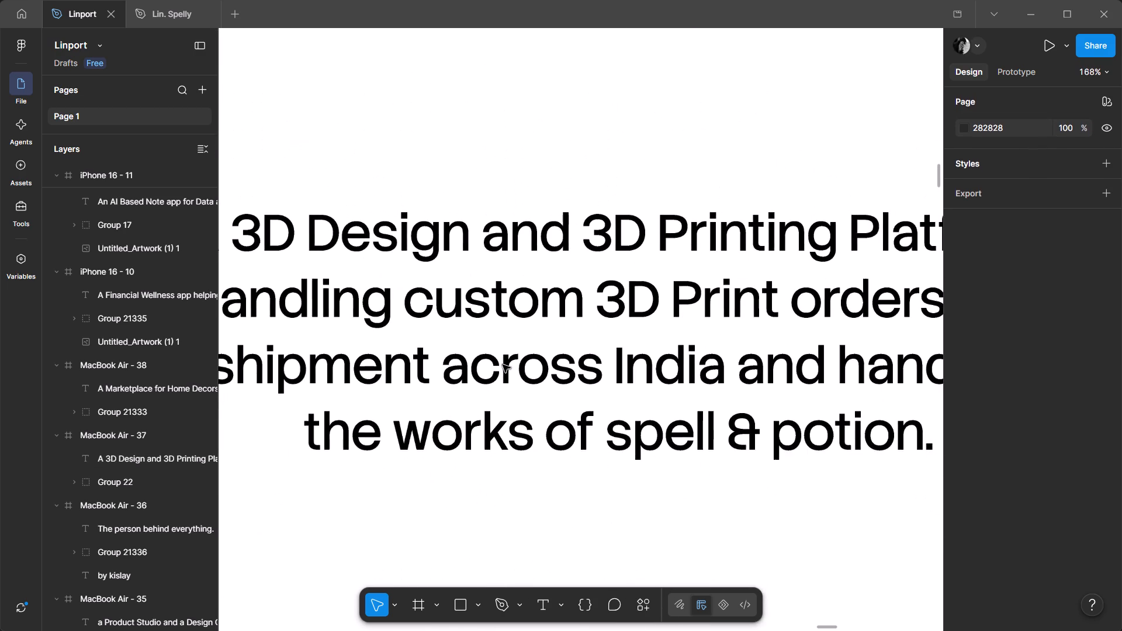
{"action": "scroll", "coordinate": [503, 365], "scroll_direction": "up", "scroll_amount": 1}
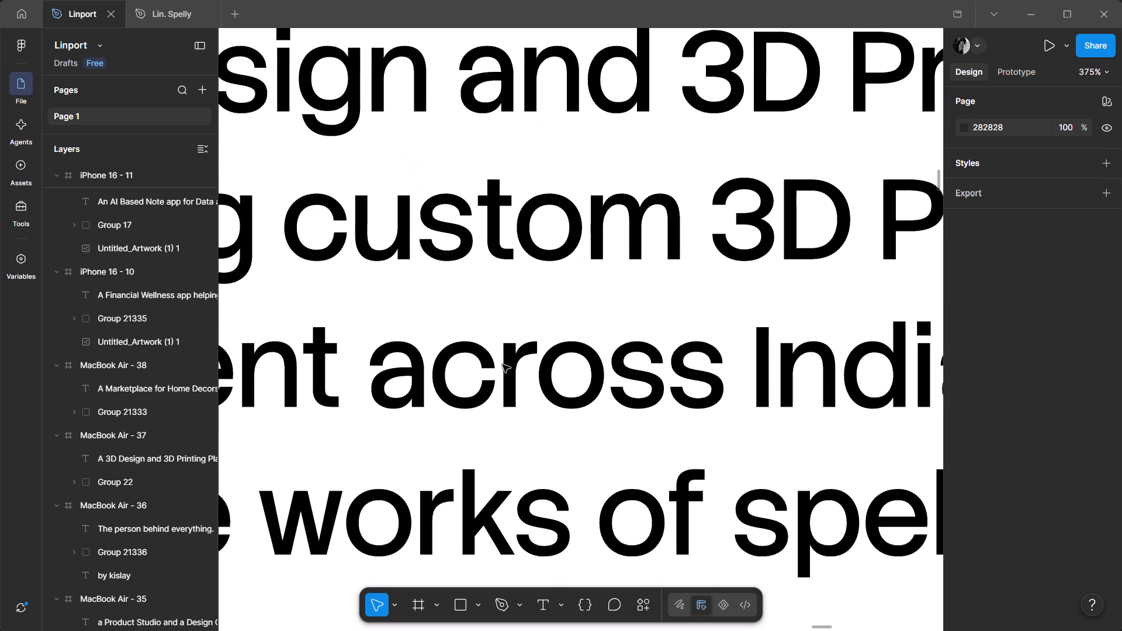
{"action": "scroll", "coordinate": [503, 365], "scroll_direction": "up", "scroll_amount": 1}
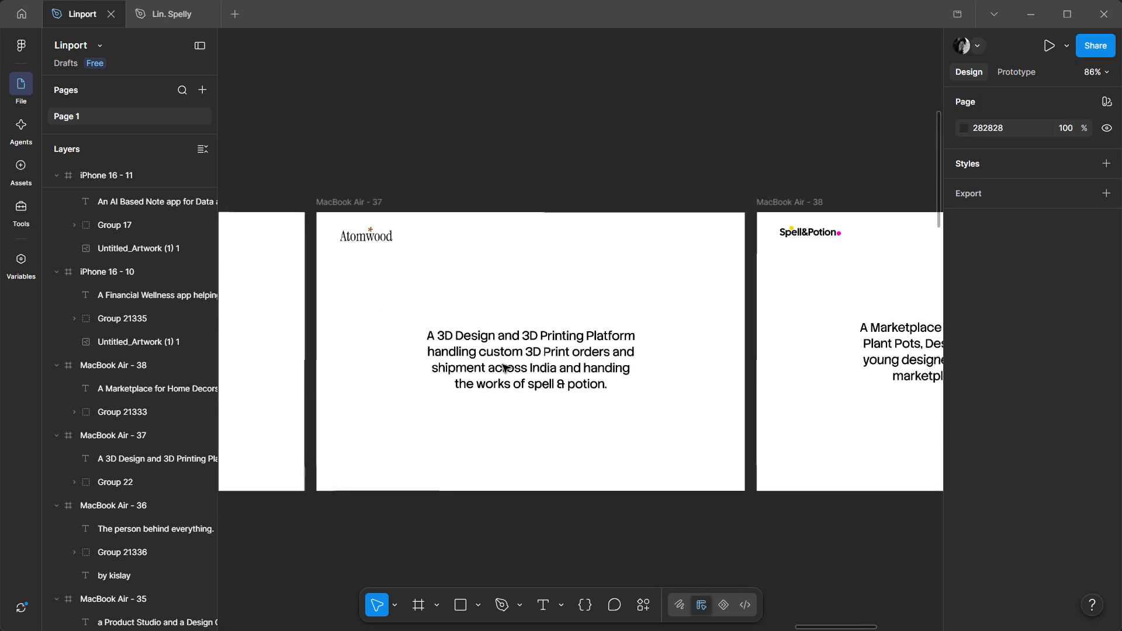
{"action": "scroll", "coordinate": [503, 365], "scroll_direction": "right", "scroll_amount": 3}
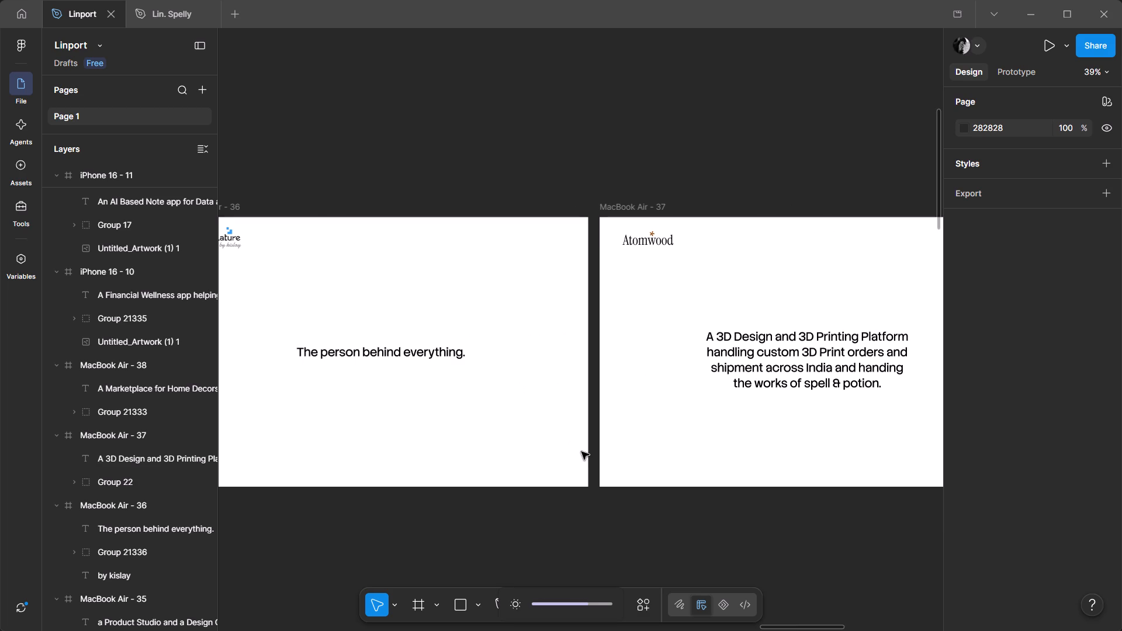
{"action": "scroll", "coordinate": [581, 452], "scroll_direction": "left", "scroll_amount": 1}
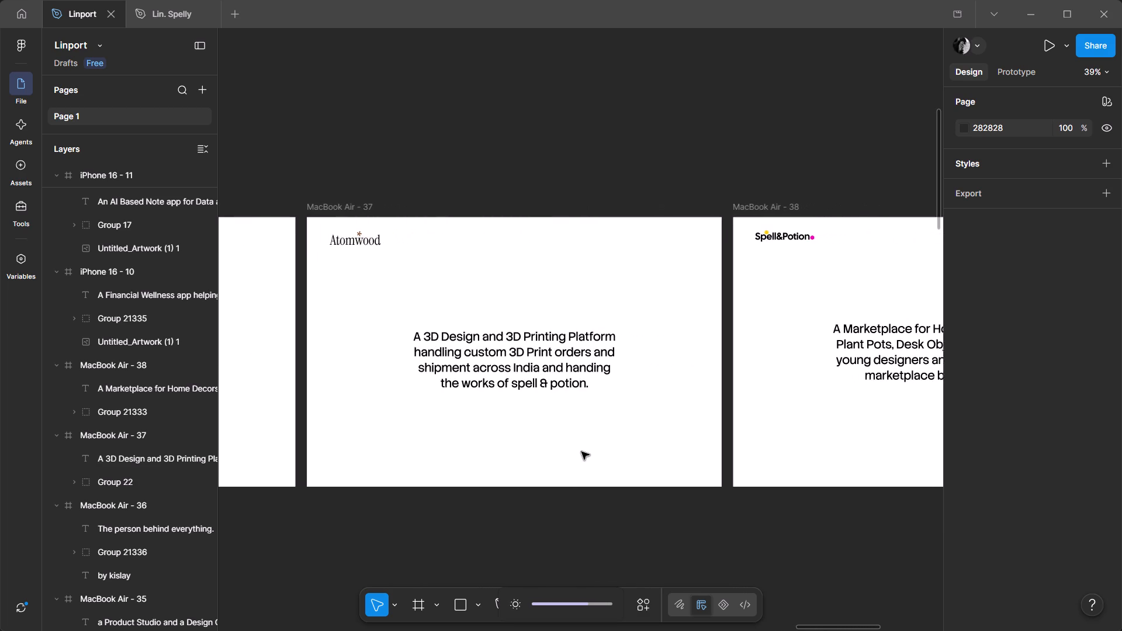
{"action": "scroll", "coordinate": [581, 452], "scroll_direction": "left", "scroll_amount": 4}
{"action": "scroll", "coordinate": [581, 452], "scroll_direction": "right", "scroll_amount": 6}
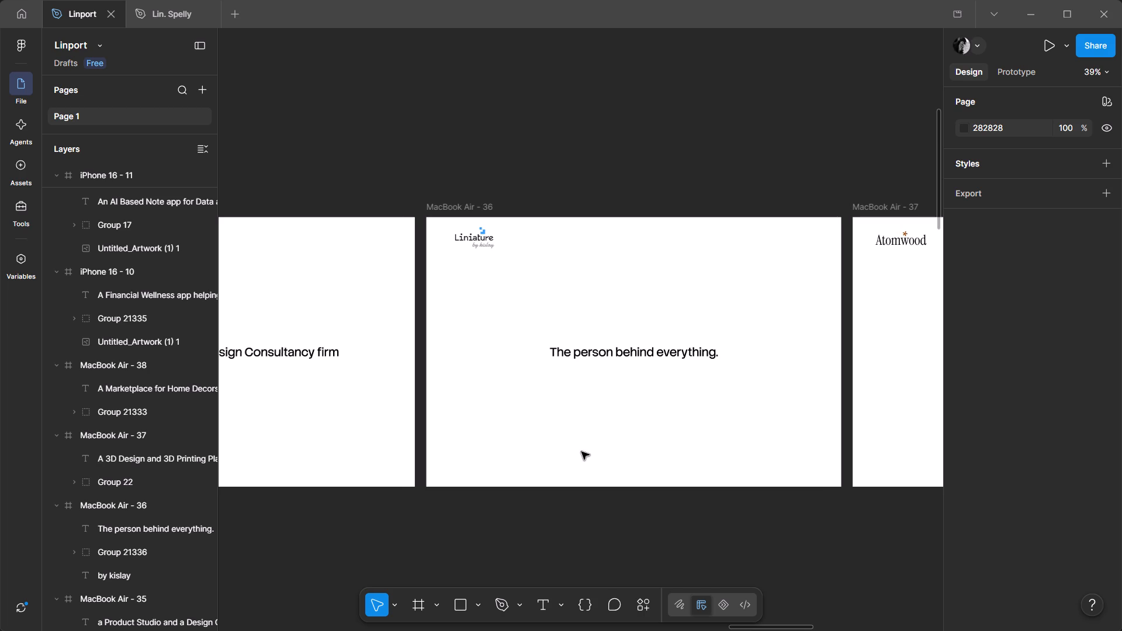
{"action": "scroll", "coordinate": [581, 452], "scroll_direction": "right", "scroll_amount": 2}
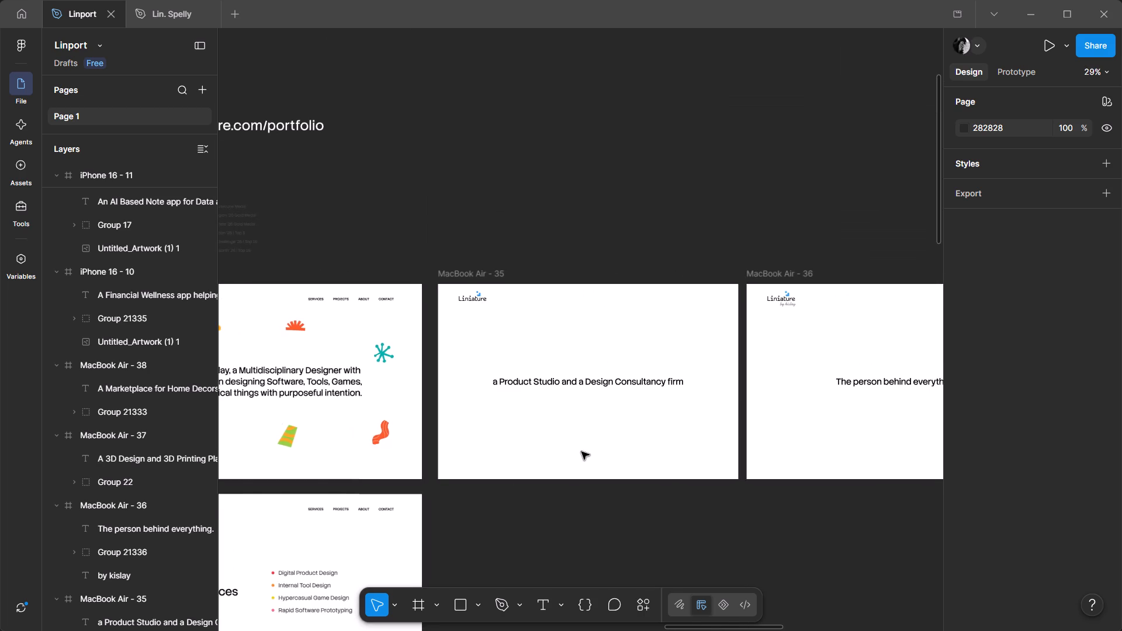
{"action": "left_click", "coordinate": [581, 452]}
{"action": "scroll", "coordinate": [581, 452], "scroll_direction": "right", "scroll_amount": 1}
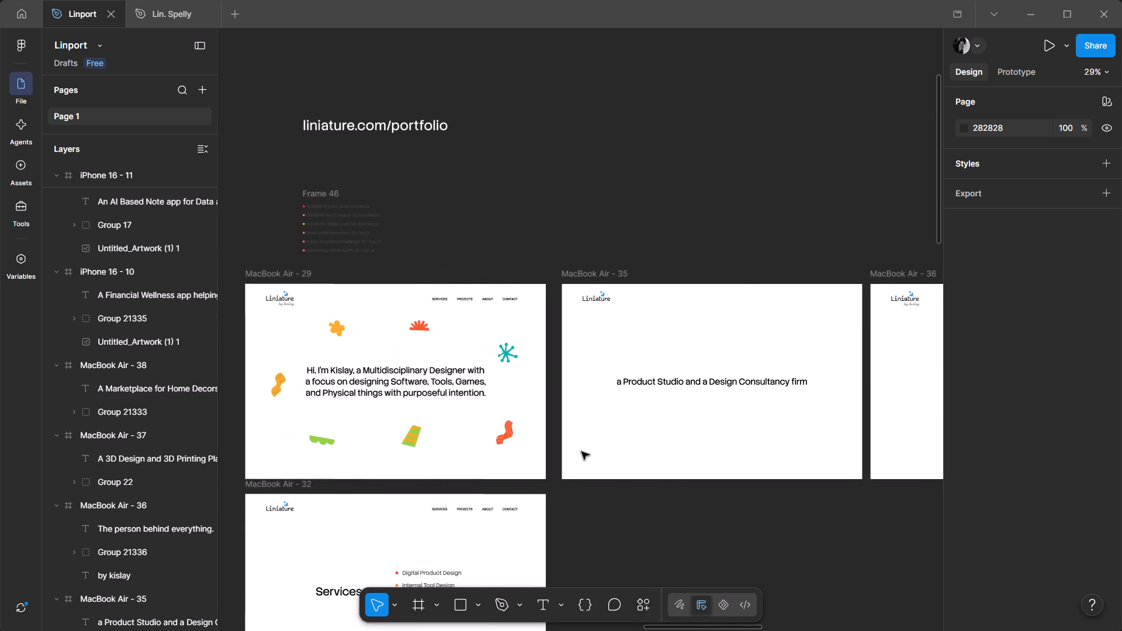
Examine the logos and headlines across the MacBook Air - 35 to 38 and iPhone 16 - 10 and 11 frames.
{"action": "scroll", "coordinate": [732, 375], "scroll_direction": "left", "scroll_amount": 1}
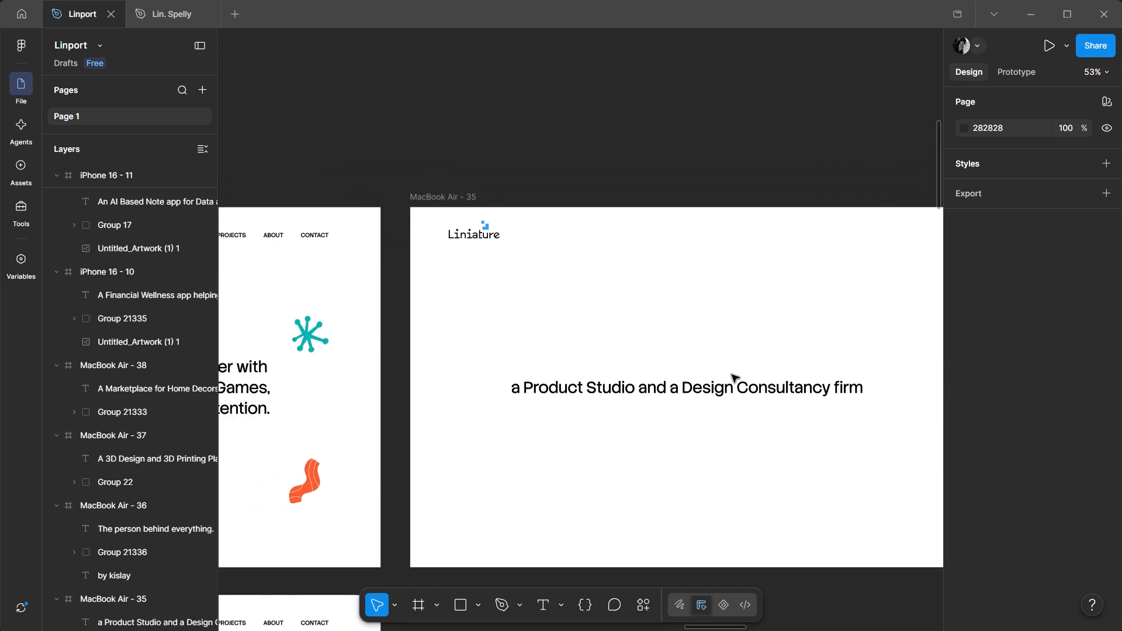
{"action": "scroll", "coordinate": [732, 375], "scroll_direction": "left", "scroll_amount": 3}
{"action": "scroll", "coordinate": [732, 375], "scroll_direction": "right", "scroll_amount": 1}
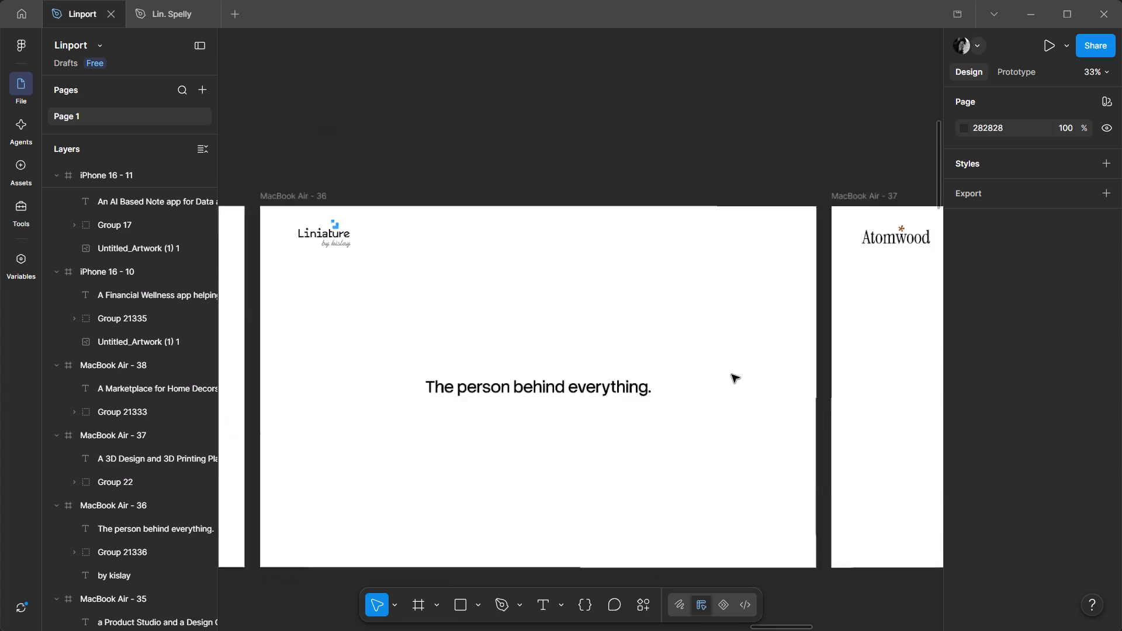
{"action": "scroll", "coordinate": [732, 375], "scroll_direction": "right", "scroll_amount": 2}
{"action": "scroll", "coordinate": [647, 294], "scroll_direction": "left", "scroll_amount": 3}
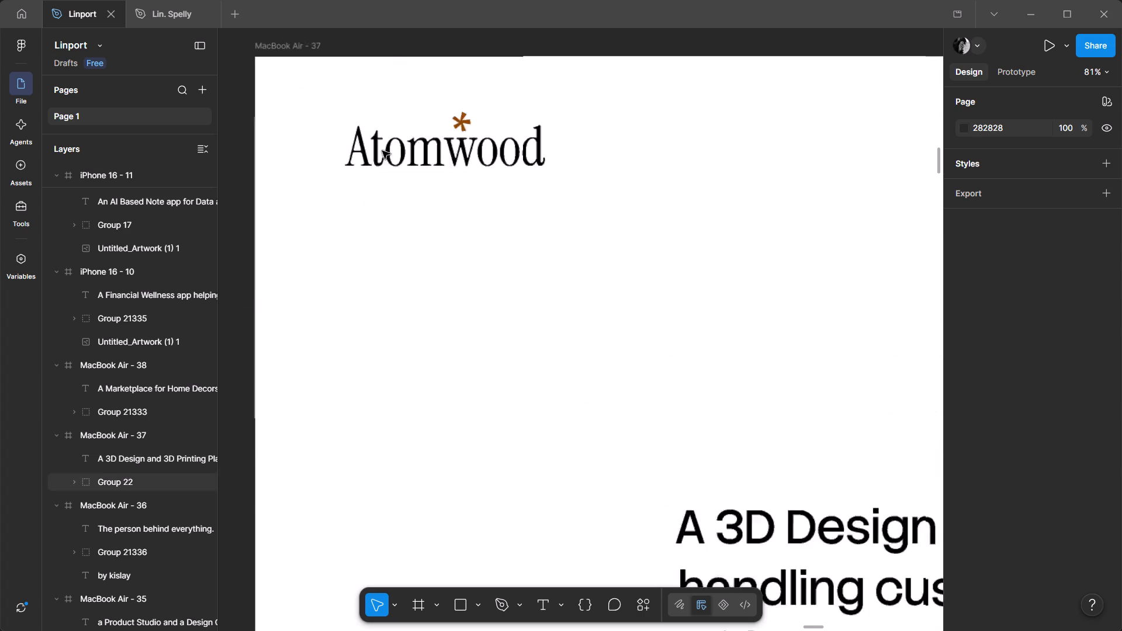
{"action": "scroll", "coordinate": [382, 151], "scroll_direction": "left", "scroll_amount": 2}
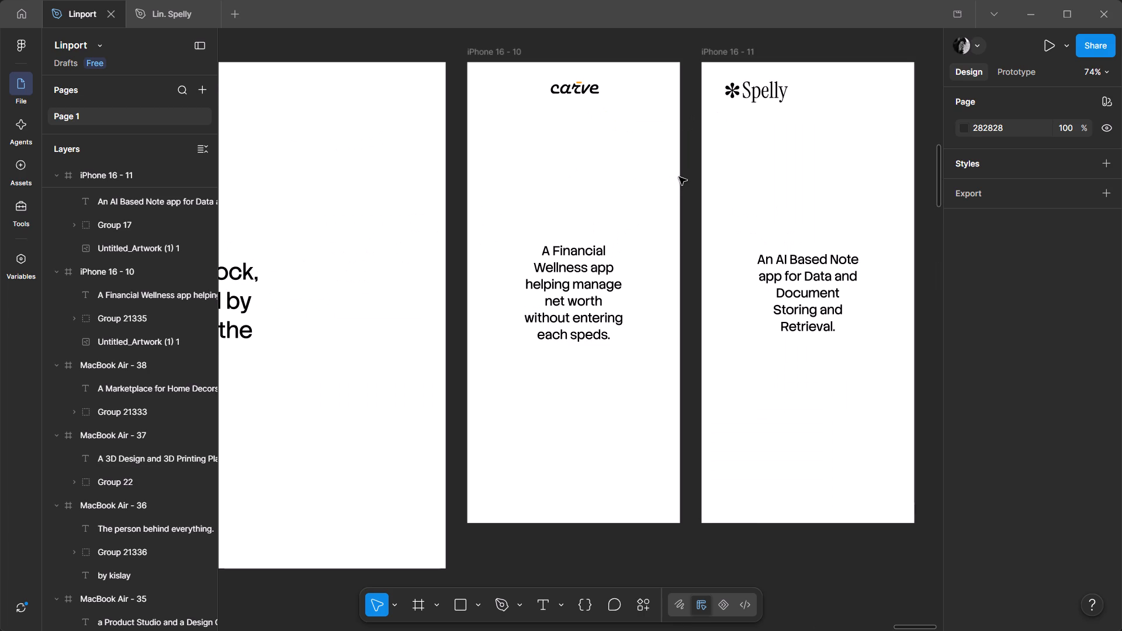
{"action": "scroll", "coordinate": [679, 177], "scroll_direction": "right", "scroll_amount": 2}
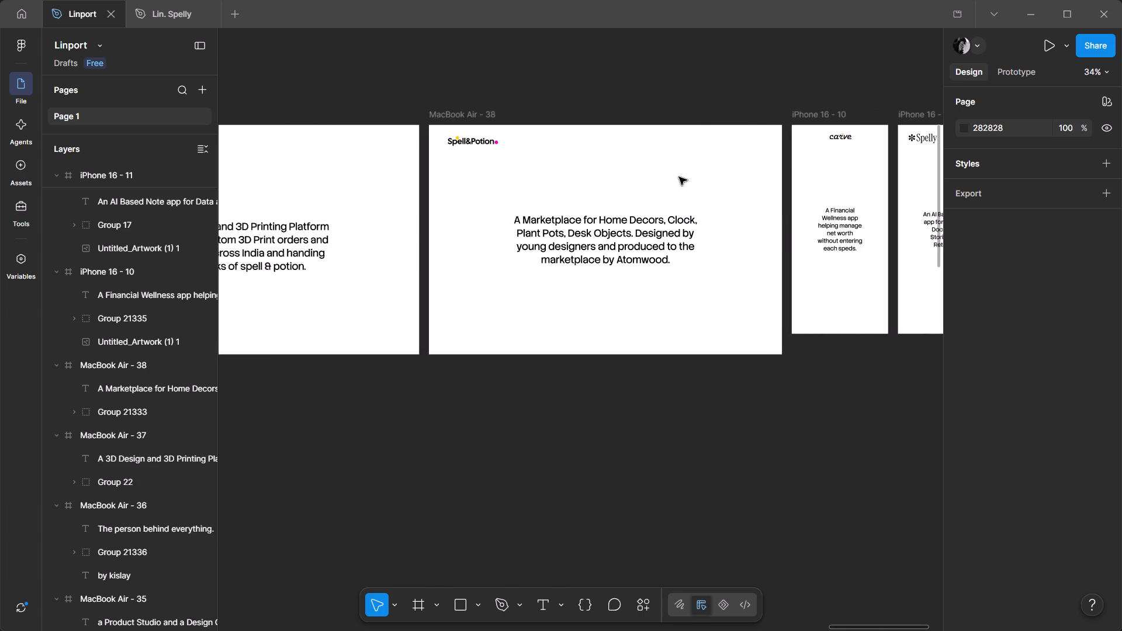
{"action": "scroll", "coordinate": [679, 177], "scroll_direction": "right", "scroll_amount": 6}
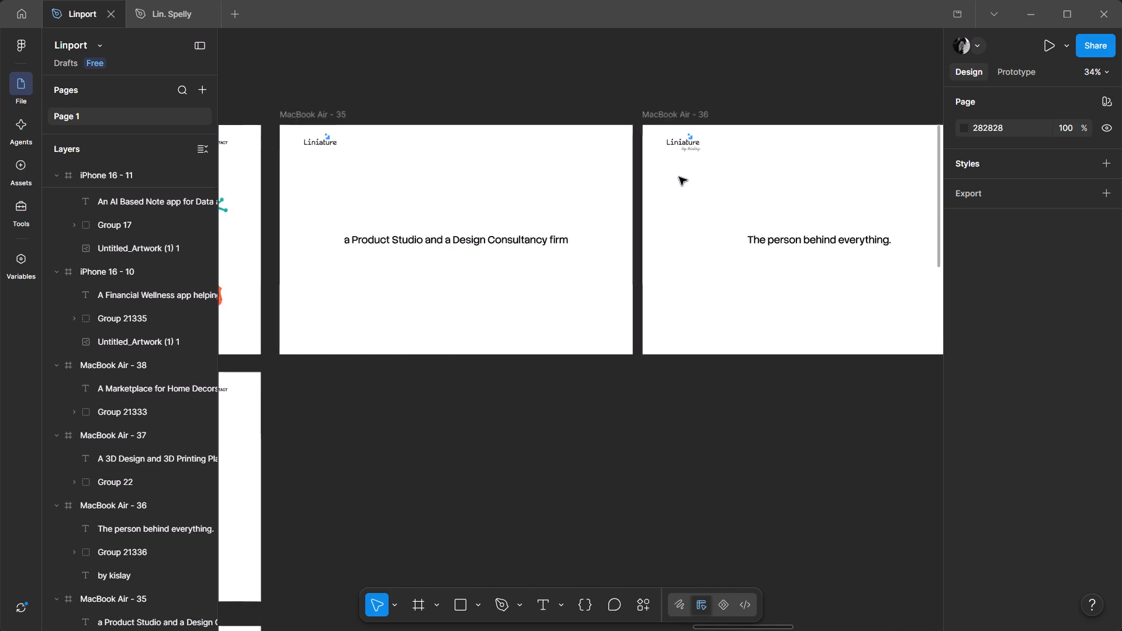
{"action": "scroll", "coordinate": [679, 177], "scroll_direction": "left", "scroll_amount": 1}
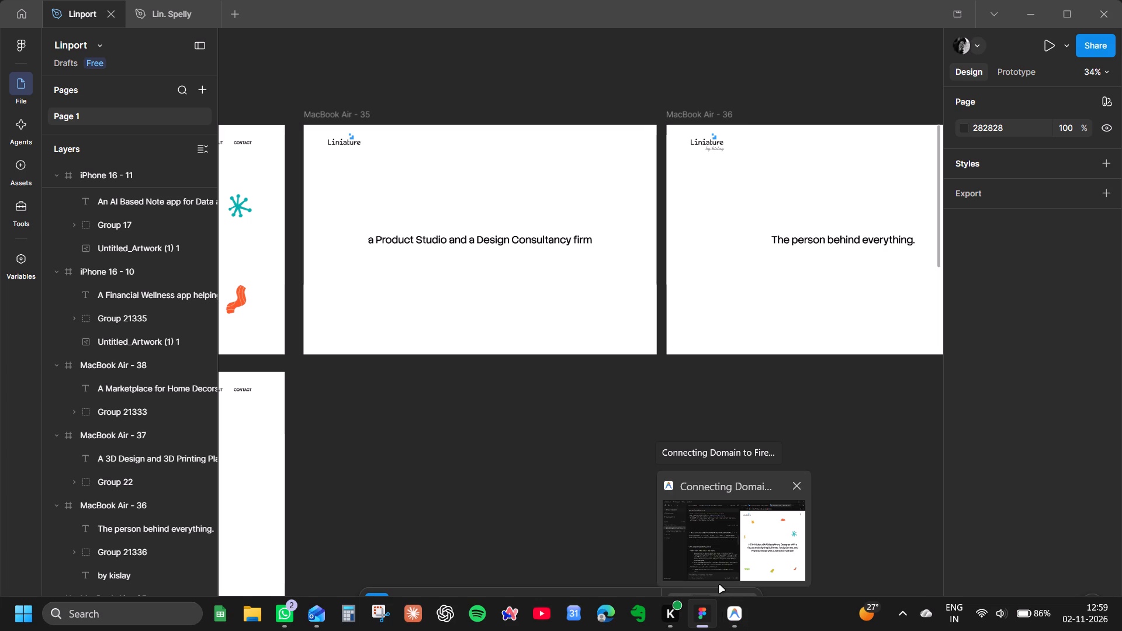
{"action": "scroll", "coordinate": [512, 335], "scroll_direction": "right", "scroll_amount": 1}
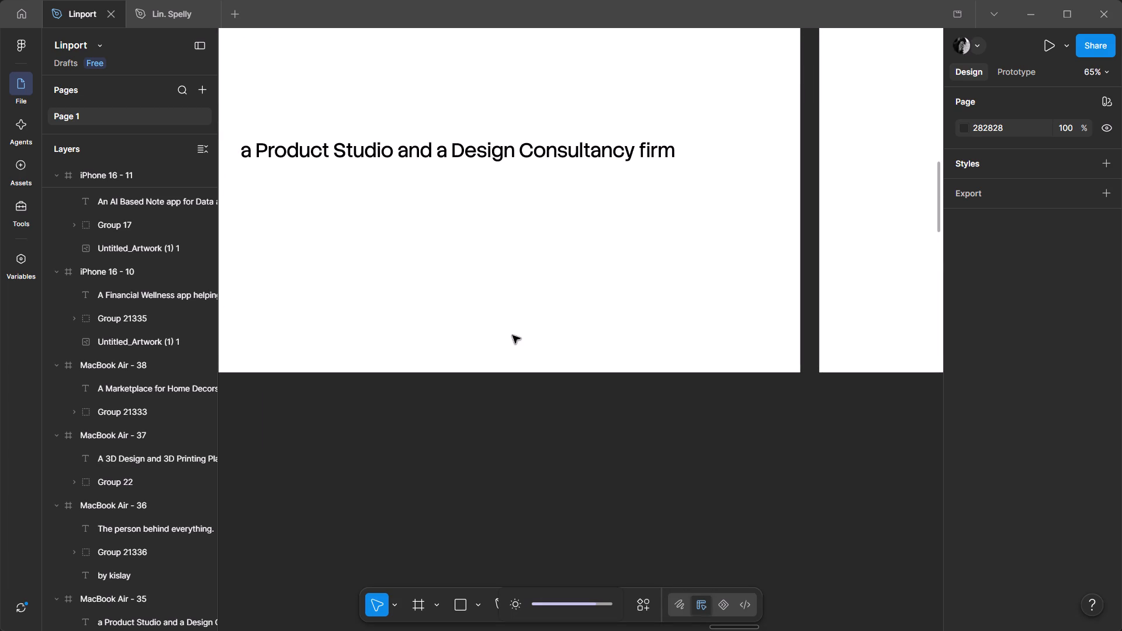
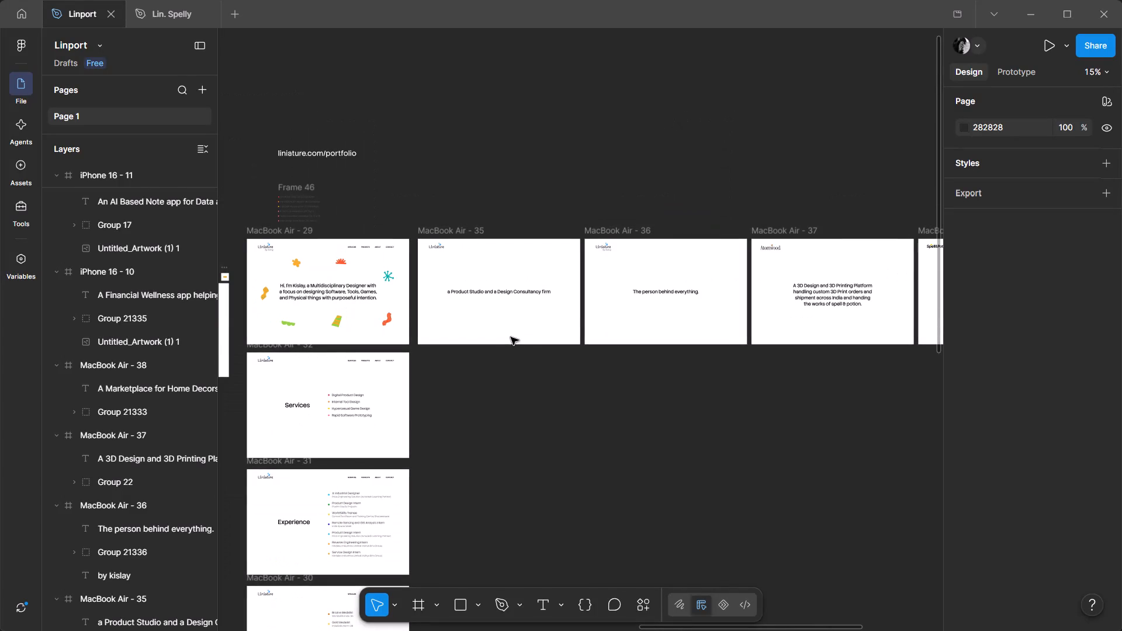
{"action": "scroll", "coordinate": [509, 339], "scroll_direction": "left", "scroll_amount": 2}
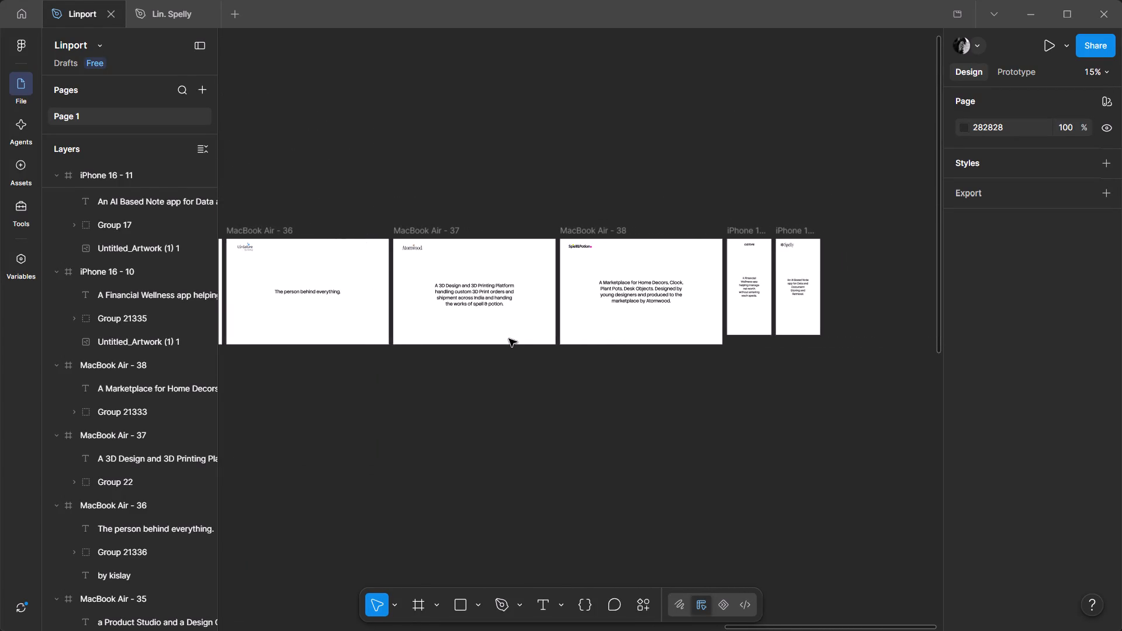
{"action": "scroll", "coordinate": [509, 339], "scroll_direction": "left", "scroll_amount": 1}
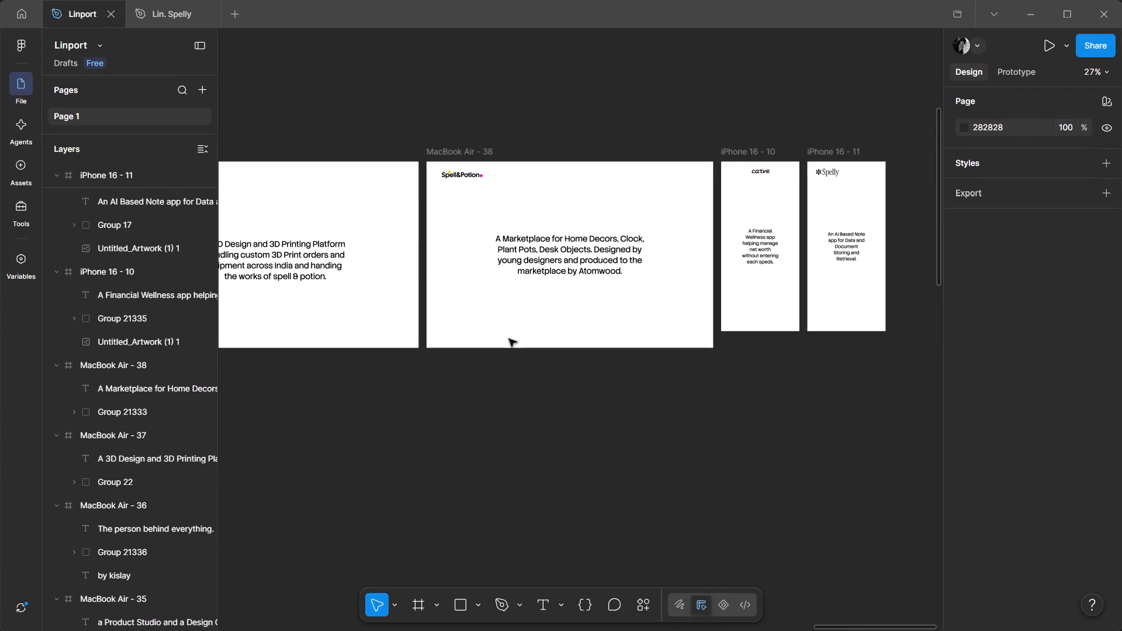
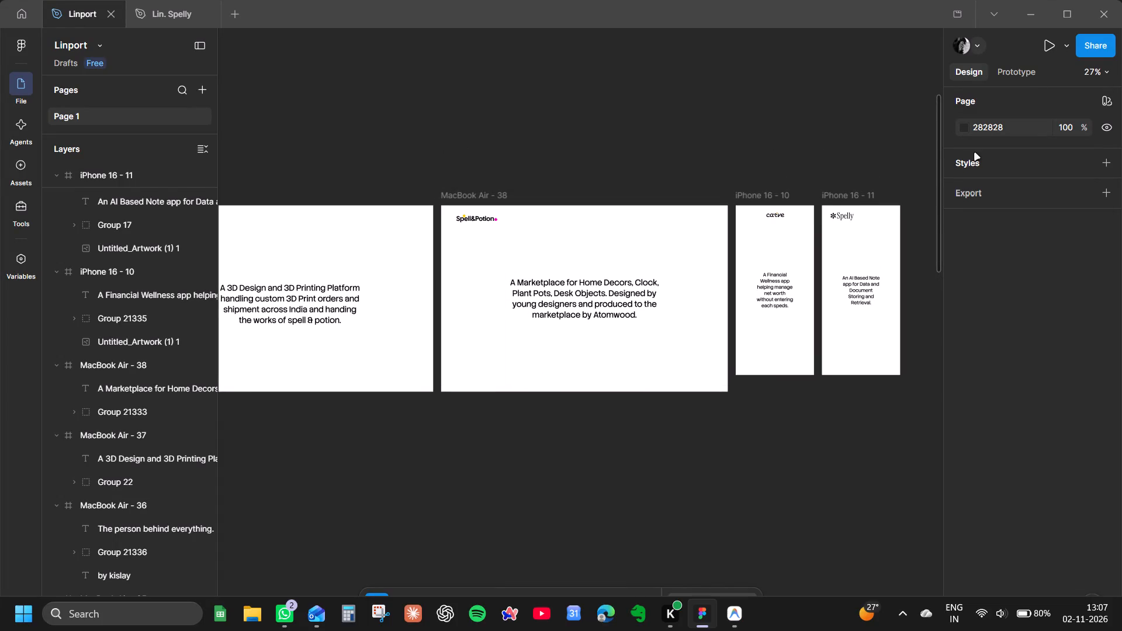
Review the row of project headline frames, from the iPhone screens back to the first Liniature frame.
{"action": "triple_click", "coordinate": [804, 134]}
{"action": "double_click", "coordinate": [804, 136]}
{"action": "middle_click_drag", "start_coordinate": [442, 190], "coordinate": [689, 175], "text": "ctrl"}
{"action": "left_click", "coordinate": [715, 175]}
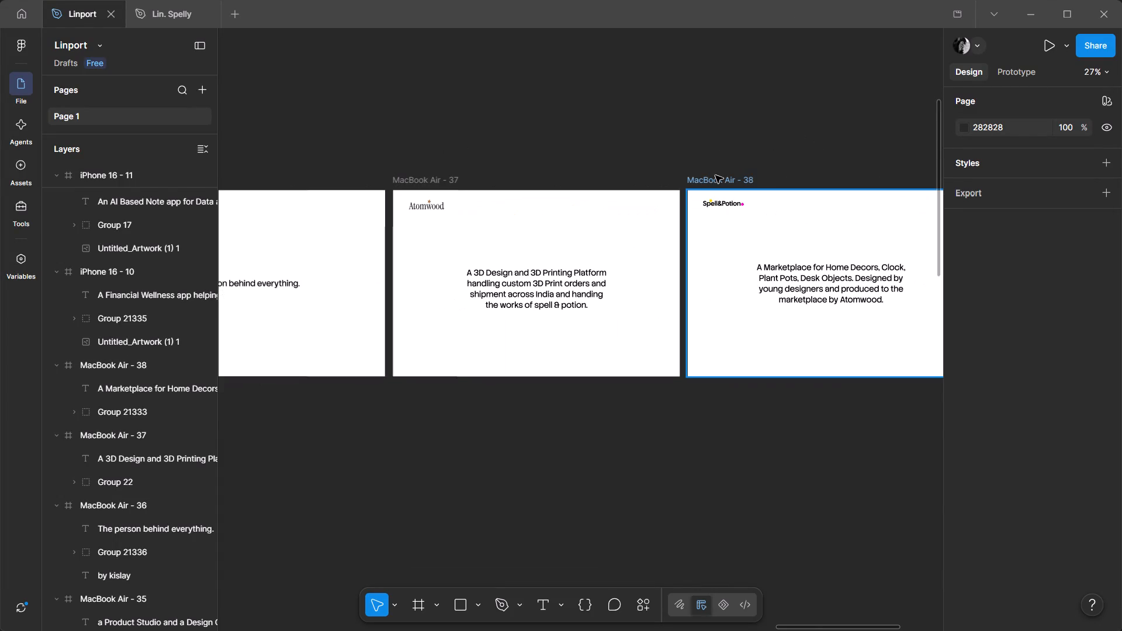
{"action": "left_click_drag", "start_coordinate": [711, 172], "coordinate": [698, 168], "text": "ctrl"}
{"action": "scroll", "coordinate": [474, 188], "scroll_direction": "up", "scroll_amount": 1, "text": "ctrl"}
{"action": "middle_click", "coordinate": [712, 151]}
{"action": "middle_click_drag", "start_coordinate": [555, 153], "coordinate": [718, 155], "text": "ctrl"}
{"action": "left_click_drag", "start_coordinate": [880, 166], "coordinate": [758, 151], "text": "ctrl"}
{"action": "left_click", "coordinate": [674, 133]}
{"action": "left_click_drag", "start_coordinate": [649, 133], "coordinate": [638, 137]}
{"action": "left_click", "coordinate": [635, 137]}
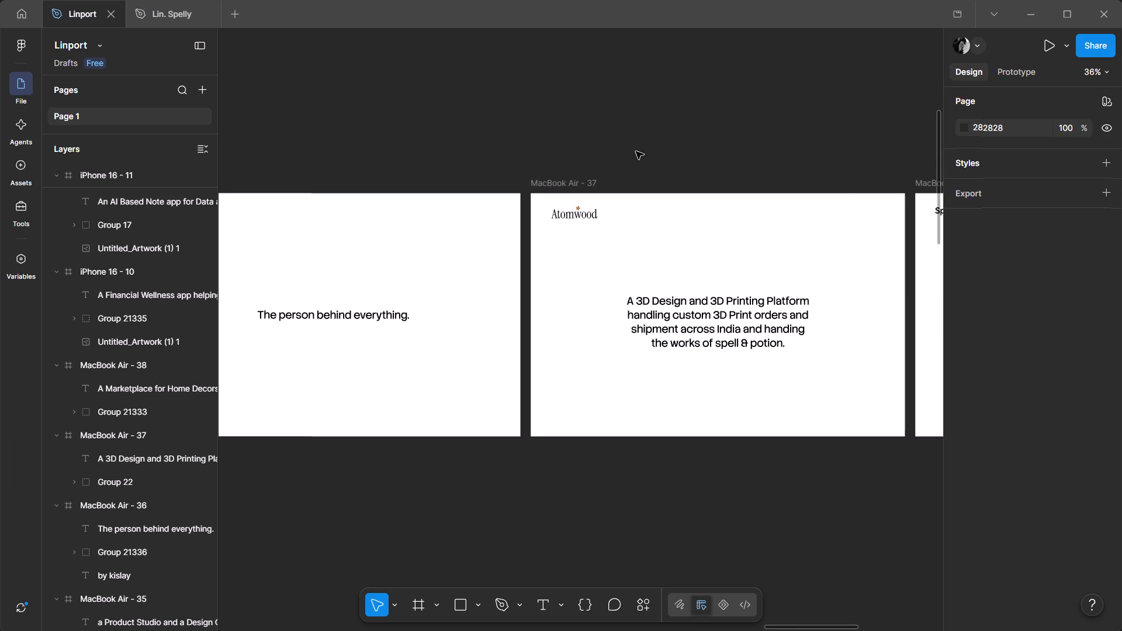
{"action": "middle_click_drag", "start_coordinate": [548, 398], "coordinate": [1121, 337]}
{"action": "middle_click_drag", "start_coordinate": [711, 369], "coordinate": [848, 405]}
{"action": "middle_click", "coordinate": [966, 429]}
{"action": "middle_click", "coordinate": [792, 387]}
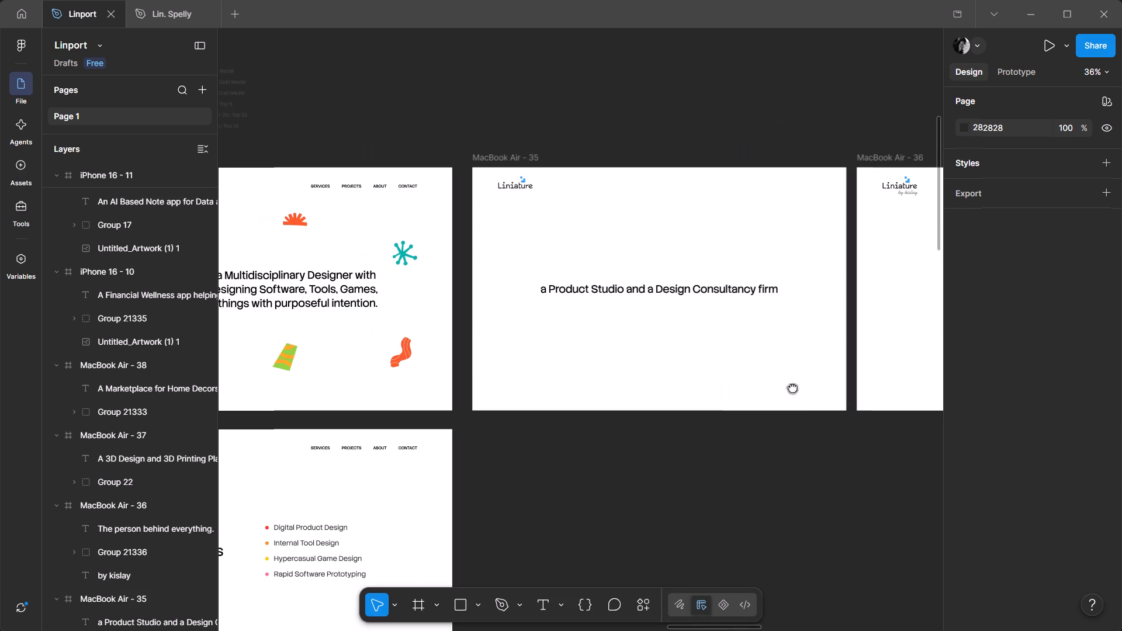
{"action": "middle_click_drag", "start_coordinate": [806, 428], "coordinate": [501, 354]}
{"action": "double_click", "coordinate": [660, 391], "text": "ctrl"}
{"action": "middle_click_drag", "start_coordinate": [680, 500], "coordinate": [515, 415], "text": "ctrl"}
{"action": "scroll", "coordinate": [476, 360], "scroll_direction": "down", "scroll_amount": 7, "text": "ctrl"}
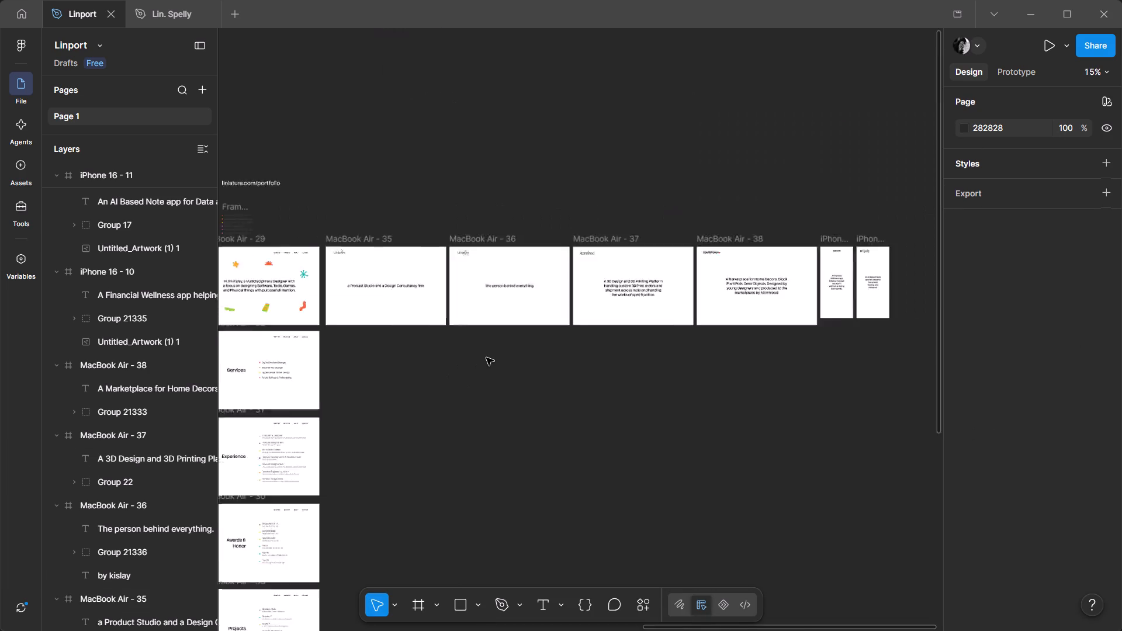
Duplicate the row of MacBook Air 35–38 and iPhone 16 10–11 frames and place the copies directly beneath the originals.
{"action": "left_click", "coordinate": [756, 383]}
{"action": "left_click", "coordinate": [750, 273]}
{"action": "left_click_drag", "start_coordinate": [785, 252], "coordinate": [411, 345]}
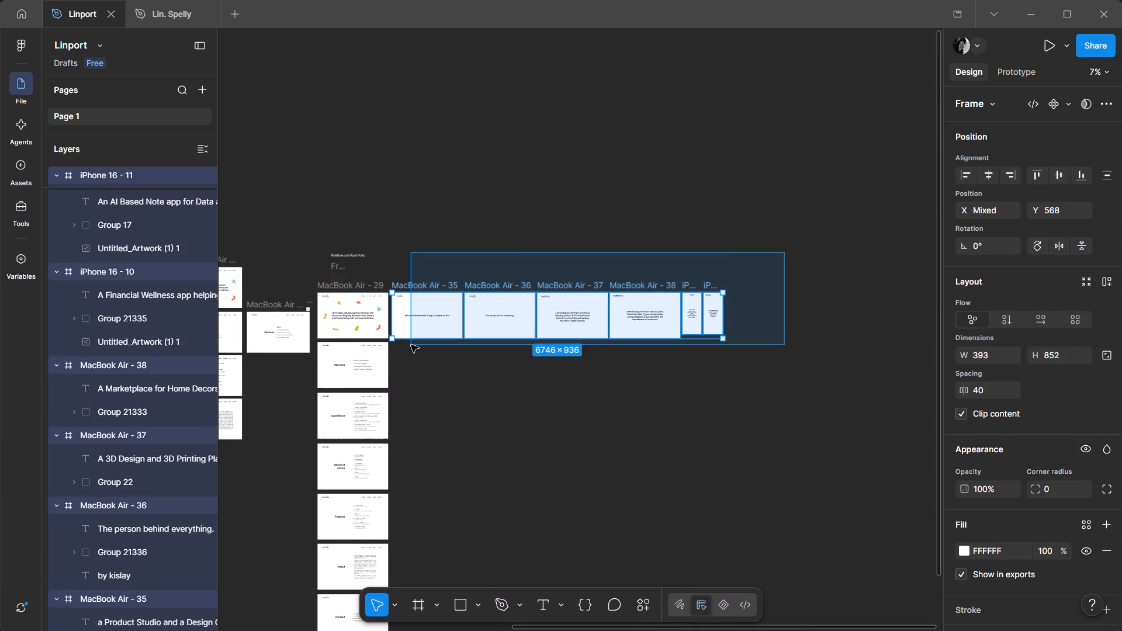
{"action": "left_click_drag", "start_coordinate": [411, 345], "coordinate": [404, 360]}
{"action": "key", "text": "ctrl+c"}
{"action": "key", "text": "ctrl+v"}
{"action": "left_click_drag", "start_coordinate": [435, 306], "coordinate": [452, 378]}
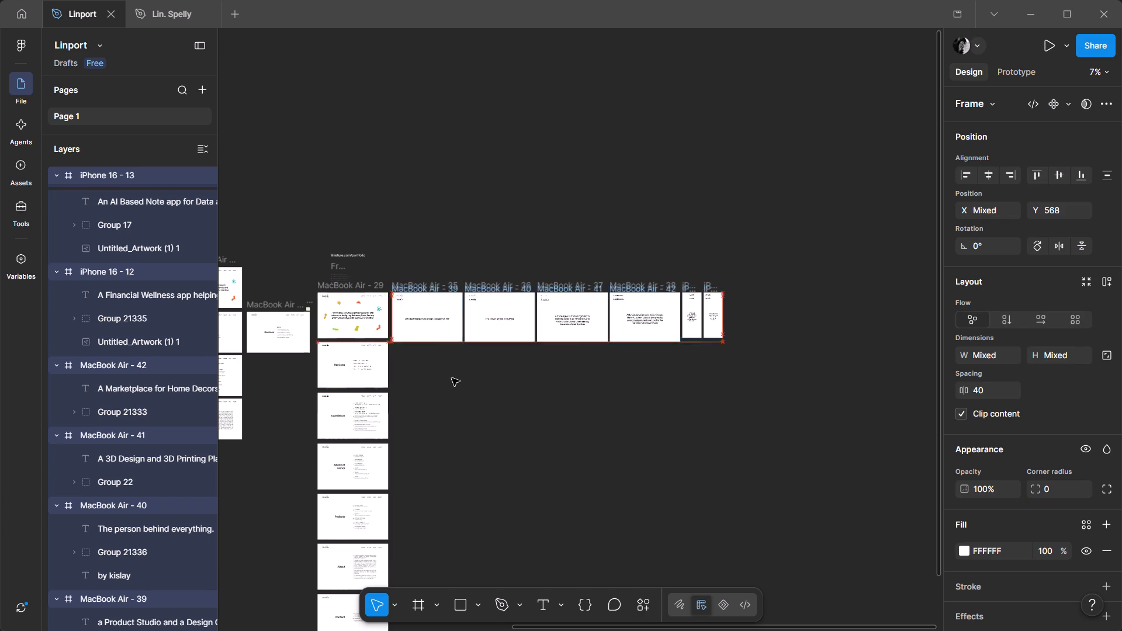
{"action": "left_click_drag", "start_coordinate": [452, 378], "coordinate": [437, 358]}
Select all the duplicated frames together and shift the row so its first frame's left edge aligns with MacBook Air - 35 above.
{"action": "left_click", "coordinate": [442, 428]}
{"action": "left_click", "coordinate": [448, 431]}
{"action": "left_click_drag", "start_coordinate": [487, 449], "coordinate": [512, 455]}
{"action": "left_click_drag", "start_coordinate": [795, 480], "coordinate": [864, 480]}
{"action": "scroll", "coordinate": [541, 348], "scroll_direction": "up", "scroll_amount": 6, "text": "ctrl"}
{"action": "scroll", "coordinate": [410, 439], "scroll_direction": "down", "scroll_amount": 5, "text": "ctrl"}
{"action": "double_click", "coordinate": [771, 461]}
{"action": "left_click_drag", "start_coordinate": [782, 493], "coordinate": [266, 417]}
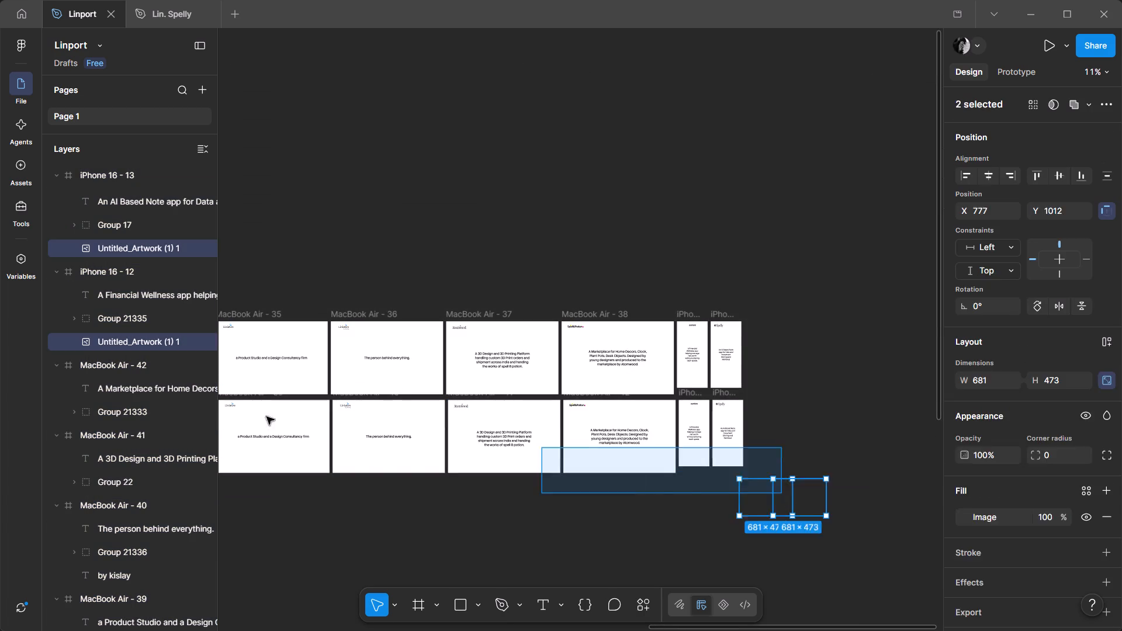
{"action": "left_click_drag", "start_coordinate": [266, 417], "coordinate": [387, 404]}
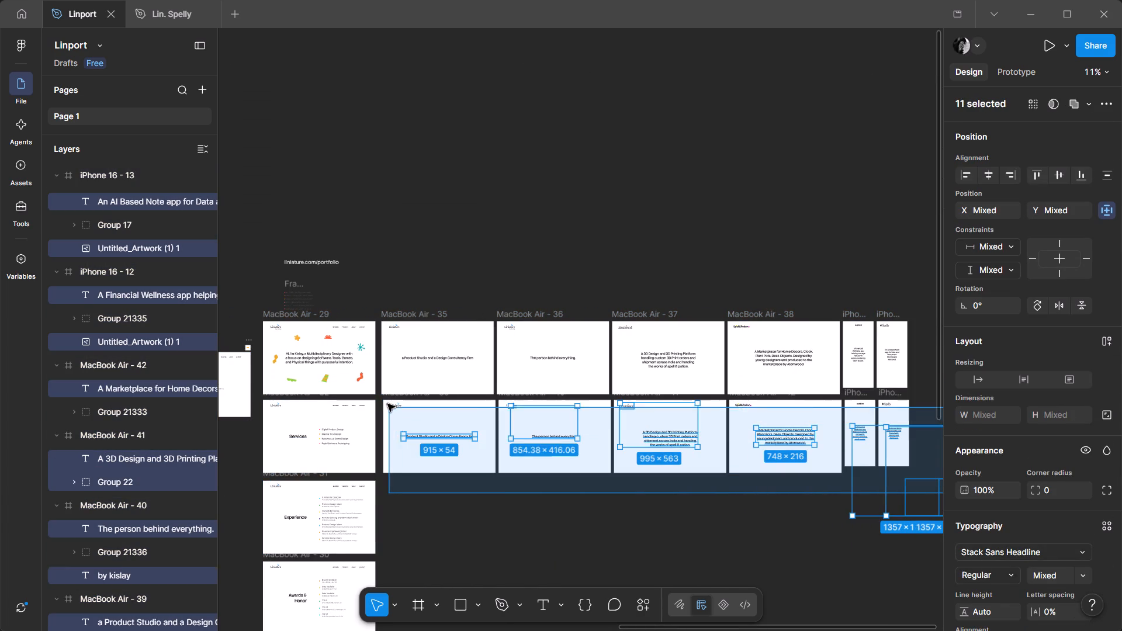
{"action": "left_click_drag", "start_coordinate": [387, 404], "coordinate": [381, 397]}
{"action": "scroll", "coordinate": [382, 405], "scroll_direction": "down", "scroll_amount": 1, "text": "ctrl"}
{"action": "scroll", "coordinate": [382, 405], "scroll_direction": "up", "scroll_amount": 14, "text": "ctrl"}
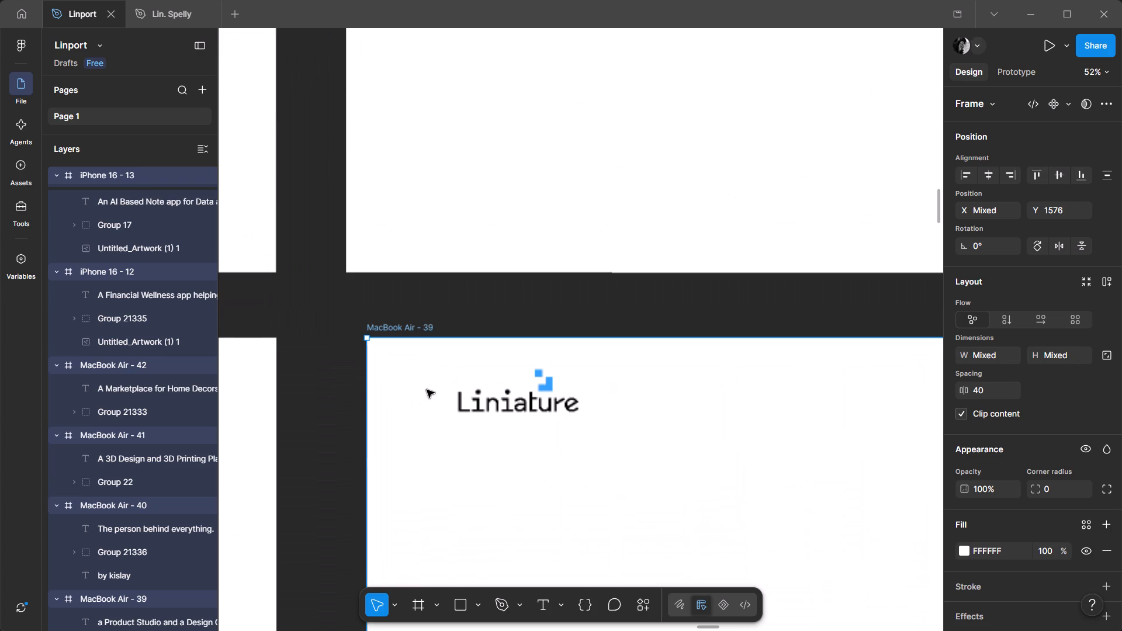
{"action": "left_click_drag", "start_coordinate": [429, 384], "coordinate": [407, 383]}
Collapse the layer list.
{"action": "triple_click", "coordinate": [393, 323]}
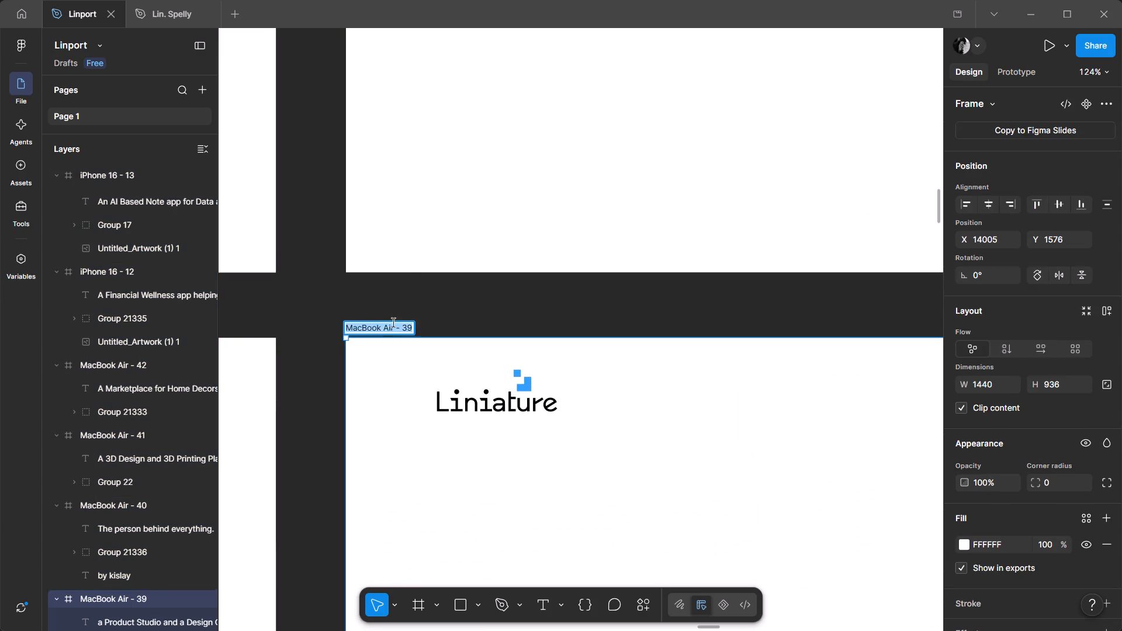
{"action": "left_click", "coordinate": [289, 266]}
{"action": "double_click", "coordinate": [201, 145]}
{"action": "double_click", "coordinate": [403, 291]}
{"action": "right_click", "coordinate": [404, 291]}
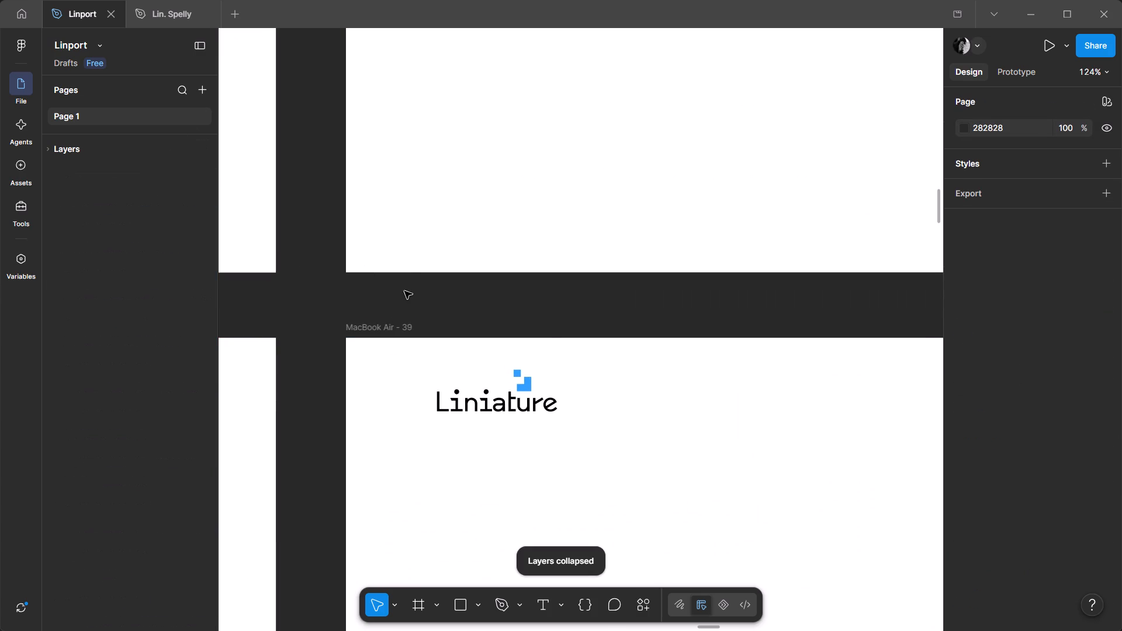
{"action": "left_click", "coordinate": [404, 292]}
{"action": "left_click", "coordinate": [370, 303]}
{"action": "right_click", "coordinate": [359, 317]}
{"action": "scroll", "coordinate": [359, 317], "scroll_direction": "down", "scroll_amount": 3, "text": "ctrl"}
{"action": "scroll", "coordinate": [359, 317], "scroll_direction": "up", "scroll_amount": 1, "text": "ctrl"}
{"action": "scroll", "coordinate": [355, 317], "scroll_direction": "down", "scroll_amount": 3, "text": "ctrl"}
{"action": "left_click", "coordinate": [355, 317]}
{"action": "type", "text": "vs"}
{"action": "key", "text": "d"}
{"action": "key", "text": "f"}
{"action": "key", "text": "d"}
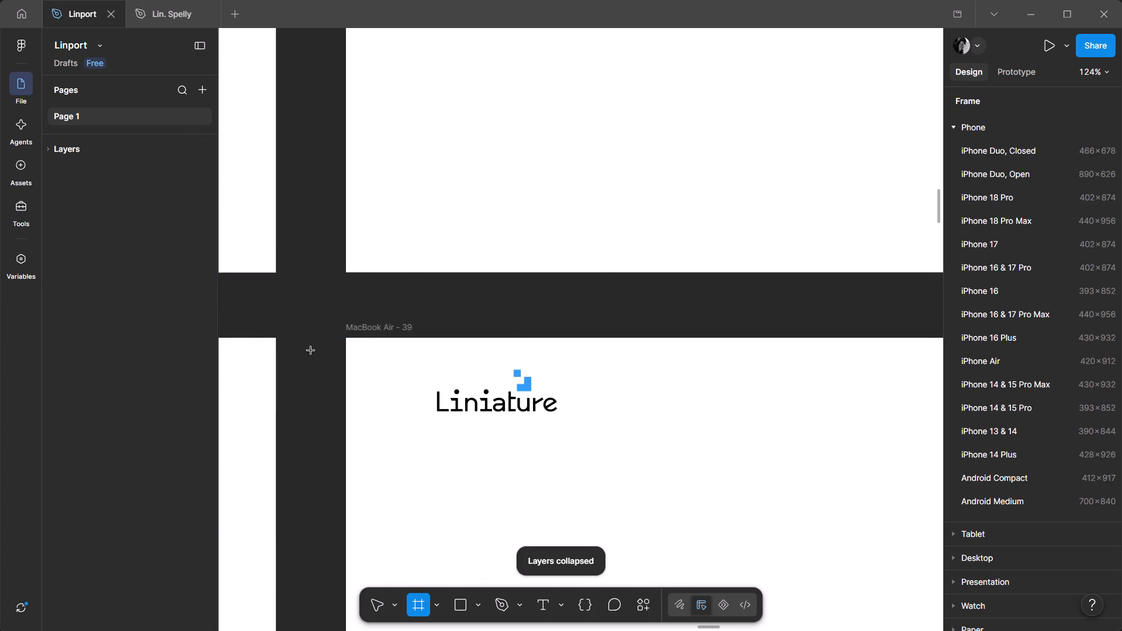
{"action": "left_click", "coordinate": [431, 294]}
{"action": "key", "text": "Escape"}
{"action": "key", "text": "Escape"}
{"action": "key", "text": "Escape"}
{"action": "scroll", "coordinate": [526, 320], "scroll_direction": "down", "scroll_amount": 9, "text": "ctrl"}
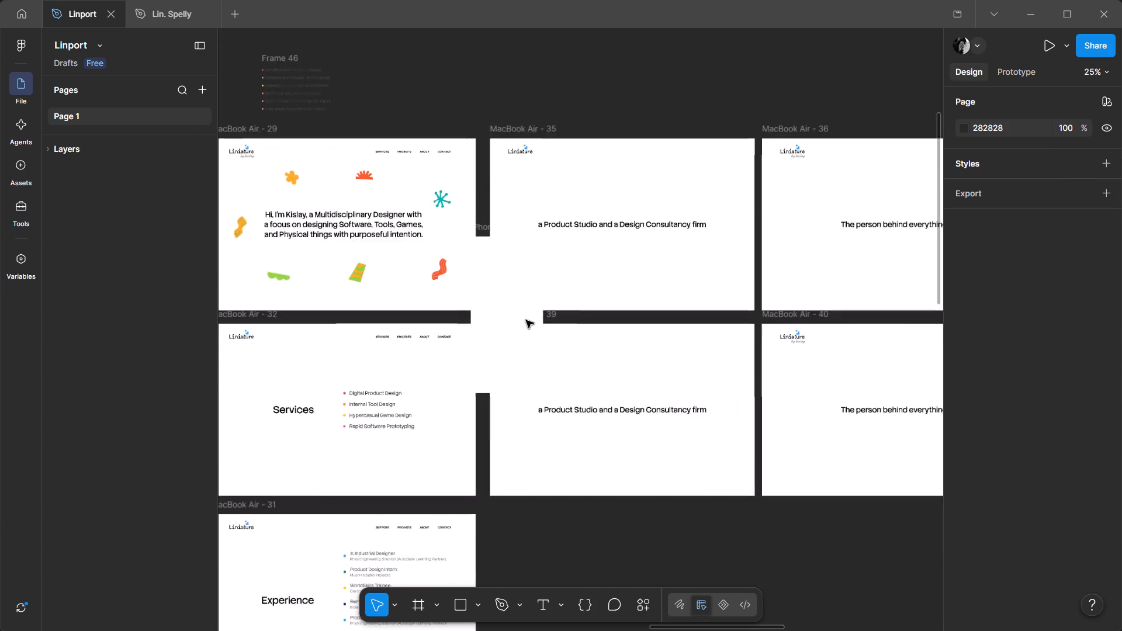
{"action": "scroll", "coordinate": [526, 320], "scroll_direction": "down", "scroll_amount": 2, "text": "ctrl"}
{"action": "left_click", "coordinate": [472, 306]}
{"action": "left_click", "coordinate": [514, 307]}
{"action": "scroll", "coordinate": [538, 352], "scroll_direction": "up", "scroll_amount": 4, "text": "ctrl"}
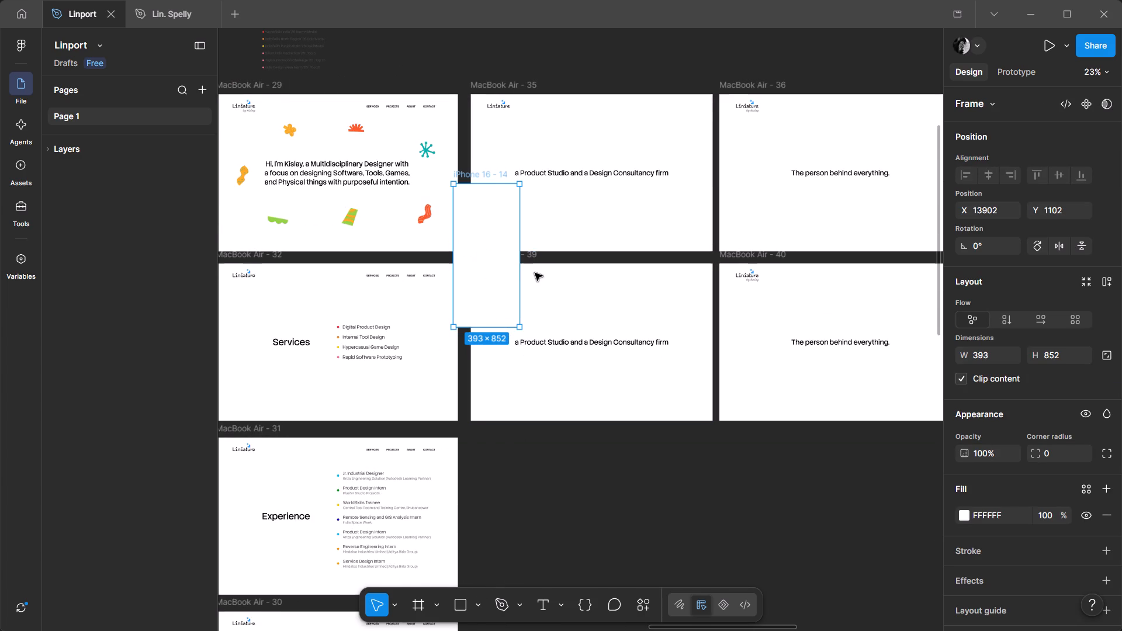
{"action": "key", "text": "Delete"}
Review the duplicated row from the Liniature frame through to the carve and Spelly iPhone frames.
{"action": "double_click", "coordinate": [614, 536]}
{"action": "left_click", "coordinate": [249, 288]}
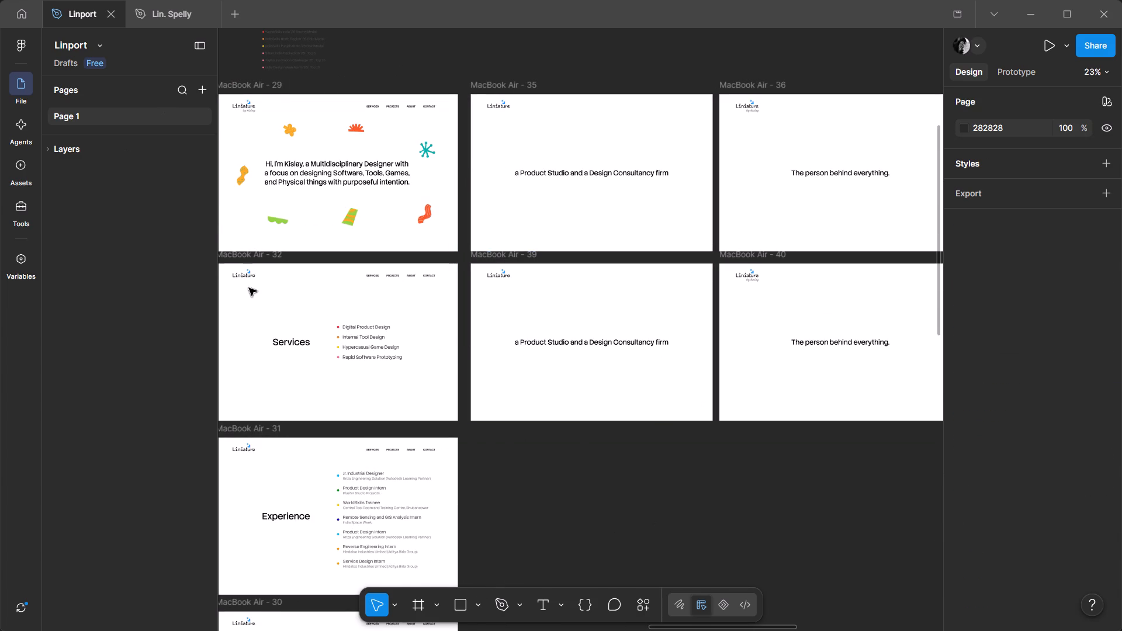
{"action": "scroll", "coordinate": [752, 396], "scroll_direction": "down", "scroll_amount": 4, "text": "ctrl"}
{"action": "middle_click_drag", "start_coordinate": [841, 443], "coordinate": [518, 421]}
{"action": "scroll", "coordinate": [565, 399], "scroll_direction": "up", "scroll_amount": 4, "text": "ctrl"}
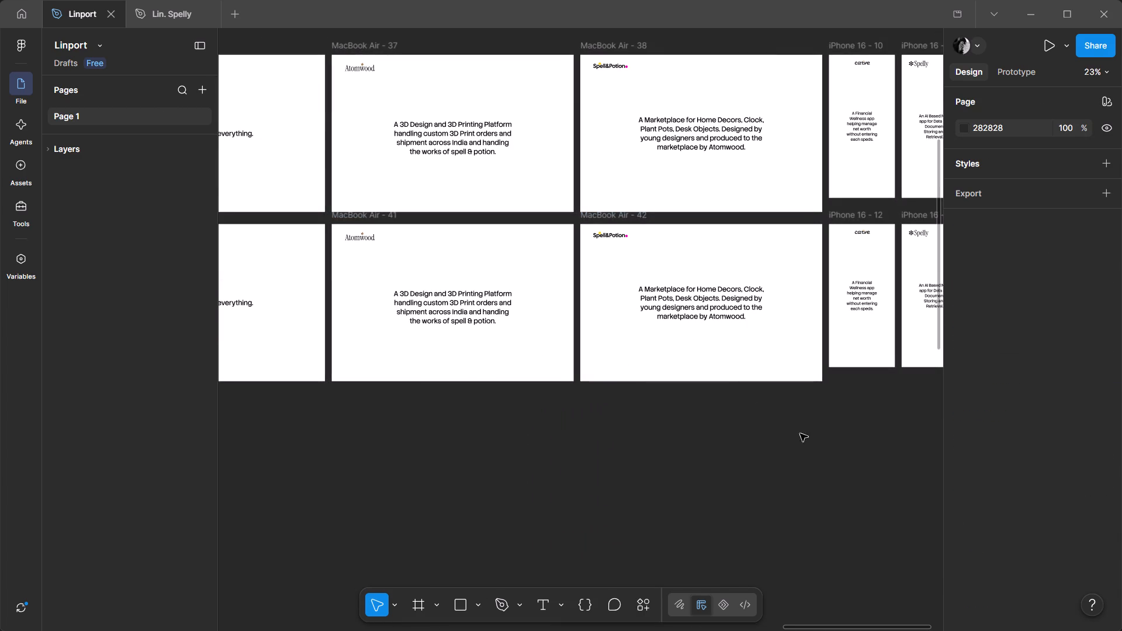
{"action": "middle_click_drag", "start_coordinate": [837, 464], "coordinate": [251, 488]}
{"action": "scroll", "coordinate": [546, 281], "scroll_direction": "up", "scroll_amount": 2}
{"action": "middle_click_drag", "start_coordinate": [409, 321], "coordinate": [1121, 168]}
{"action": "scroll", "coordinate": [898, 261], "scroll_direction": "up", "scroll_amount": 4, "text": "ctrl"}
{"action": "scroll", "coordinate": [898, 261], "scroll_direction": "down", "scroll_amount": 2, "text": "ctrl"}
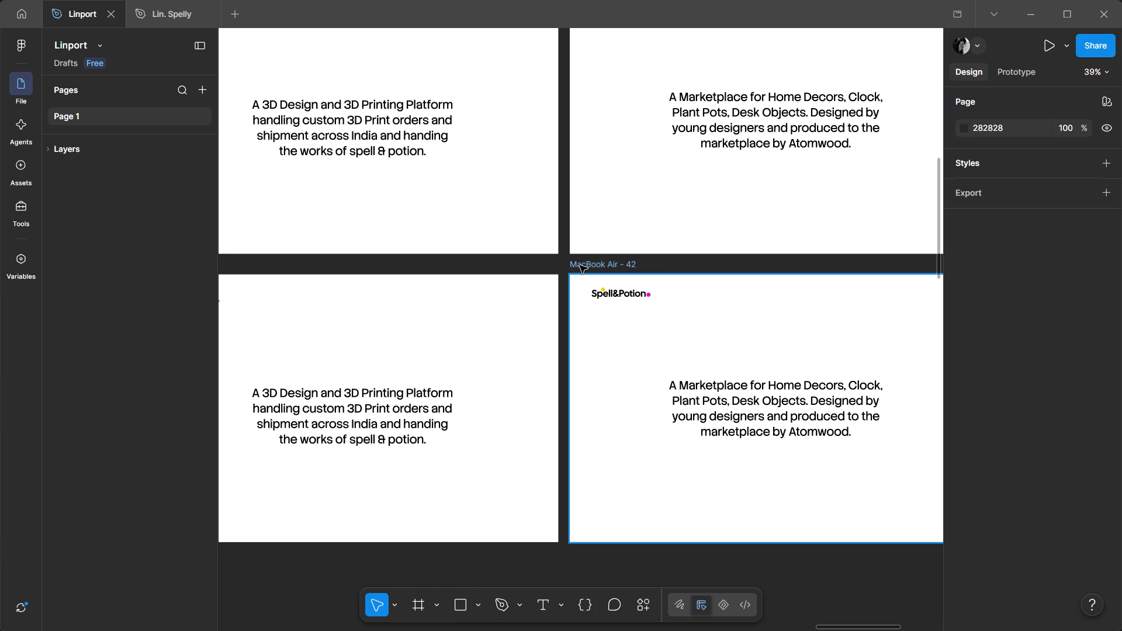
{"action": "middle_click_drag", "start_coordinate": [536, 272], "coordinate": [152, 207]}
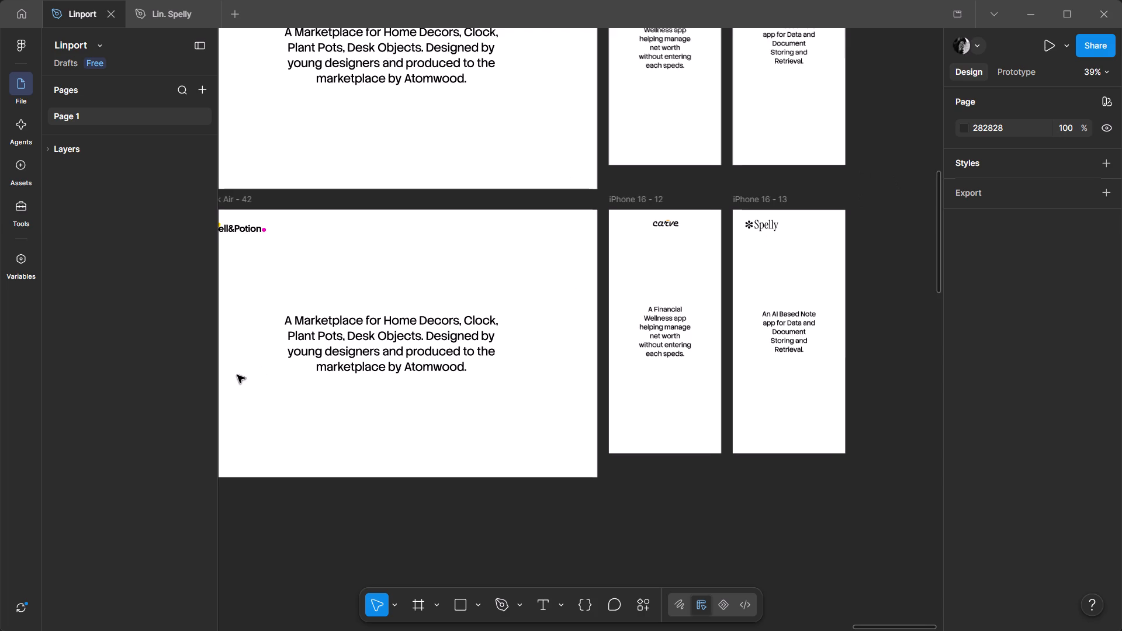
{"action": "middle_click_drag", "start_coordinate": [237, 375], "coordinate": [871, 390]}
{"action": "middle_click", "coordinate": [871, 390]}
{"action": "scroll", "coordinate": [647, 331], "scroll_direction": "down", "scroll_amount": 5, "text": "ctrl"}
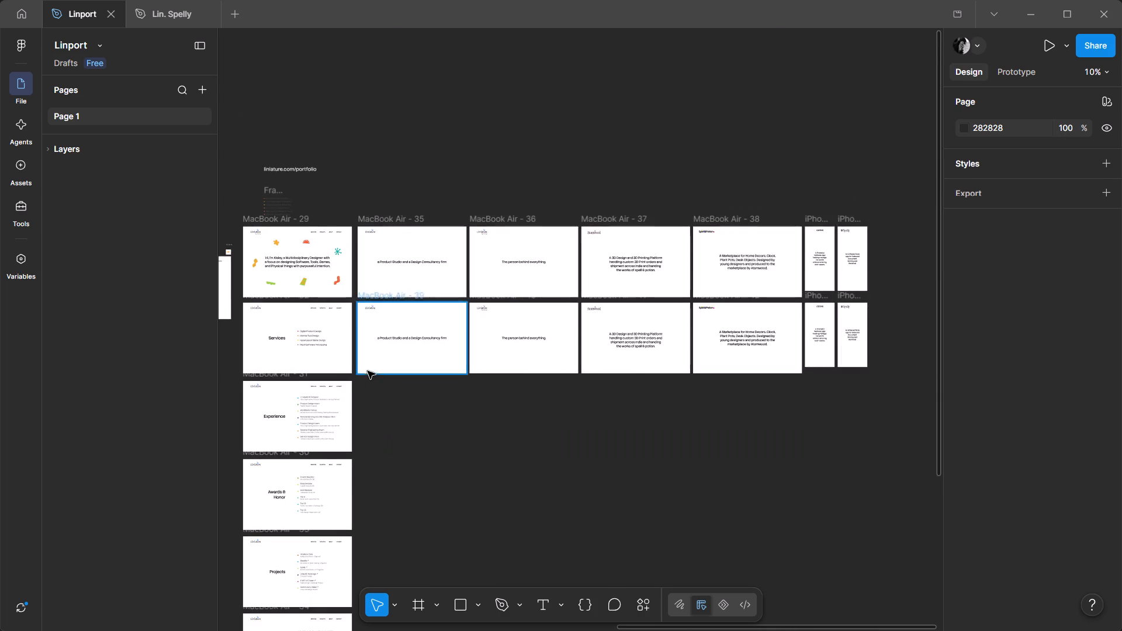
Compare the duplicated project frames with the original row and the portfolio page column, checking logos, headlines and spacing.
{"action": "scroll", "coordinate": [368, 370], "scroll_direction": "up", "scroll_amount": 2, "text": "ctrl"}
{"action": "scroll", "coordinate": [394, 310], "scroll_direction": "up", "scroll_amount": 8, "text": "ctrl"}
{"action": "scroll", "coordinate": [394, 310], "scroll_direction": "down", "scroll_amount": 8, "text": "ctrl"}
{"action": "middle_click_drag", "start_coordinate": [359, 391], "coordinate": [639, 339], "text": "ctrl"}
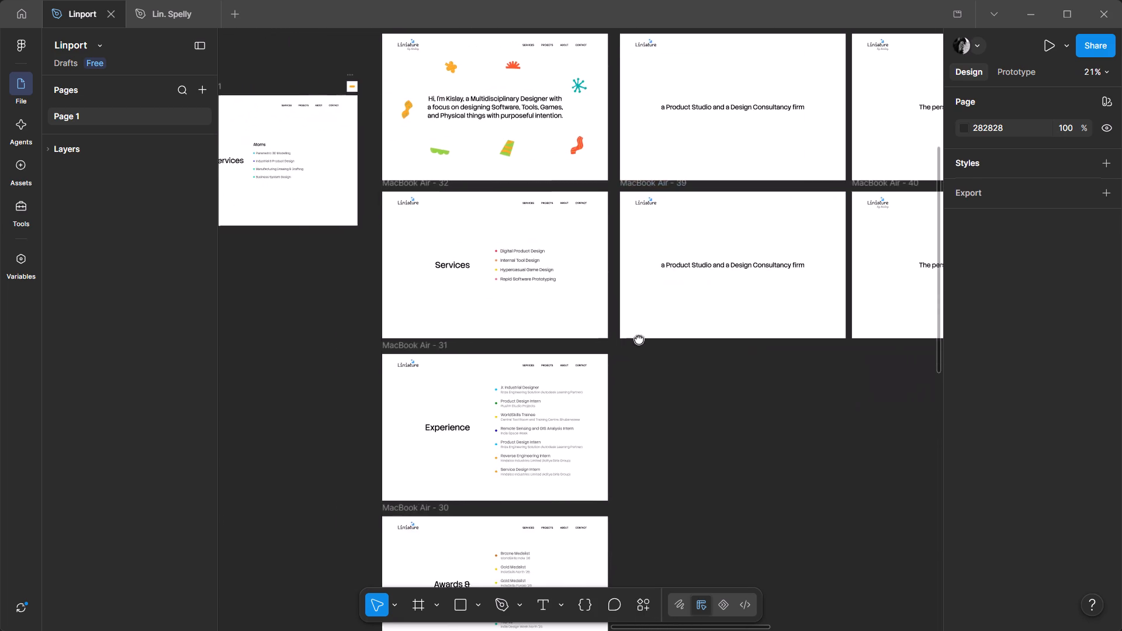
{"action": "middle_click_drag", "start_coordinate": [639, 339], "coordinate": [639, 339], "text": "ctrl"}
{"action": "scroll", "coordinate": [597, 318], "scroll_direction": "up", "scroll_amount": 6, "text": "ctrl"}
{"action": "scroll", "coordinate": [584, 310], "scroll_direction": "down", "scroll_amount": 5, "text": "ctrl"}
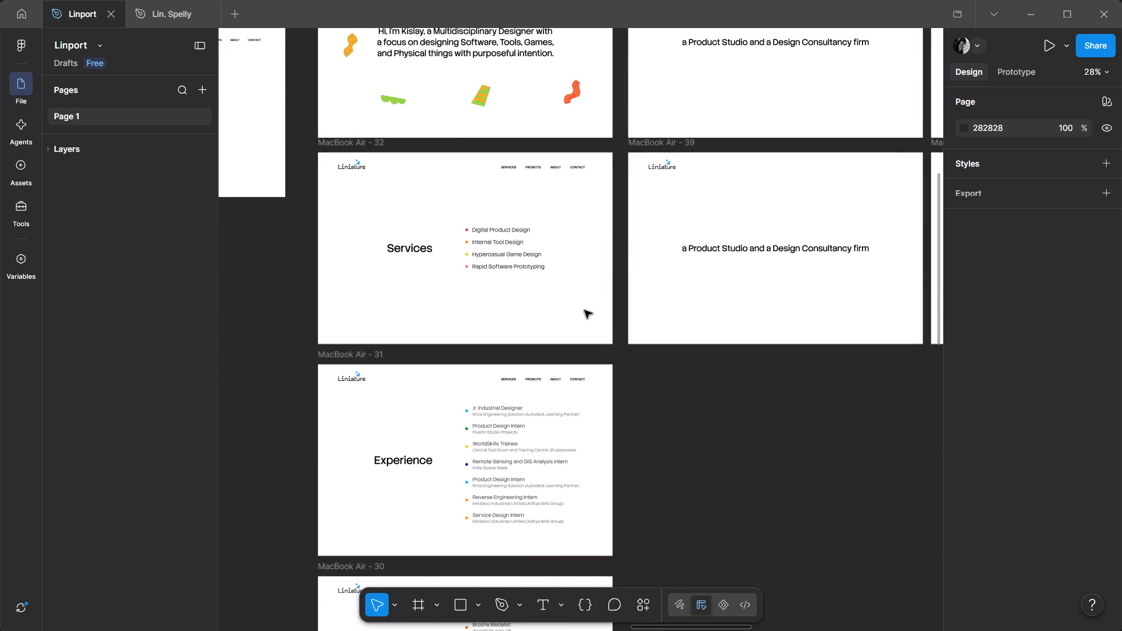
{"action": "scroll", "coordinate": [628, 309], "scroll_direction": "up", "scroll_amount": 1}
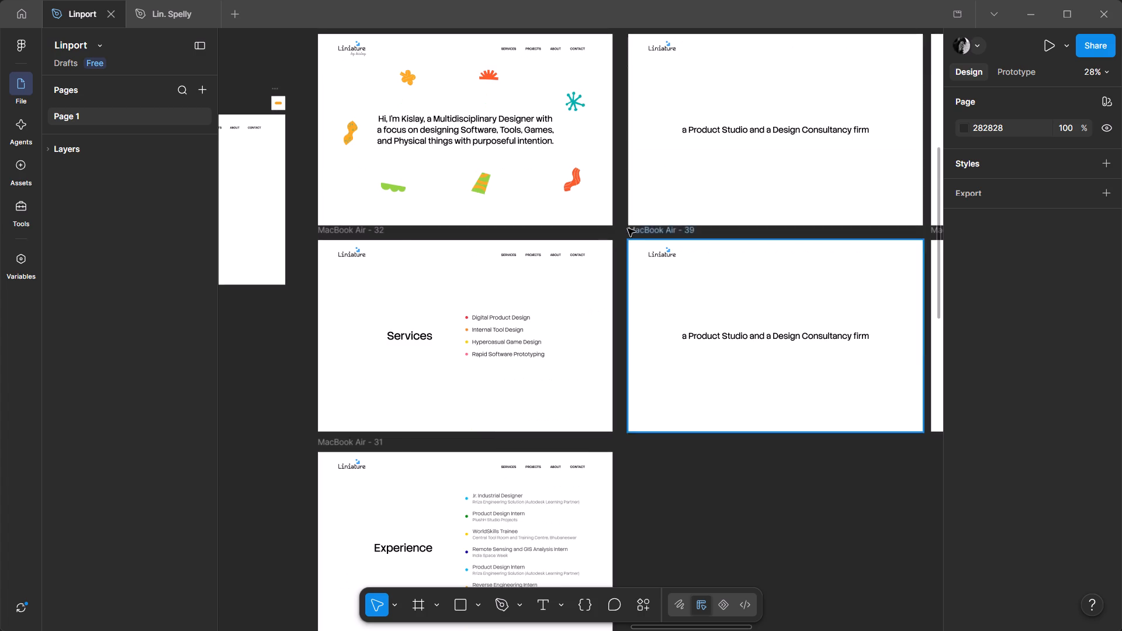
{"action": "scroll", "coordinate": [628, 224], "scroll_direction": "up", "scroll_amount": 5, "text": "ctrl"}
{"action": "scroll", "coordinate": [628, 224], "scroll_direction": "down", "scroll_amount": 2, "text": "ctrl"}
{"action": "middle_click_drag", "start_coordinate": [780, 230], "coordinate": [486, 206]}
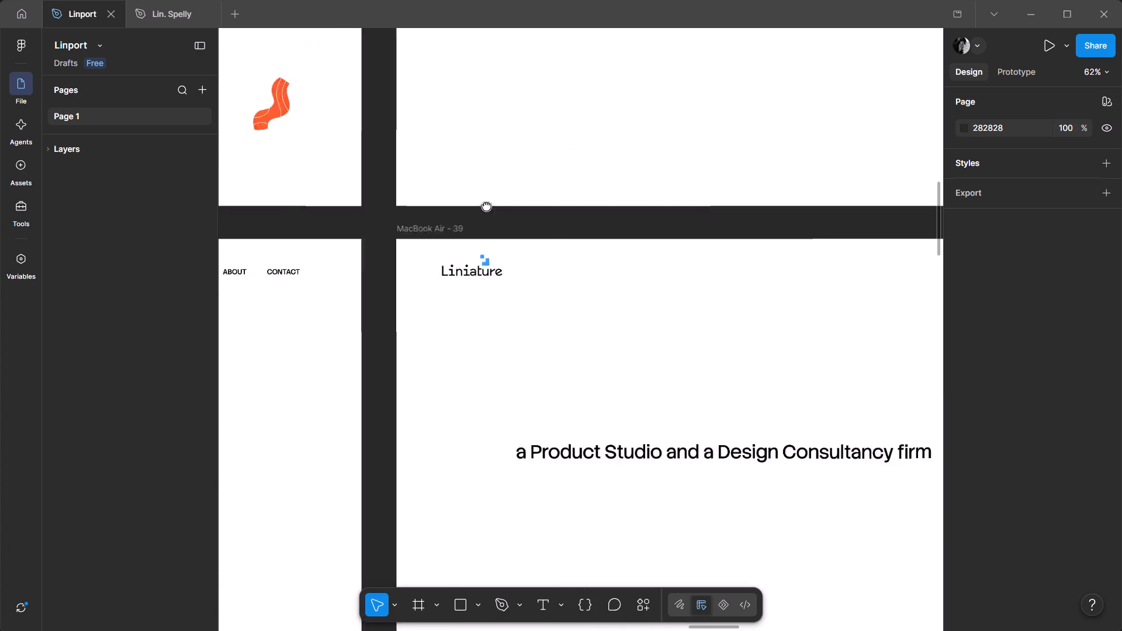
{"action": "middle_click_drag", "start_coordinate": [486, 206], "coordinate": [184, 198]}
{"action": "scroll", "coordinate": [449, 217], "scroll_direction": "down", "scroll_amount": 7, "text": "ctrl"}
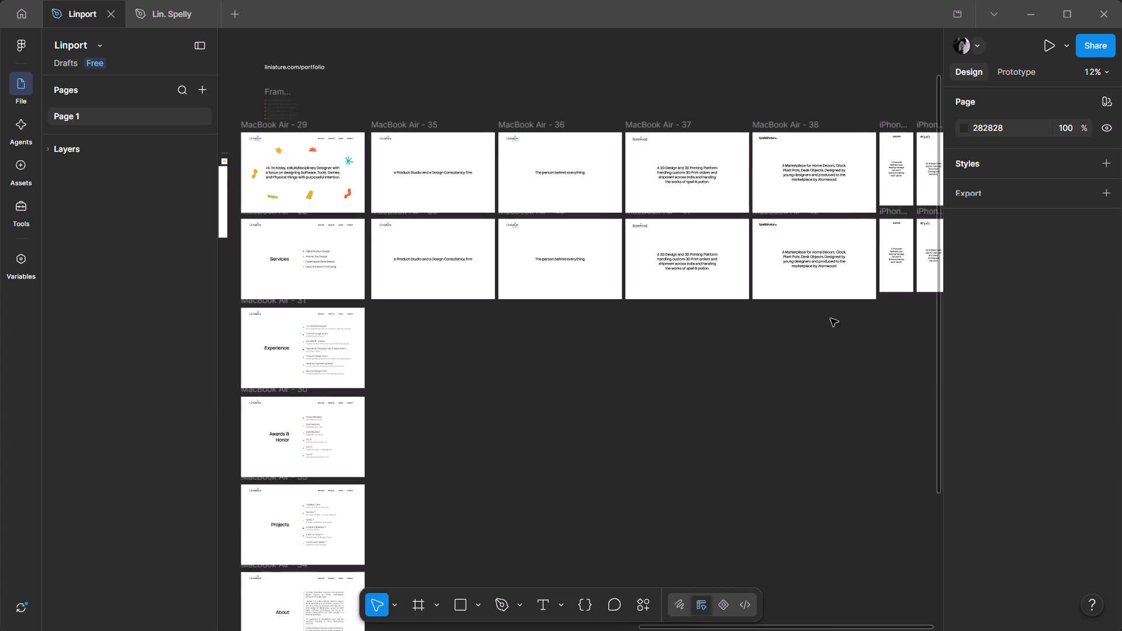
{"action": "middle_click_drag", "start_coordinate": [826, 318], "coordinate": [521, 313]}
{"action": "scroll", "coordinate": [563, 228], "scroll_direction": "up", "scroll_amount": 4, "text": "ctrl"}
{"action": "scroll", "coordinate": [563, 223], "scroll_direction": "down", "scroll_amount": 5, "text": "ctrl"}
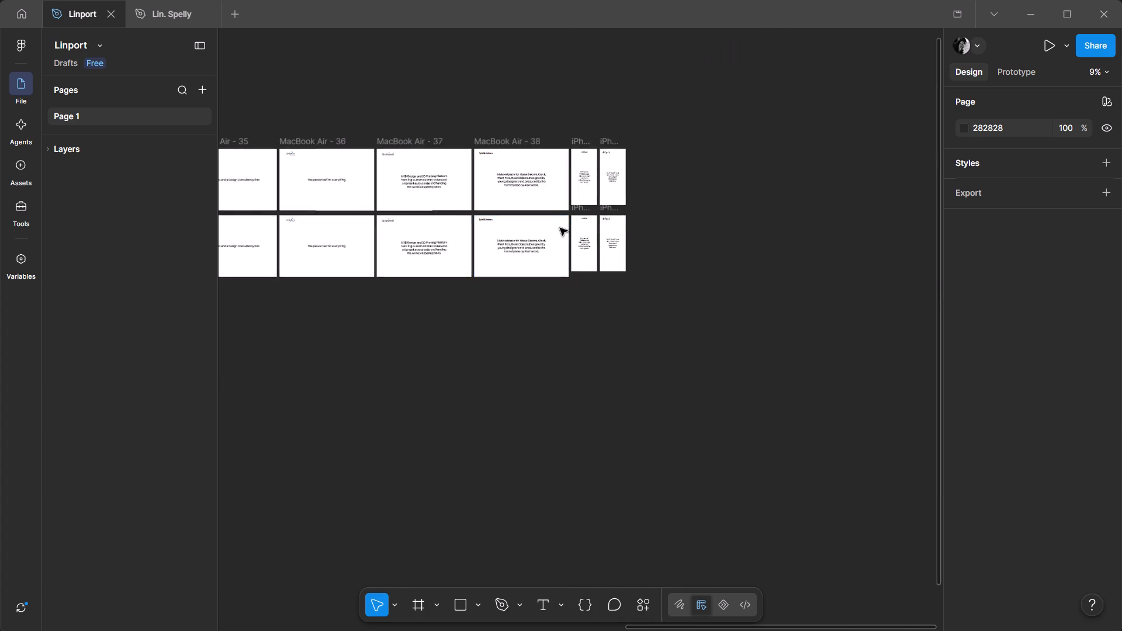
{"action": "middle_click_drag", "start_coordinate": [408, 337], "coordinate": [712, 303], "text": "ctrl"}
{"action": "scroll", "coordinate": [528, 225], "scroll_direction": "up", "scroll_amount": 5, "text": "ctrl"}
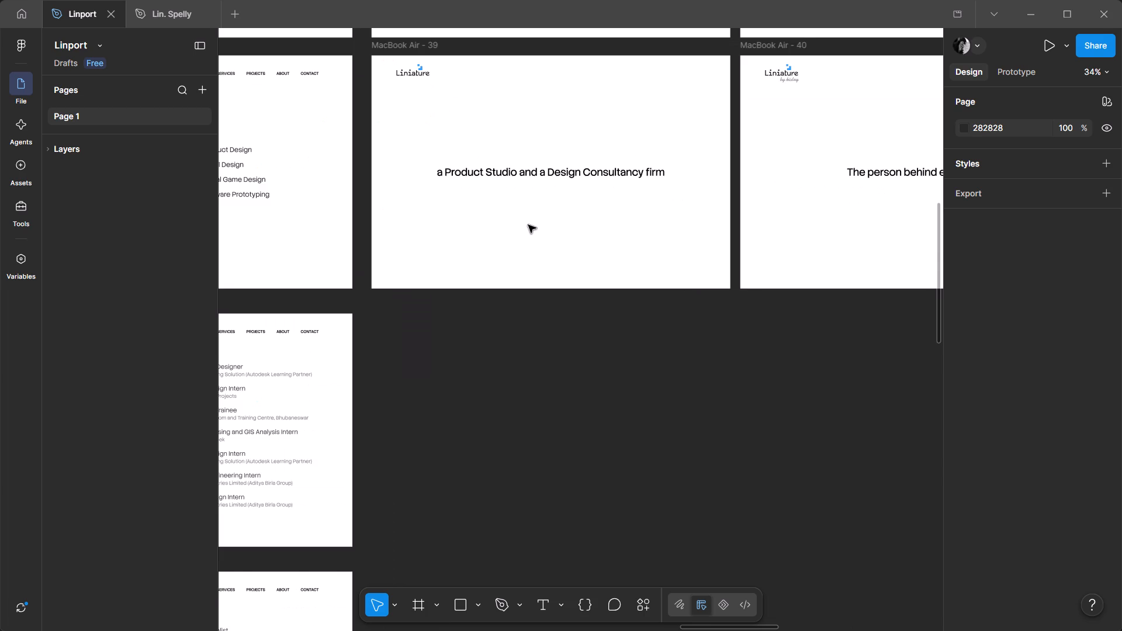
{"action": "scroll", "coordinate": [528, 225], "scroll_direction": "down", "scroll_amount": 2, "text": "ctrl"}
{"action": "scroll", "coordinate": [494, 133], "scroll_direction": "up", "scroll_amount": 5, "text": "ctrl"}
{"action": "scroll", "coordinate": [494, 133], "scroll_direction": "down", "scroll_amount": 7, "text": "ctrl"}
{"action": "middle_click_drag", "start_coordinate": [757, 313], "coordinate": [78, 266]}
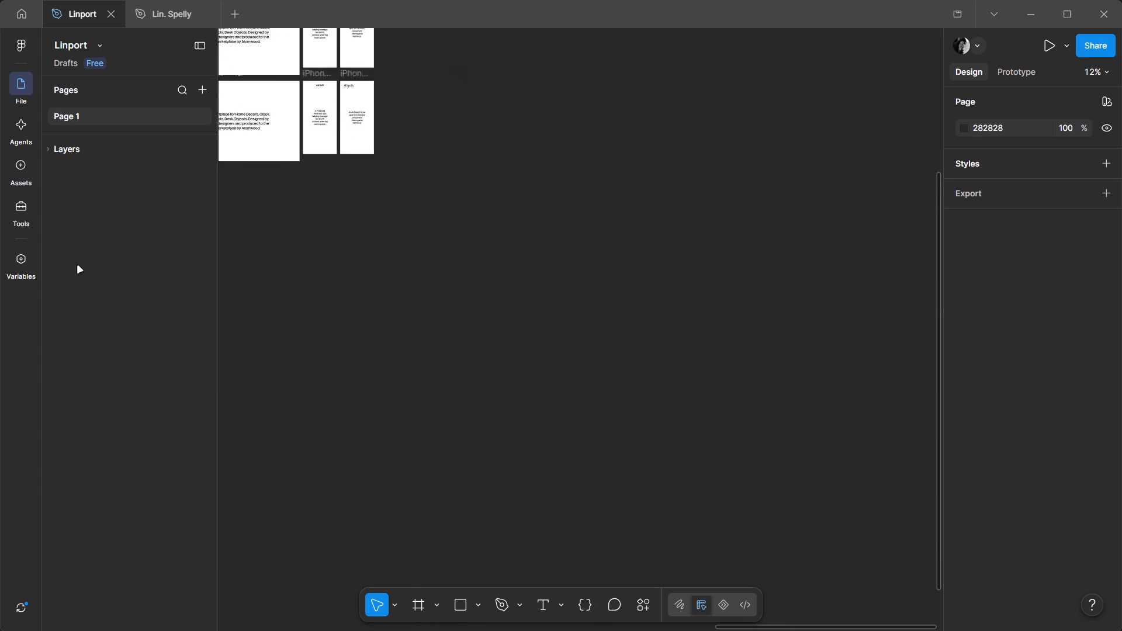
{"action": "middle_click_drag", "start_coordinate": [78, 266], "coordinate": [371, 203]}
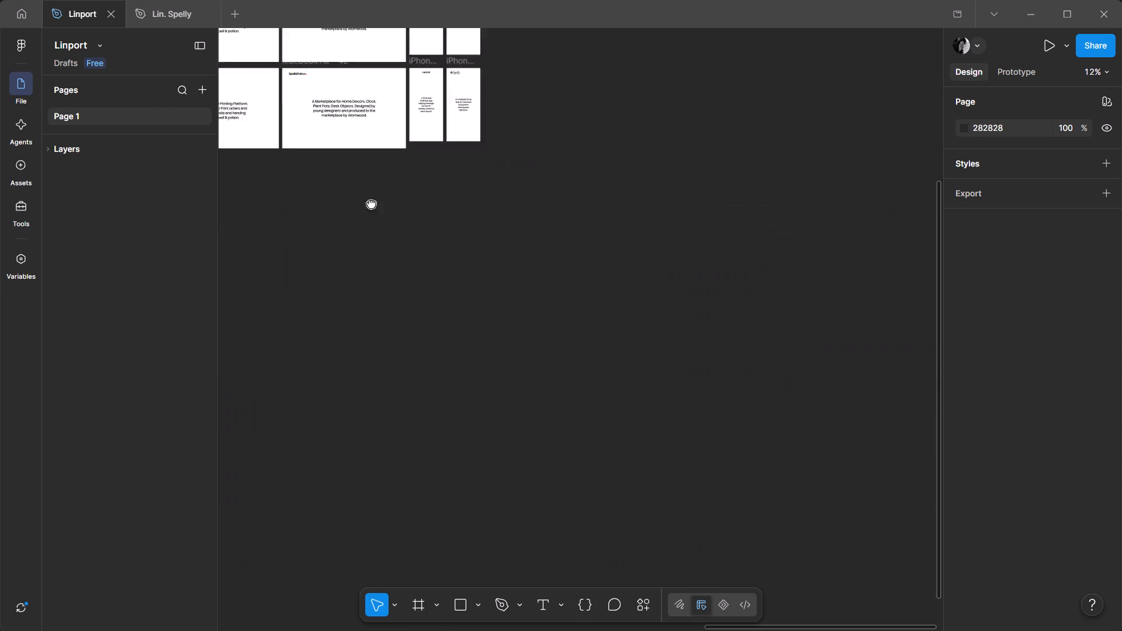
{"action": "middle_click_drag", "start_coordinate": [371, 203], "coordinate": [528, 367]}
{"action": "scroll", "coordinate": [683, 207], "scroll_direction": "up", "scroll_amount": 5, "text": "ctrl"}
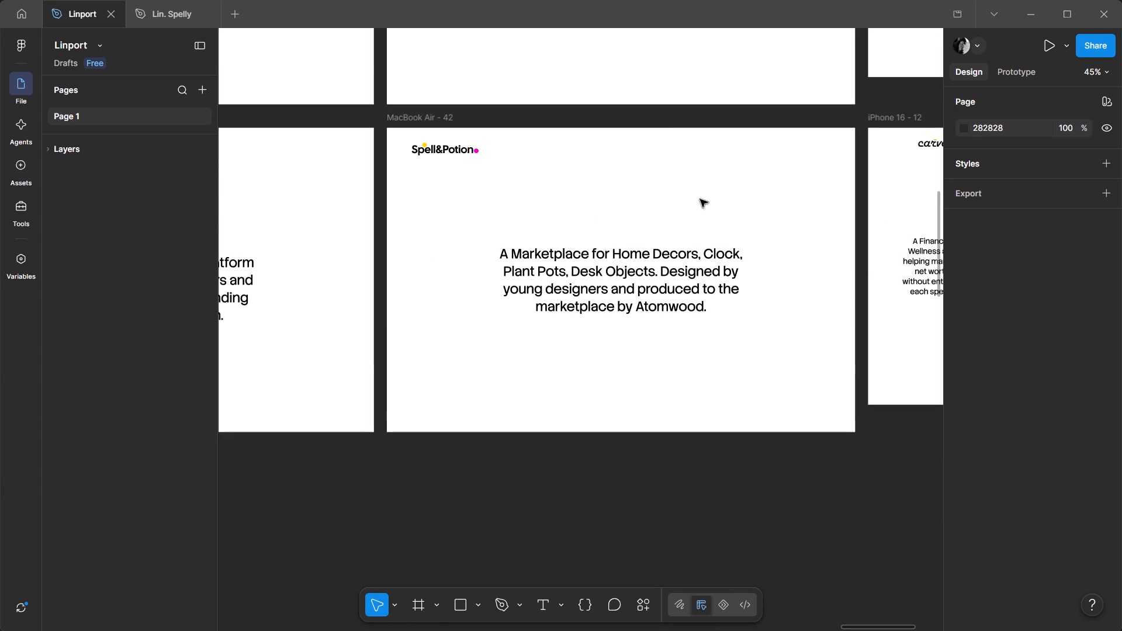
{"action": "scroll", "coordinate": [700, 199], "scroll_direction": "down", "scroll_amount": 1, "text": "ctrl"}
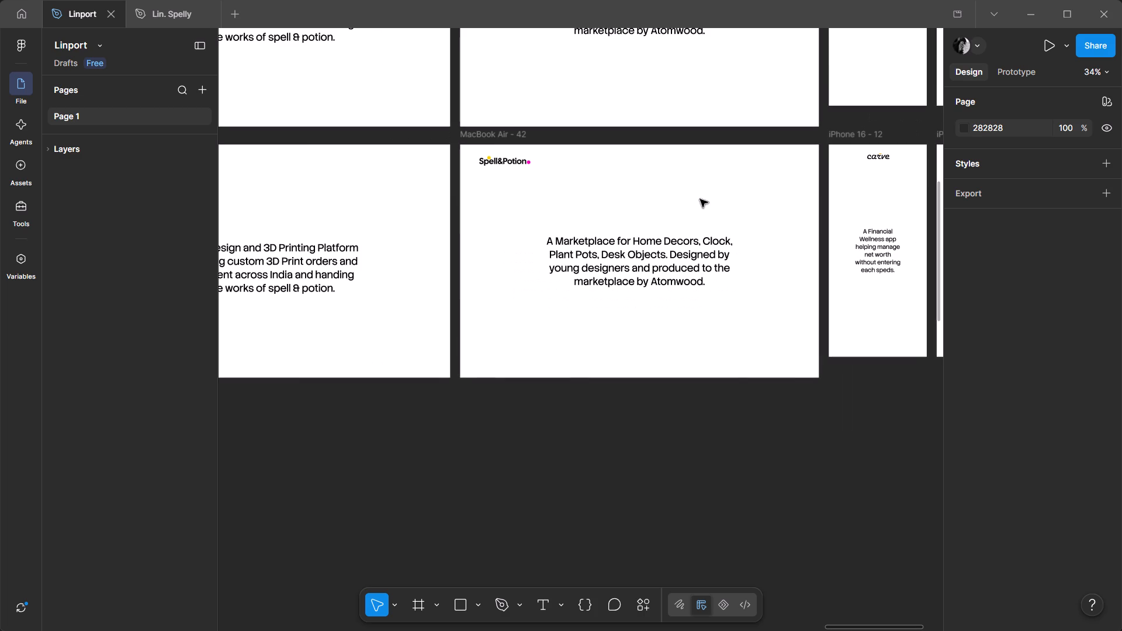
{"action": "scroll", "coordinate": [467, 179], "scroll_direction": "down", "scroll_amount": 2, "text": "ctrl"}
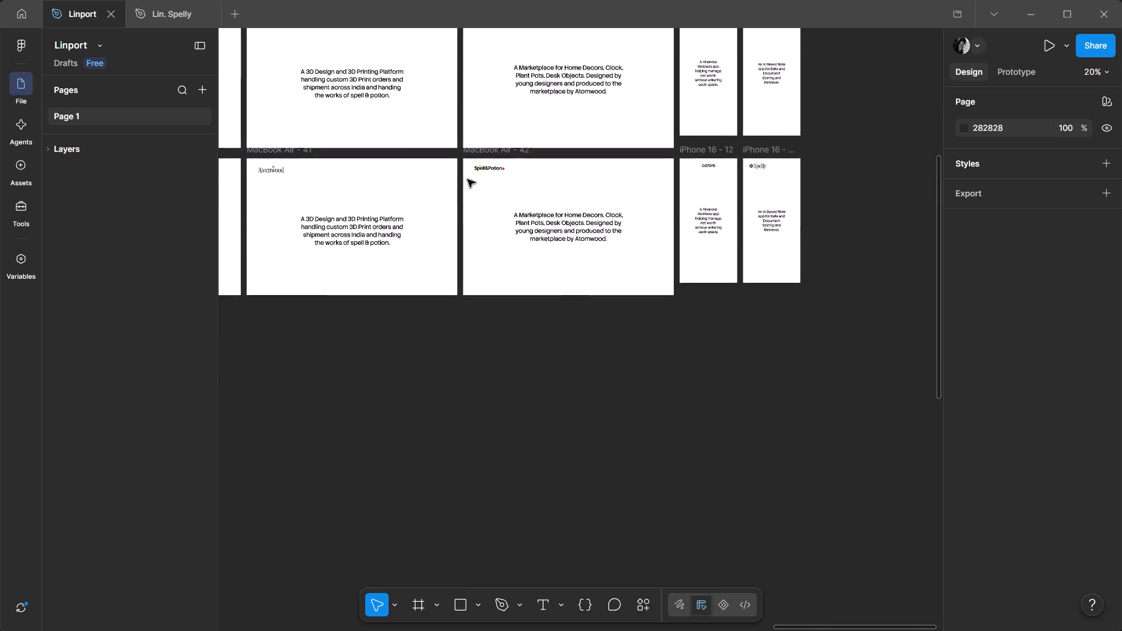
{"action": "scroll", "coordinate": [711, 207], "scroll_direction": "up", "scroll_amount": 6, "text": "ctrl"}
{"action": "scroll", "coordinate": [756, 226], "scroll_direction": "down", "scroll_amount": 3, "text": "ctrl"}
{"action": "middle_click_drag", "start_coordinate": [447, 418], "coordinate": [705, 377], "text": "ctrl"}
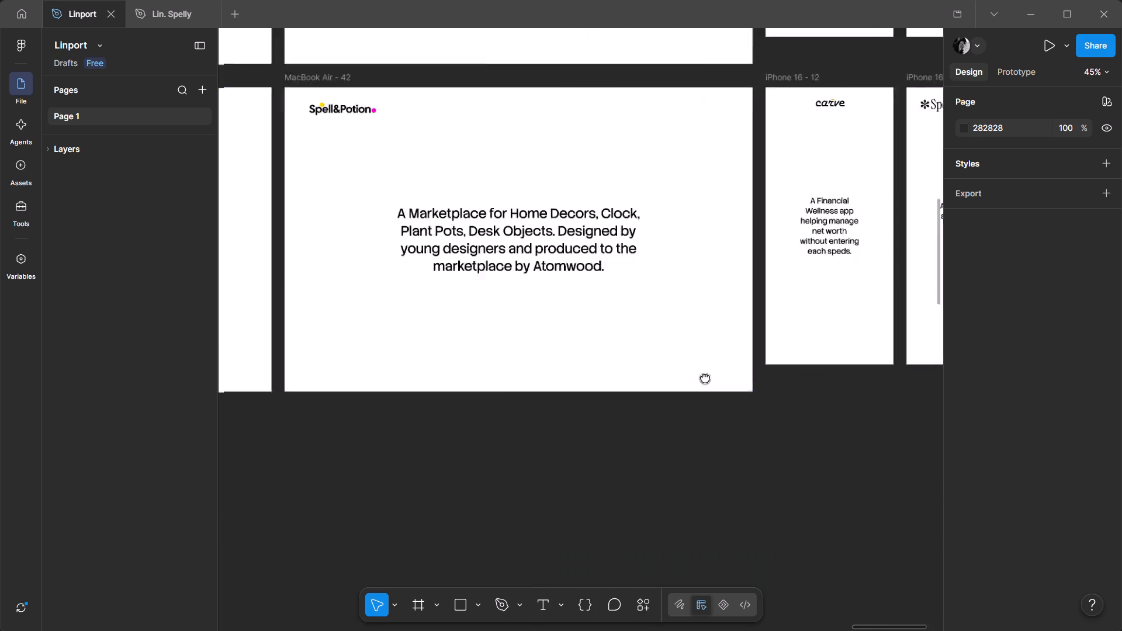
{"action": "middle_click_drag", "start_coordinate": [705, 377], "coordinate": [1069, 354], "text": "ctrl"}
{"action": "scroll", "coordinate": [766, 379], "scroll_direction": "down", "scroll_amount": 4, "text": "ctrl"}
{"action": "middle_click_drag", "start_coordinate": [315, 338], "coordinate": [660, 233], "text": "ctrl"}
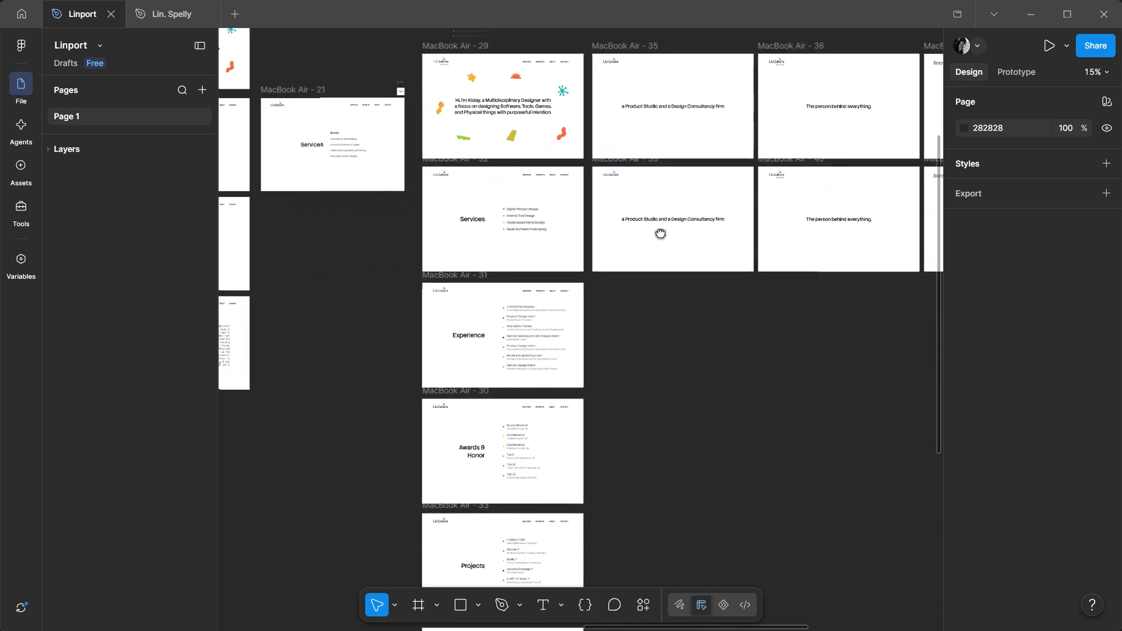
{"action": "middle_click_drag", "start_coordinate": [660, 233], "coordinate": [678, 228], "text": "ctrl"}
{"action": "scroll", "coordinate": [643, 172], "scroll_direction": "up", "scroll_amount": 4, "text": "ctrl"}
{"action": "scroll", "coordinate": [670, 223], "scroll_direction": "down", "scroll_amount": 2, "text": "ctrl"}
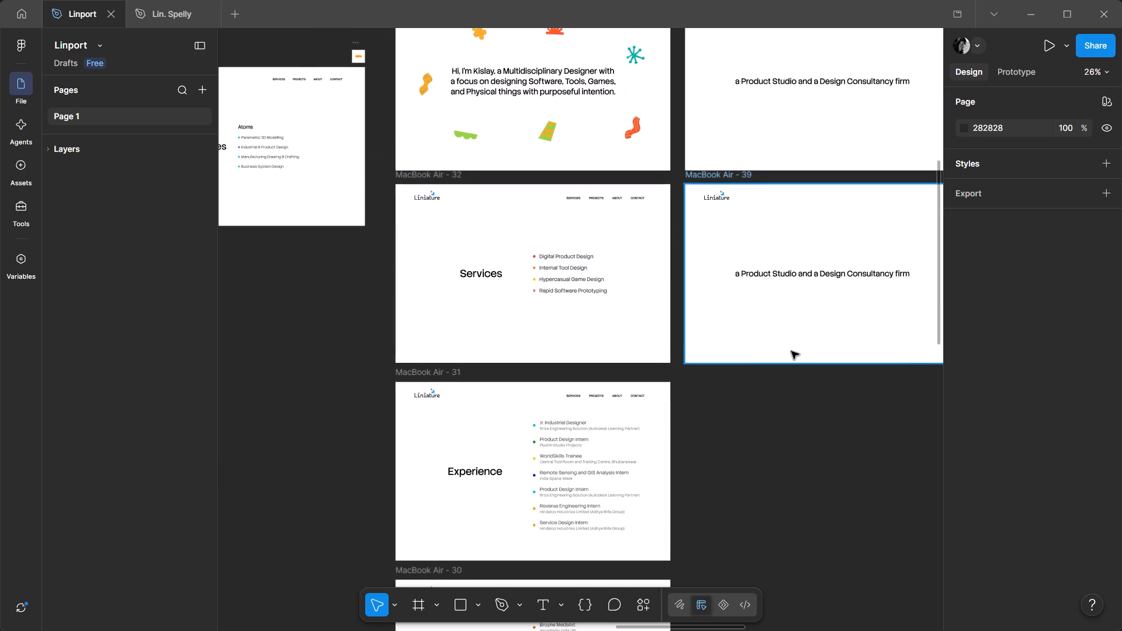
{"action": "middle_click_drag", "start_coordinate": [687, 342], "coordinate": [452, 373], "text": "ctrl"}
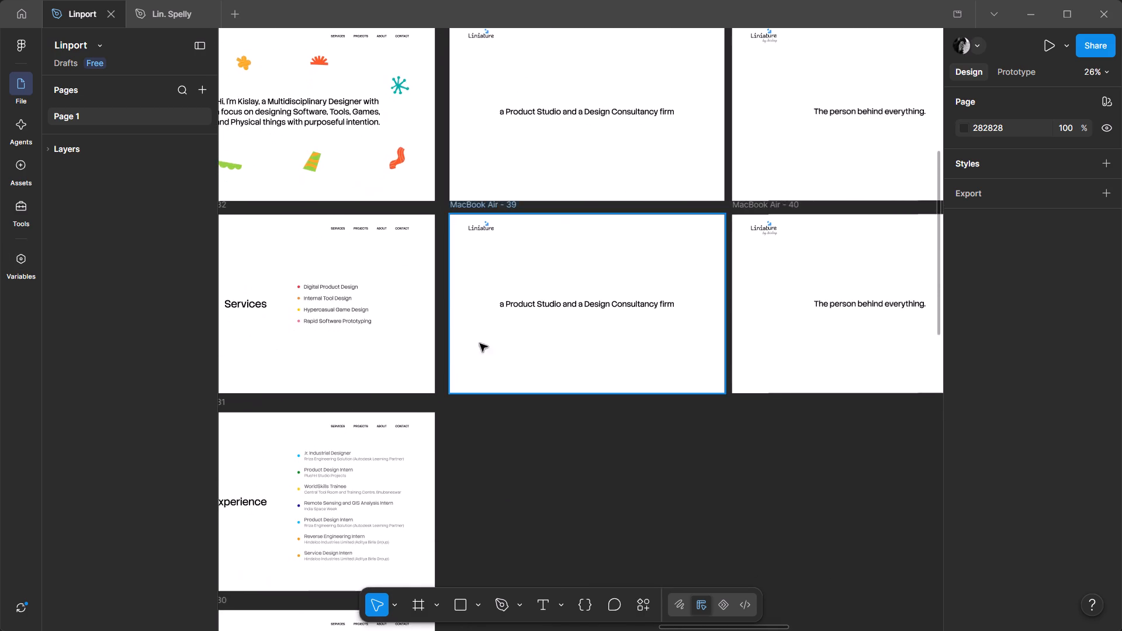
{"action": "scroll", "coordinate": [504, 316], "scroll_direction": "up", "scroll_amount": 3, "text": "ctrl"}
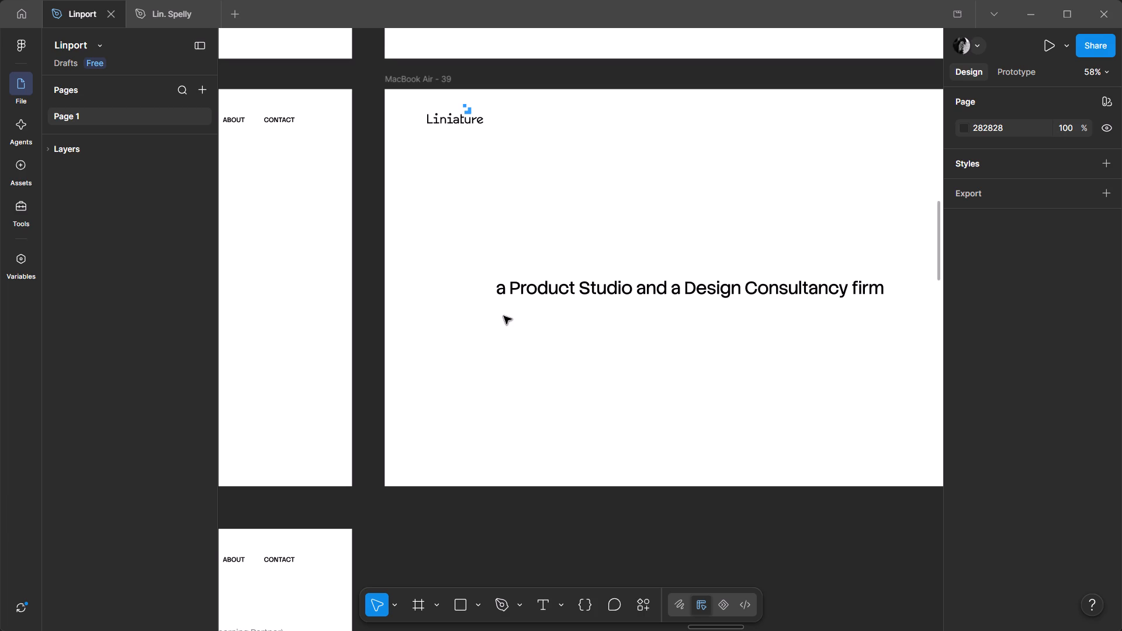
{"action": "scroll", "coordinate": [504, 316], "scroll_direction": "left", "scroll_amount": 3}
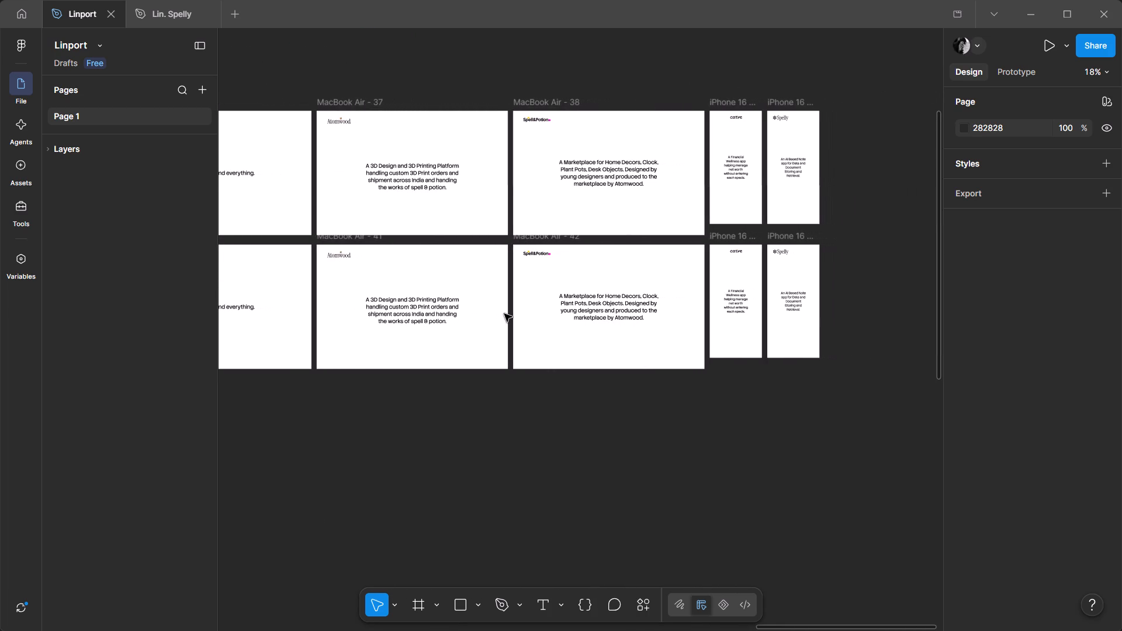
Review the carve and Spelly iPhone headlines, and check the project categories listed in the liniature.com Projects frame.
{"action": "scroll", "coordinate": [504, 314], "scroll_direction": "left", "scroll_amount": 2}
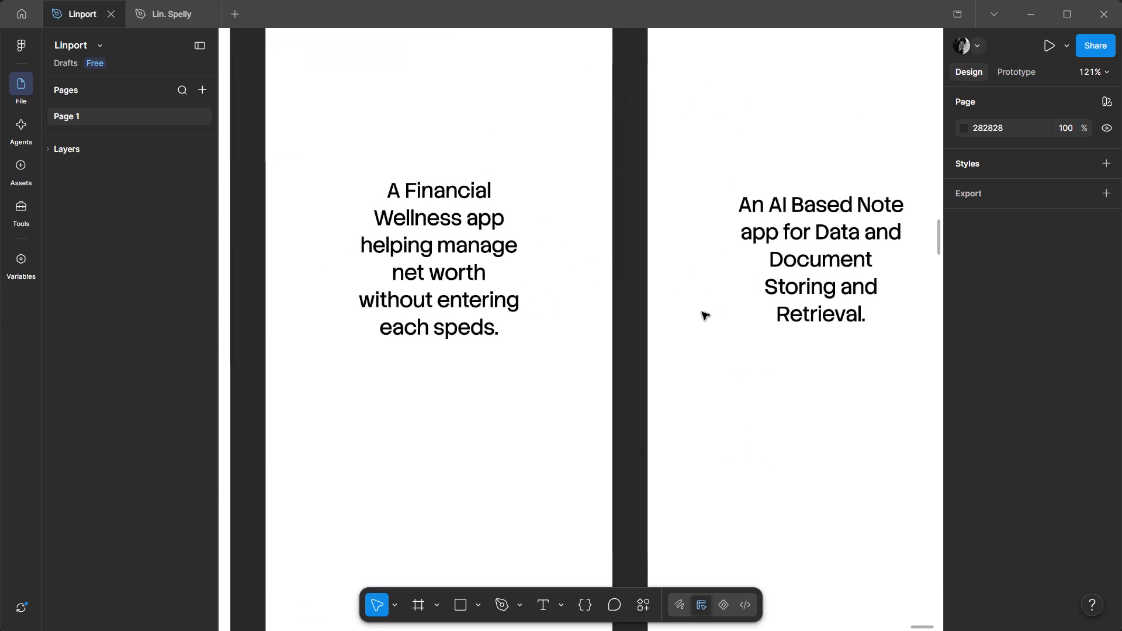
{"action": "scroll", "coordinate": [702, 312], "scroll_direction": "right", "scroll_amount": 11}
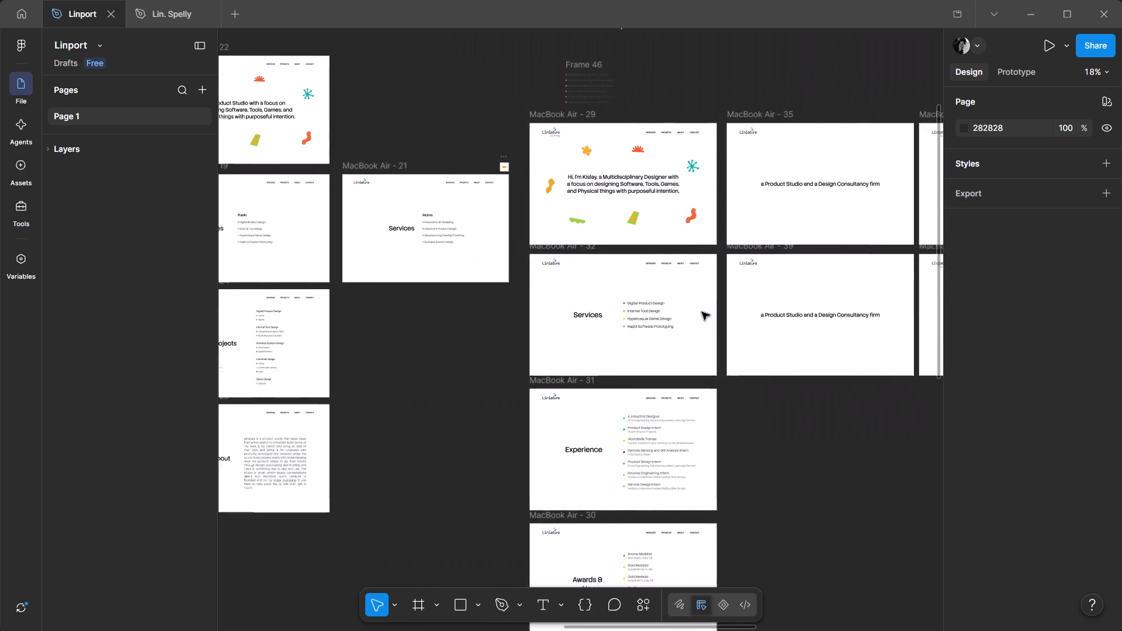
{"action": "scroll", "coordinate": [702, 312], "scroll_direction": "down", "scroll_amount": 6}
{"action": "scroll", "coordinate": [702, 312], "scroll_direction": "up", "scroll_amount": 2}
{"action": "scroll", "coordinate": [702, 312], "scroll_direction": "right", "scroll_amount": 4}
{"action": "scroll", "coordinate": [702, 312], "scroll_direction": "up", "scroll_amount": 1}
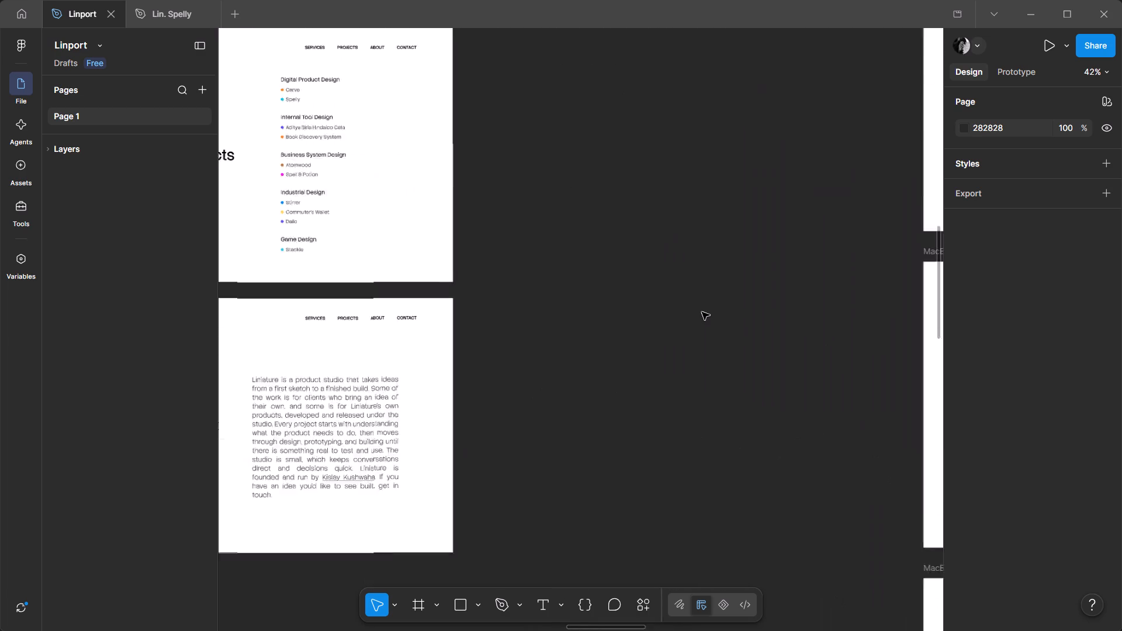
{"action": "scroll", "coordinate": [702, 312], "scroll_direction": "up", "scroll_amount": 1}
{"action": "scroll", "coordinate": [702, 312], "scroll_direction": "down", "scroll_amount": 1}
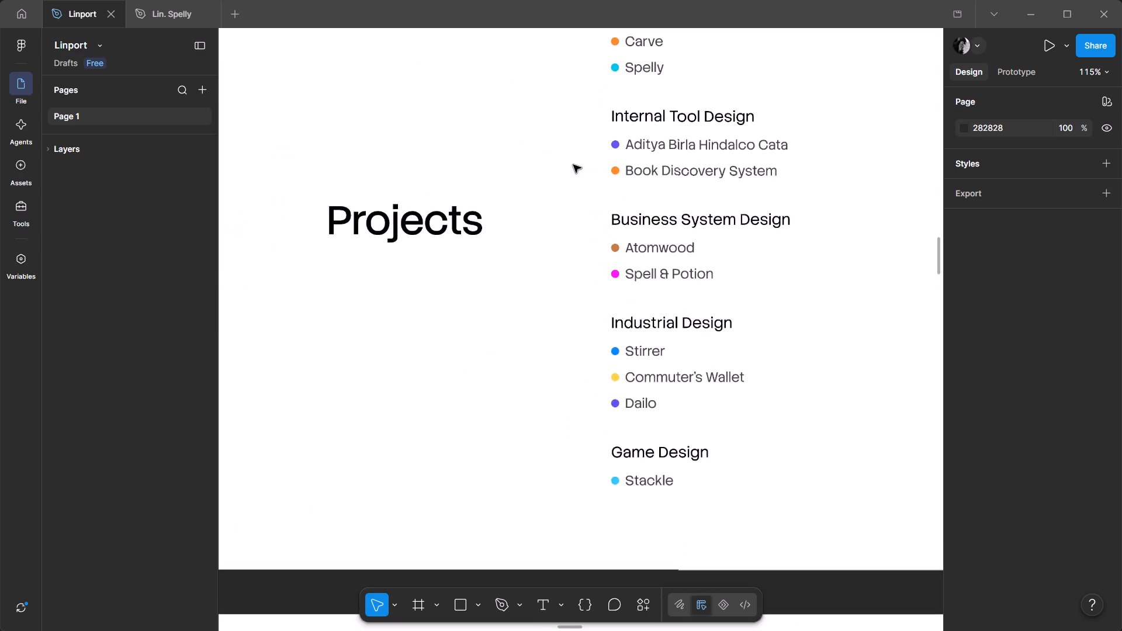
{"action": "scroll", "coordinate": [573, 165], "scroll_direction": "up", "scroll_amount": 1}
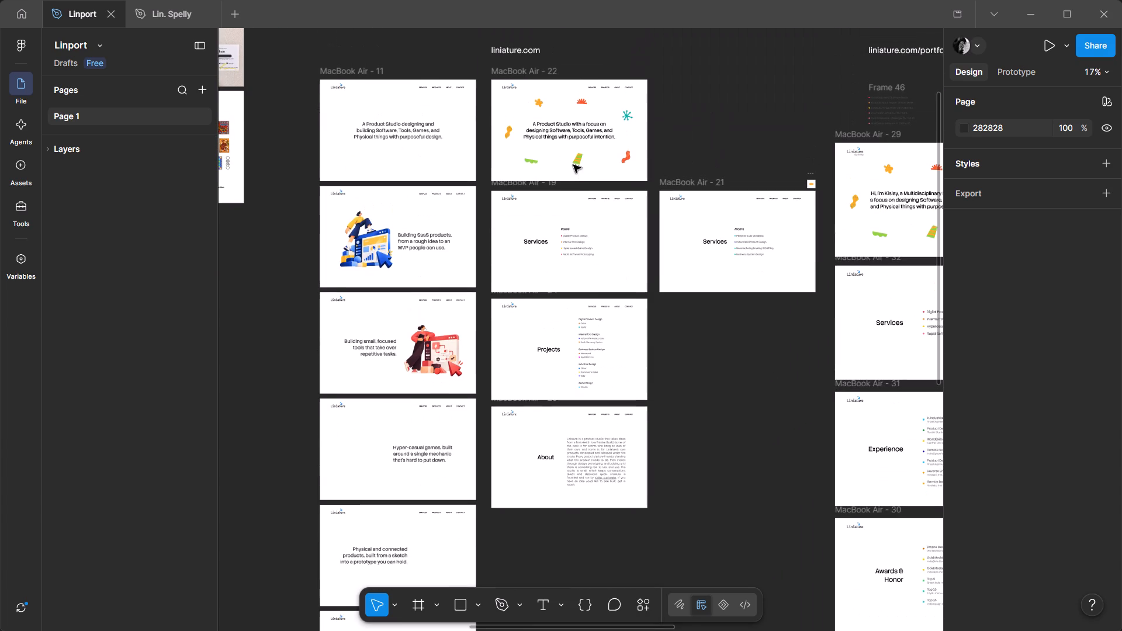
Read through the portfolio page column's Services, Experience, Projects and About frames.
{"action": "scroll", "coordinate": [569, 340], "scroll_direction": "left", "scroll_amount": 2}
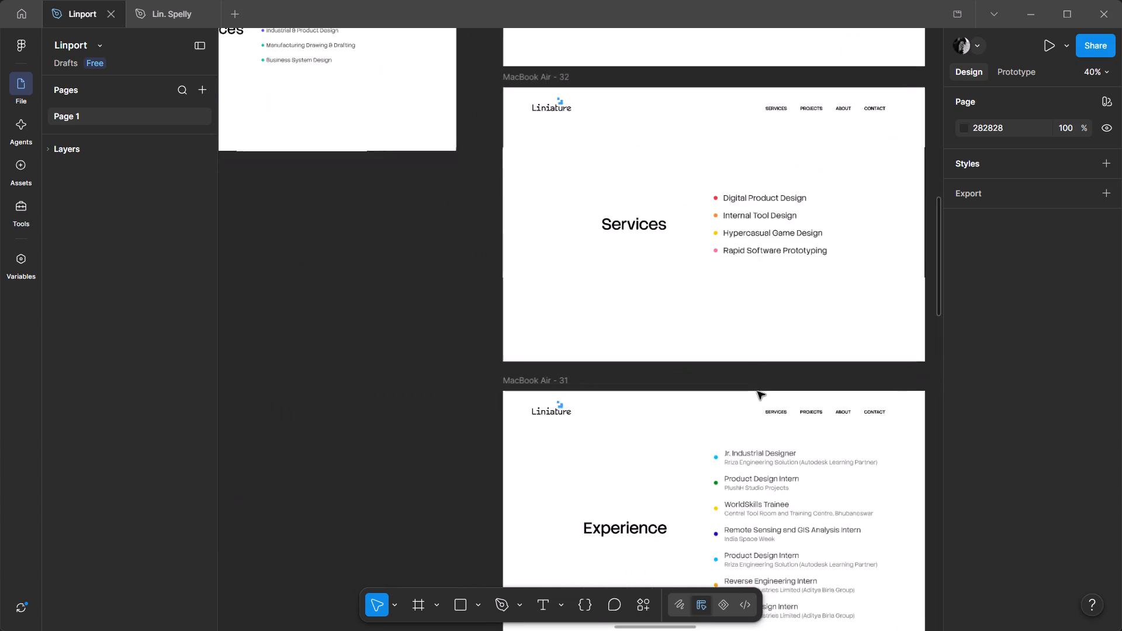
{"action": "scroll", "coordinate": [757, 391], "scroll_direction": "down", "scroll_amount": 7}
{"action": "scroll", "coordinate": [685, 436], "scroll_direction": "up", "scroll_amount": 7, "text": "ctrl"}
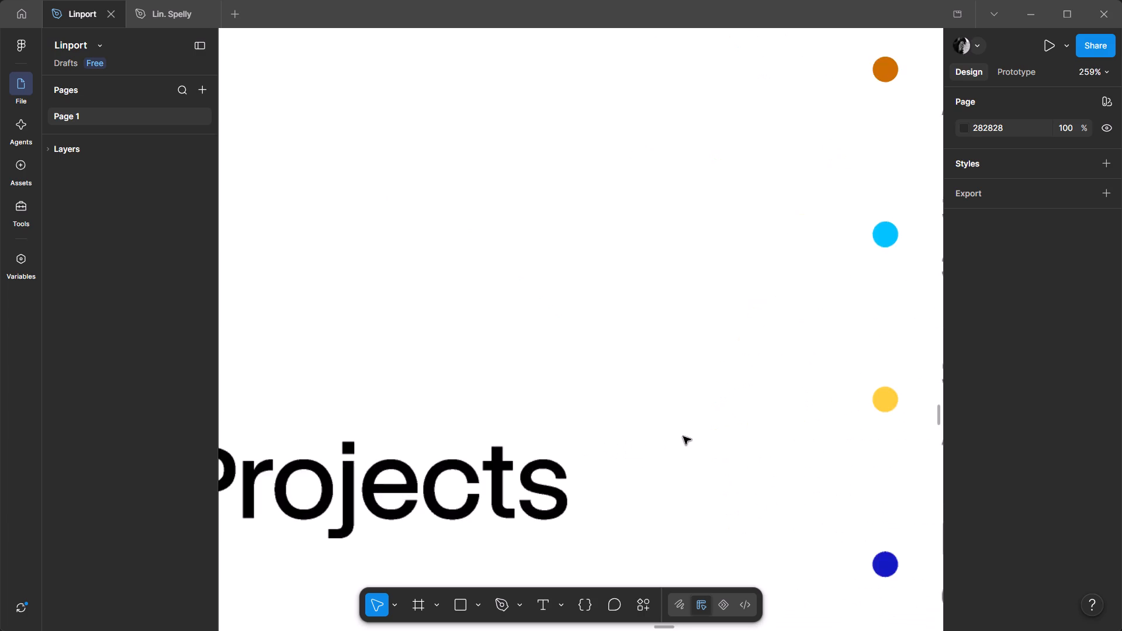
{"action": "scroll", "coordinate": [406, 347], "scroll_direction": "down", "scroll_amount": 4, "text": "ctrl"}
{"action": "scroll", "coordinate": [594, 280], "scroll_direction": "up", "scroll_amount": 3, "text": "ctrl"}
{"action": "scroll", "coordinate": [614, 272], "scroll_direction": "up", "scroll_amount": 6}
{"action": "scroll", "coordinate": [616, 272], "scroll_direction": "down", "scroll_amount": 11, "text": "ctrl"}
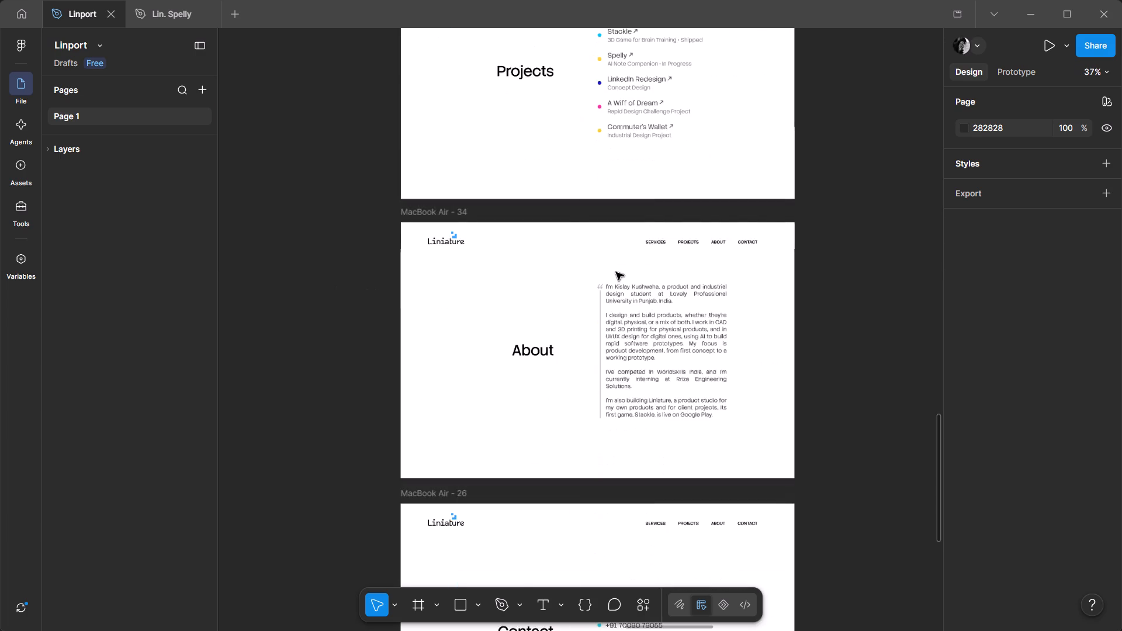
Return to the liniature.com page column and examine the project list in MacBook Air - 24 beneath the Services frame.
{"action": "middle_click_drag", "start_coordinate": [419, 320], "coordinate": [1121, 408]}
{"action": "scroll", "coordinate": [816, 421], "scroll_direction": "down", "scroll_amount": 5, "text": "ctrl"}
{"action": "middle_click_drag", "start_coordinate": [552, 379], "coordinate": [454, 419]}
{"action": "scroll", "coordinate": [580, 254], "scroll_direction": "up", "scroll_amount": 3, "text": "ctrl"}
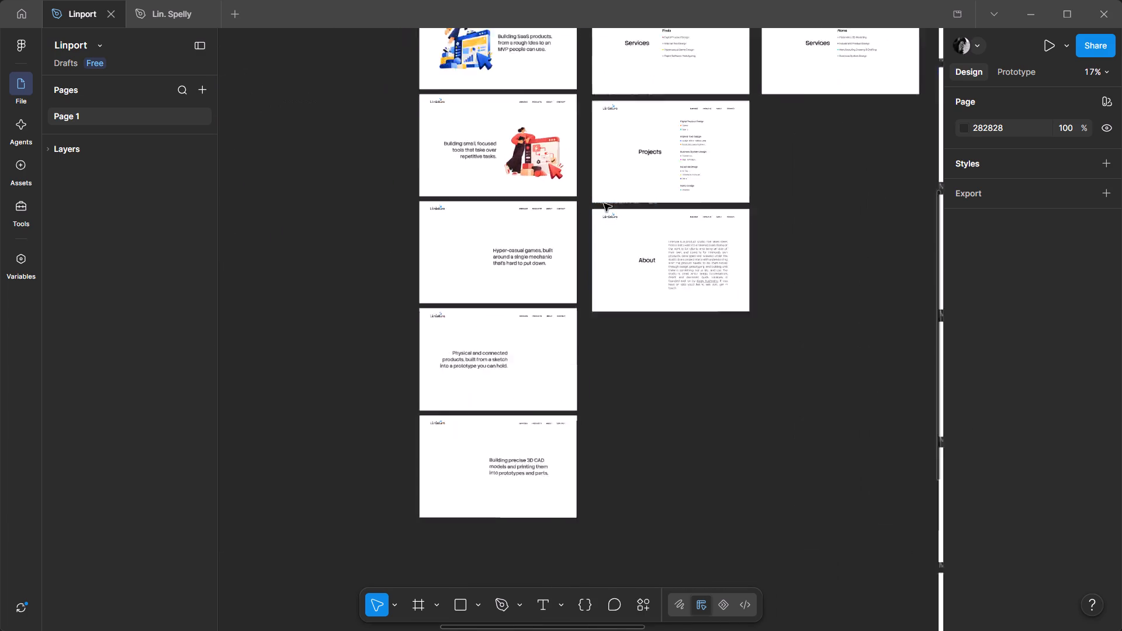
{"action": "scroll", "coordinate": [604, 203], "scroll_direction": "up", "scroll_amount": 5, "text": "ctrl"}
{"action": "scroll", "coordinate": [787, 393], "scroll_direction": "up", "scroll_amount": 3, "text": "ctrl"}
{"action": "scroll", "coordinate": [787, 393], "scroll_direction": "down", "scroll_amount": 4}
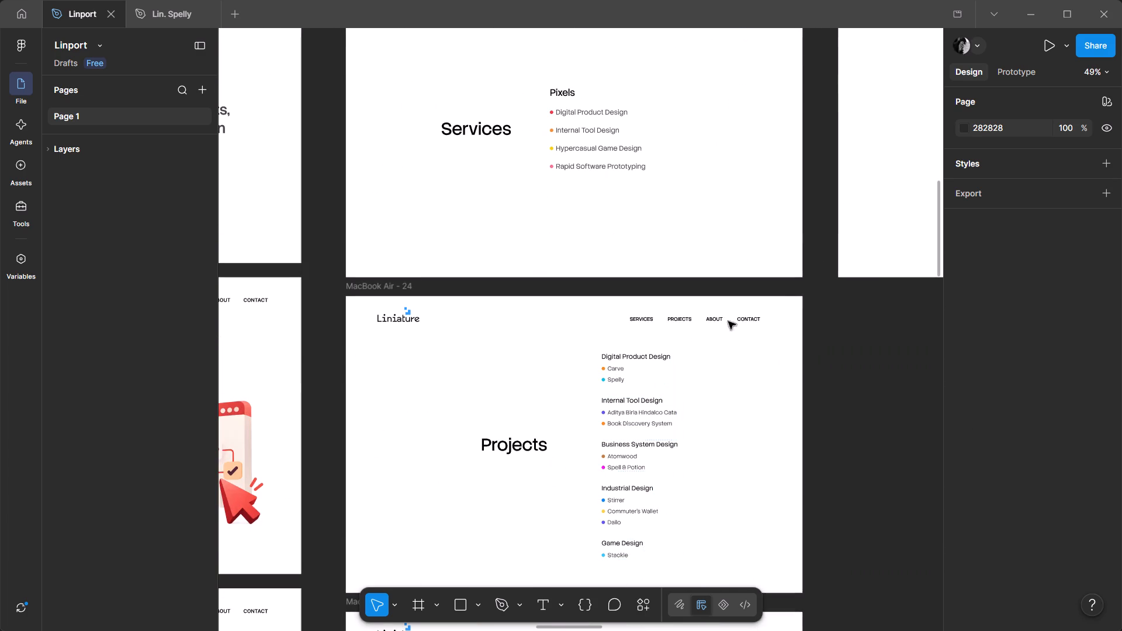